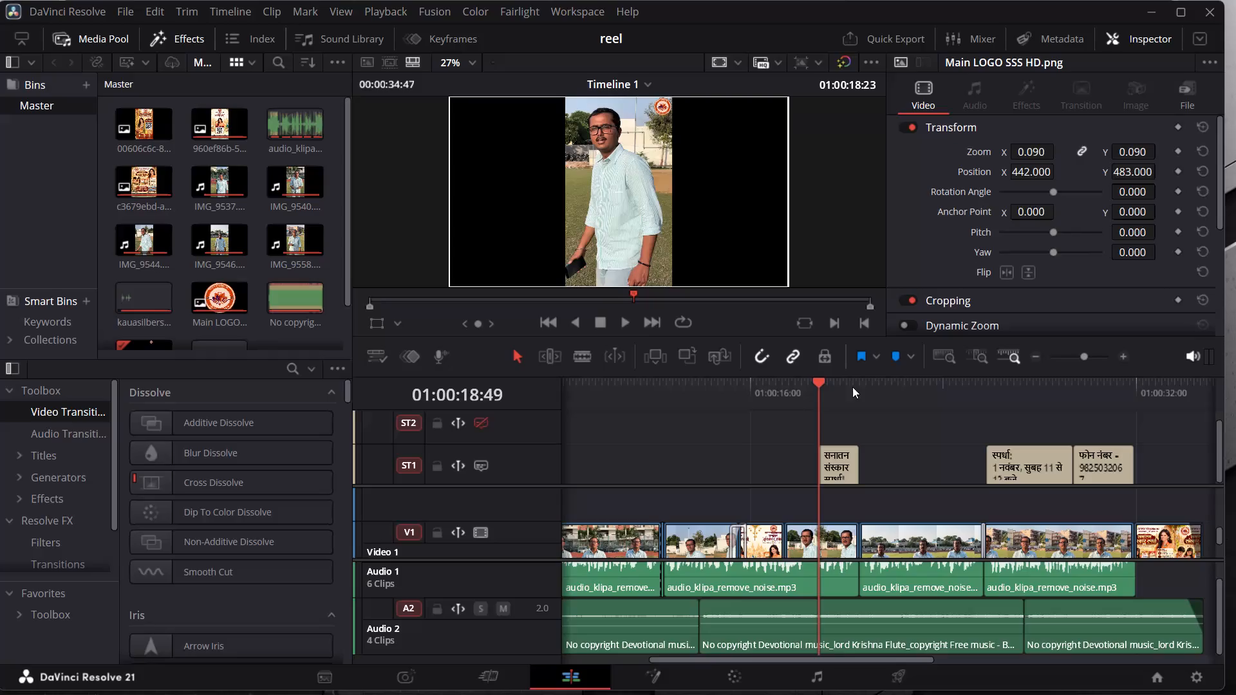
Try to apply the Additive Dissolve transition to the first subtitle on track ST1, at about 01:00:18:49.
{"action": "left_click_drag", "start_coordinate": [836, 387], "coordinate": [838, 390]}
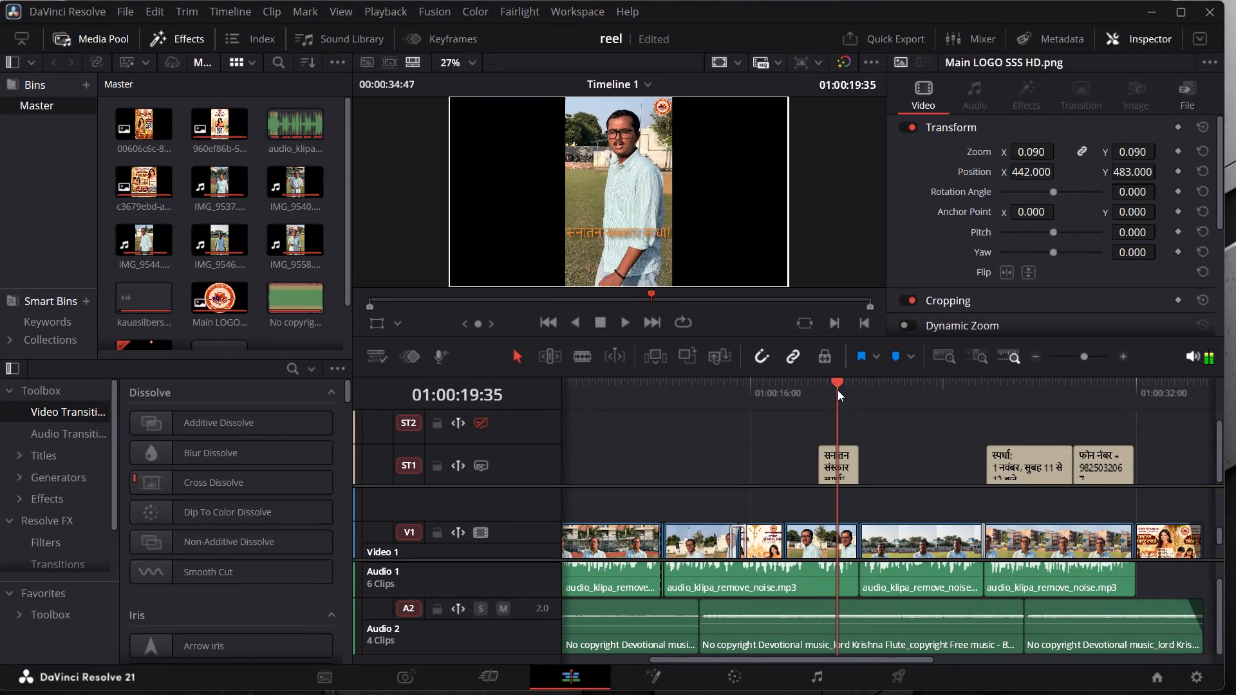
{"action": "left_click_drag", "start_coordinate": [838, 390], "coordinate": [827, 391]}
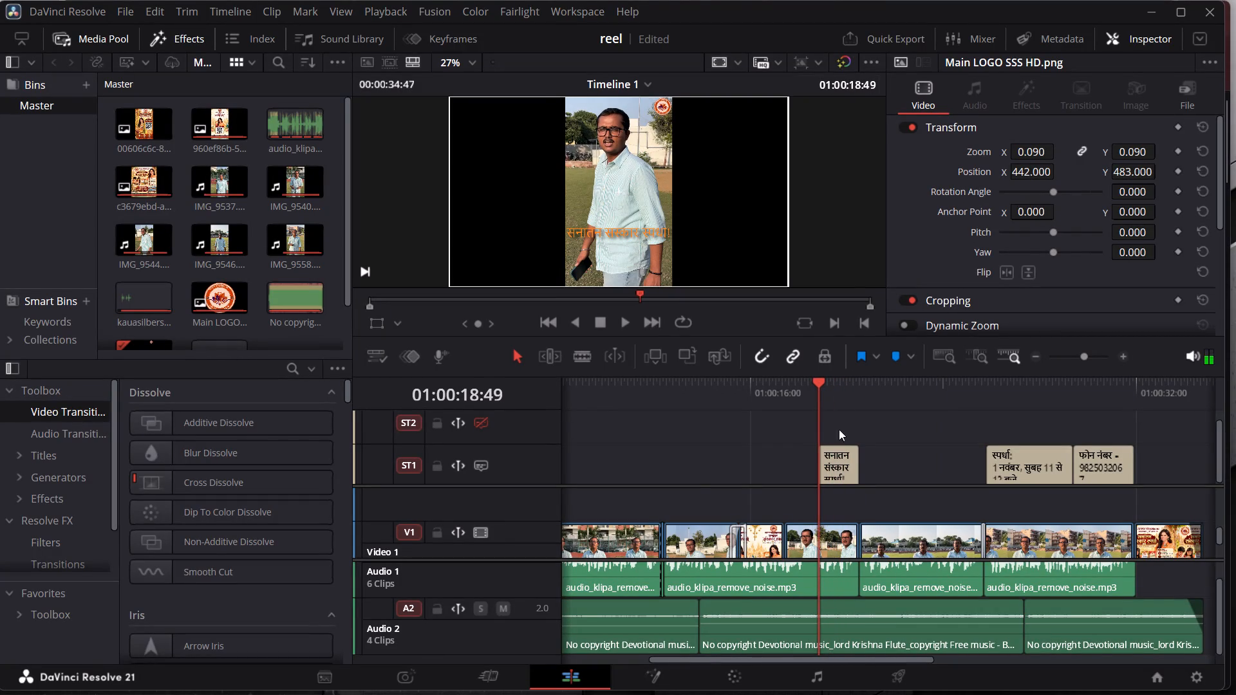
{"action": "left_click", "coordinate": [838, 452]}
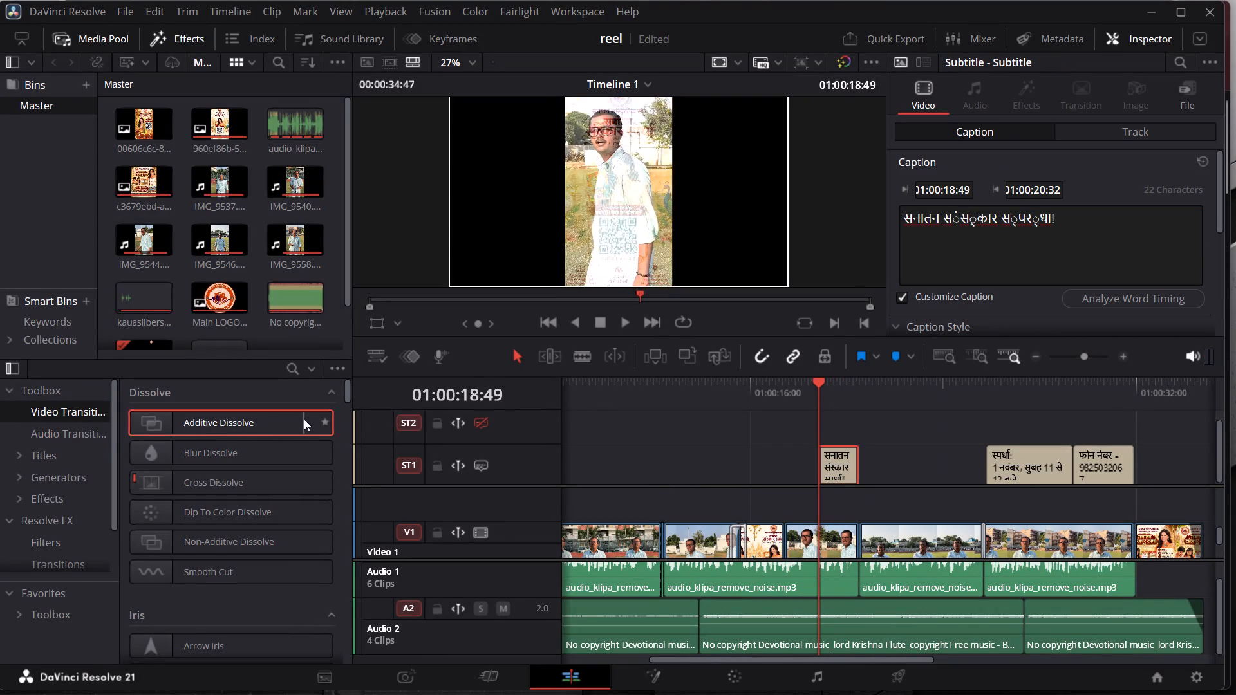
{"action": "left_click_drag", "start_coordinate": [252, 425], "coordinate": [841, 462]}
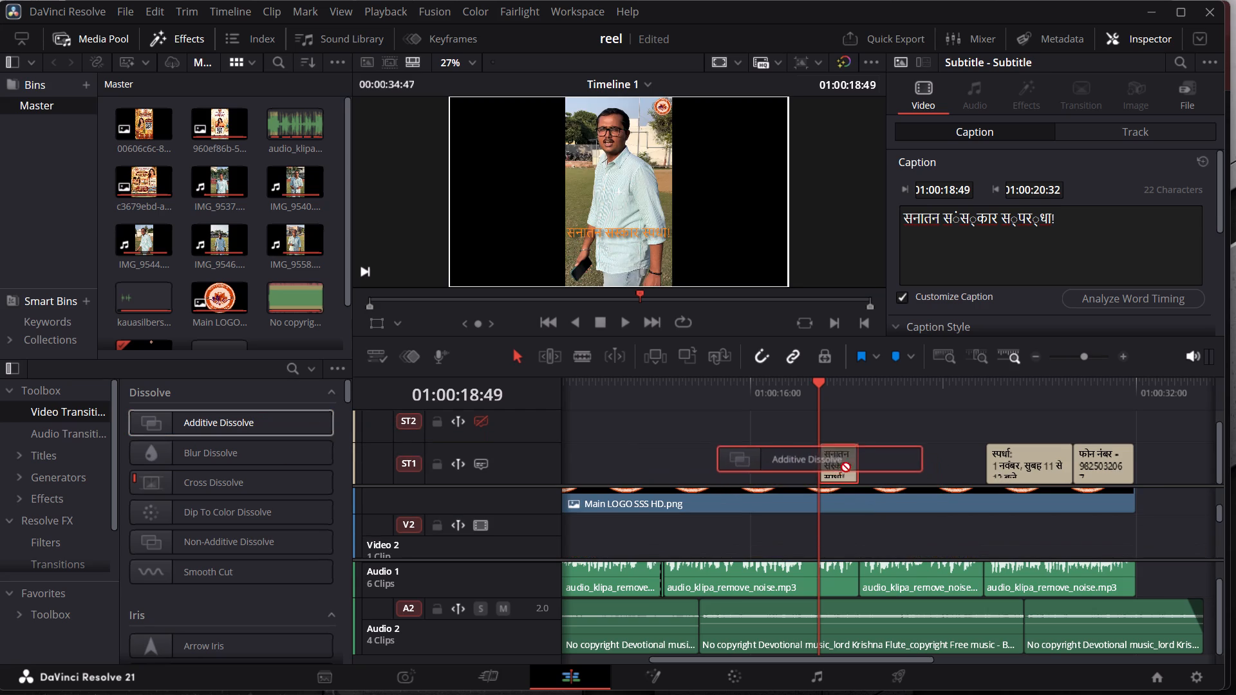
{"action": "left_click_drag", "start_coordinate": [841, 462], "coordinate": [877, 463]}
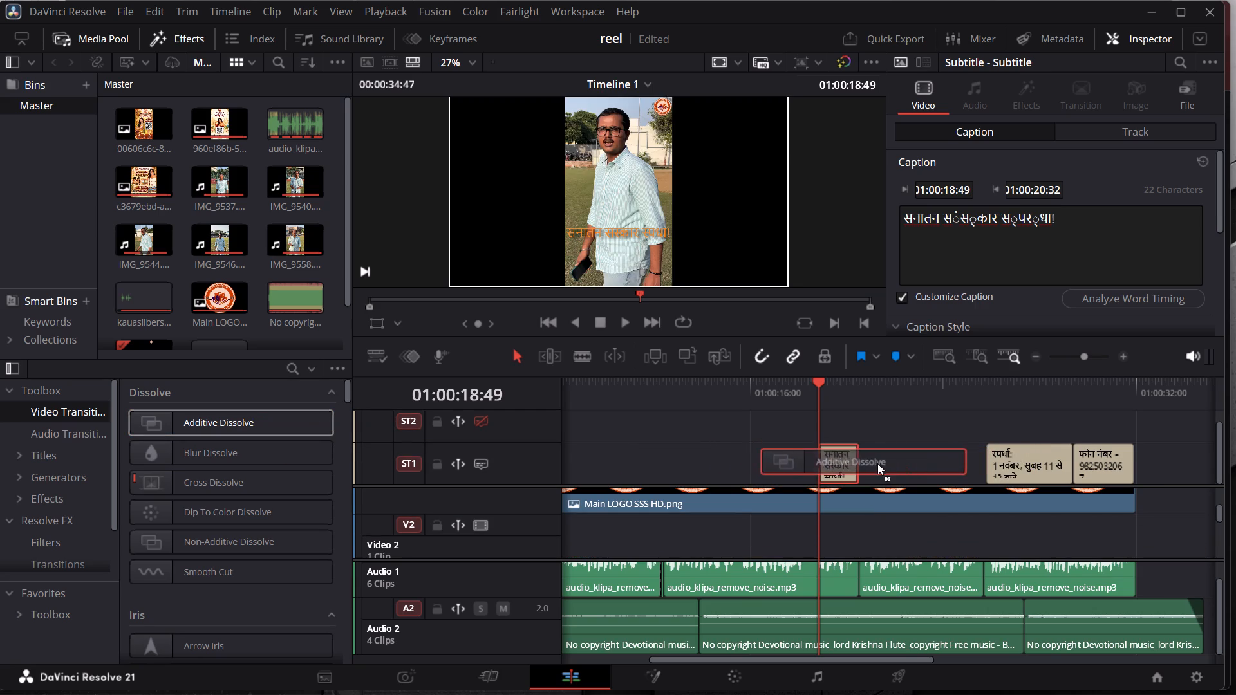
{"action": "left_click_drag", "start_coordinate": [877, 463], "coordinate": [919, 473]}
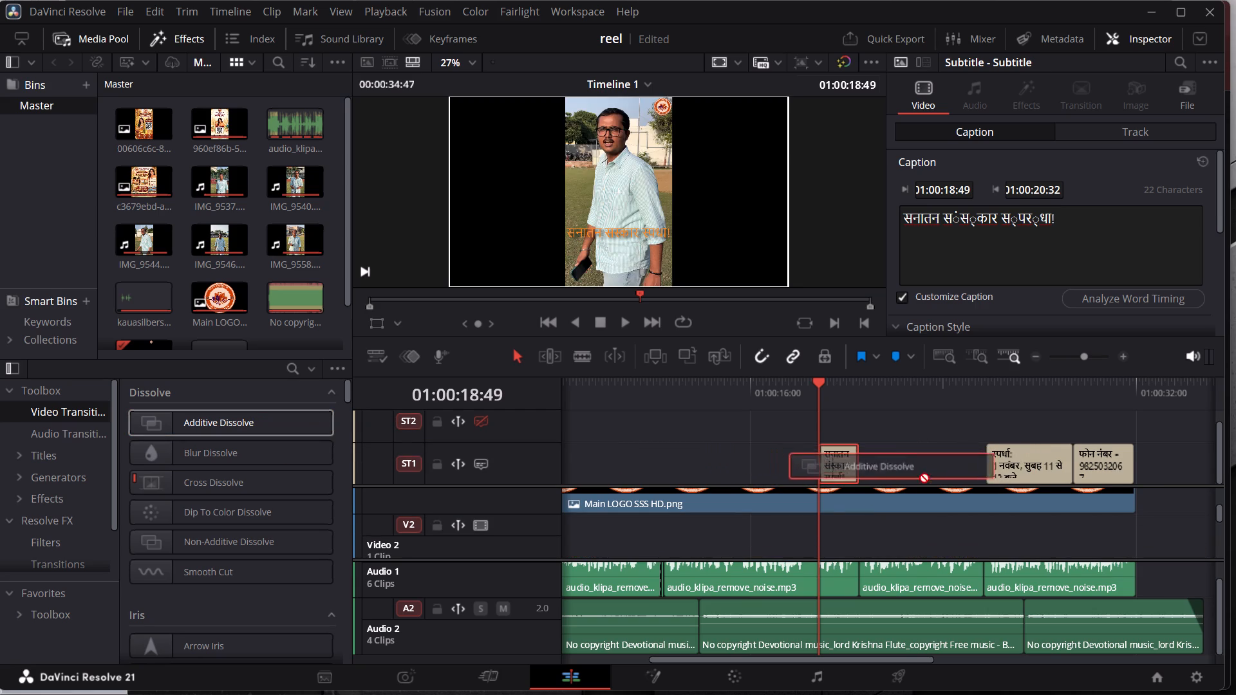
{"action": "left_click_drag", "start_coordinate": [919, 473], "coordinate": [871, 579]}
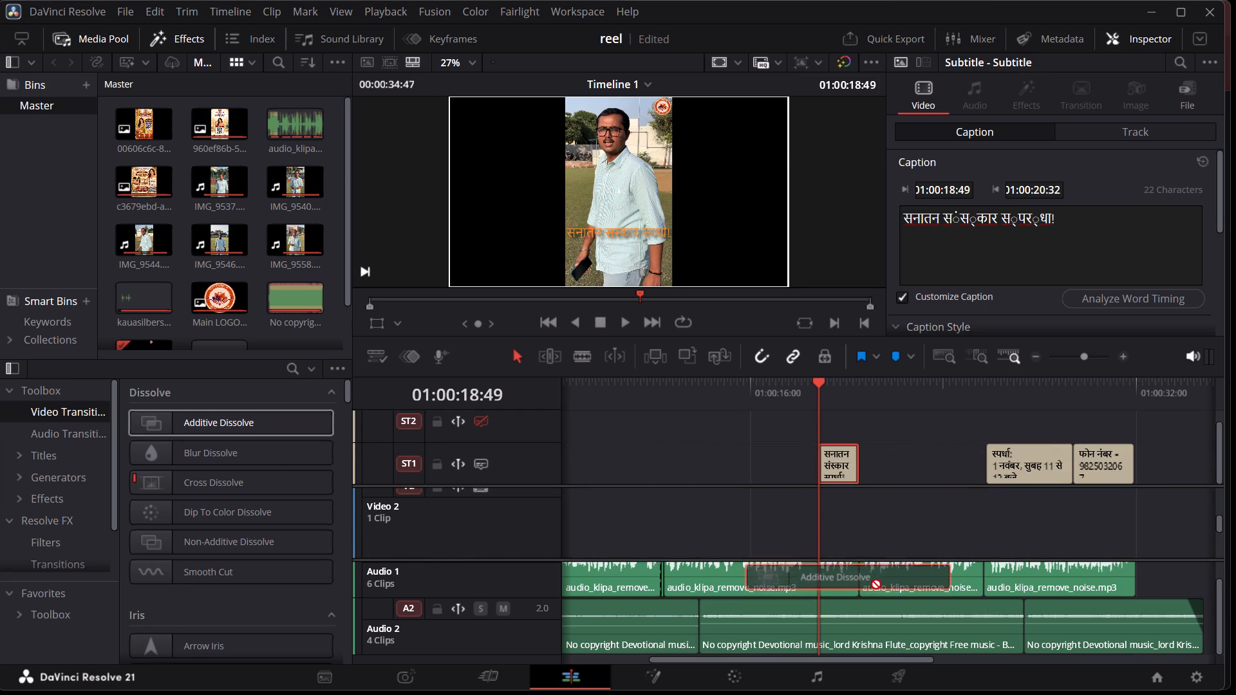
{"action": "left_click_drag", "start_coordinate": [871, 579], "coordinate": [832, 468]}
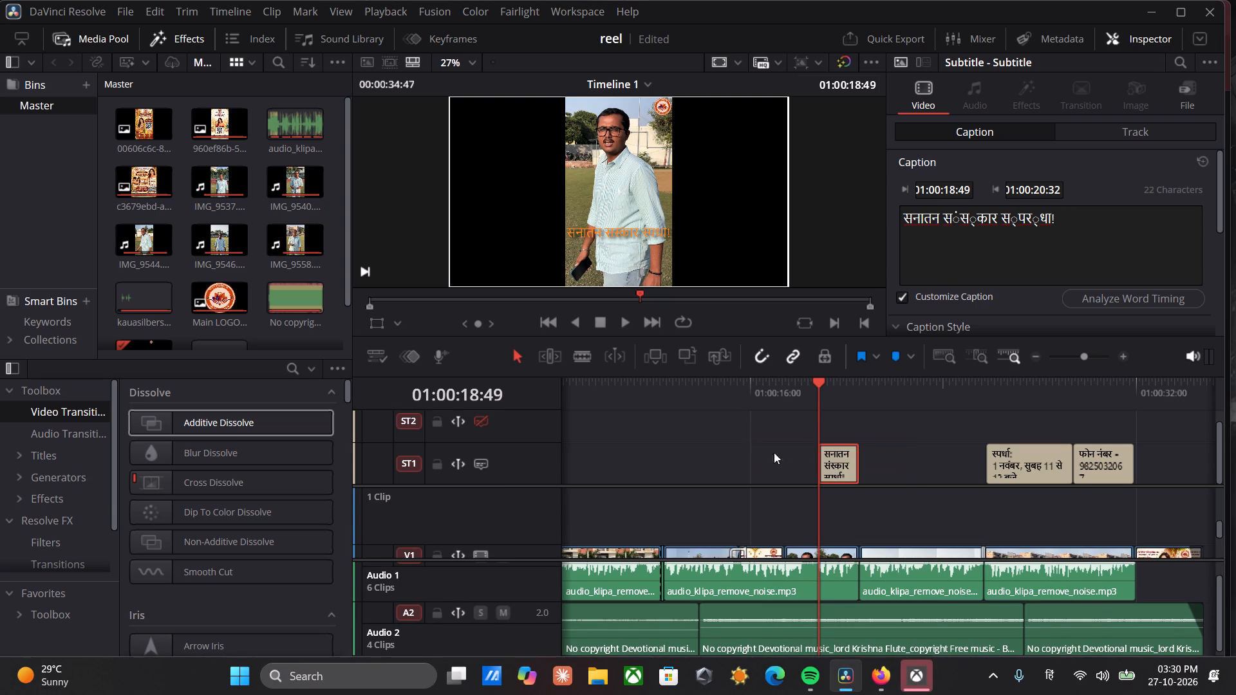
Delete all three subtitle captions from track ST1.
{"action": "scroll", "coordinate": [765, 461], "scroll_direction": "right", "scroll_amount": 4}
{"action": "scroll", "coordinate": [765, 461], "scroll_direction": "left", "scroll_amount": 1}
{"action": "scroll", "coordinate": [765, 461], "scroll_direction": "right", "scroll_amount": 1}
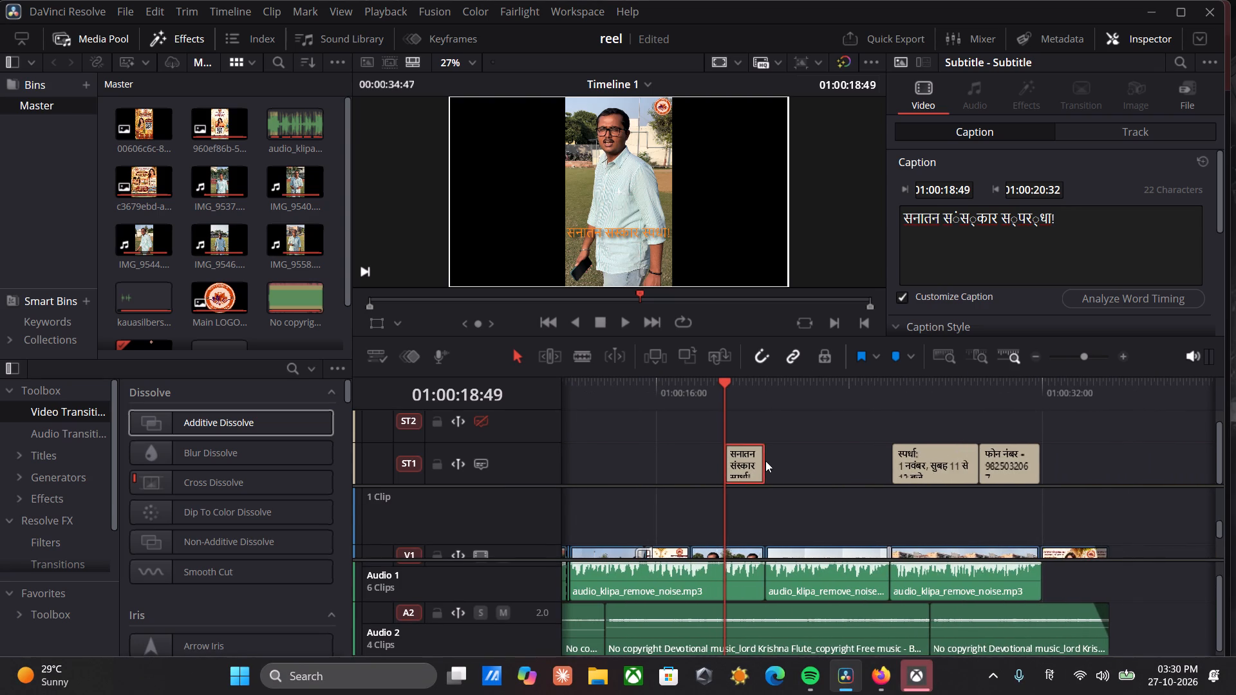
{"action": "left_click_drag", "start_coordinate": [681, 431], "coordinate": [1083, 476]}
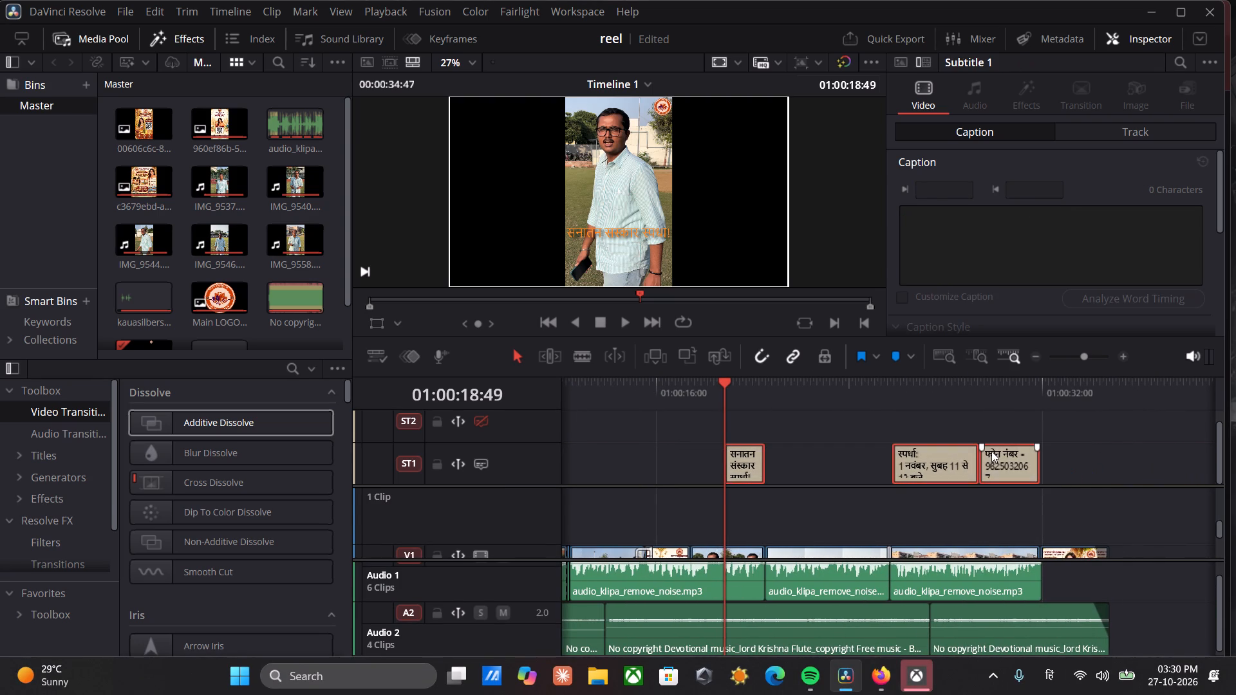
{"action": "right_click", "coordinate": [991, 451]}
{"action": "left_click", "coordinate": [1023, 521]}
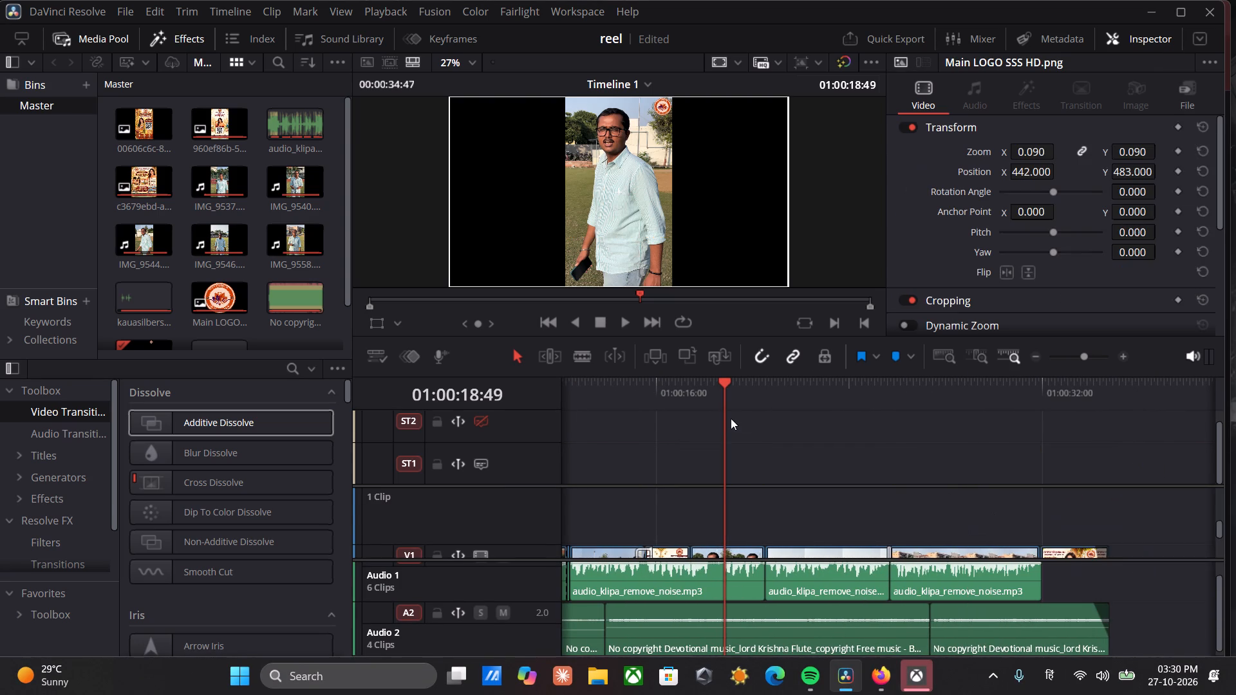
Play the reel from near its beginning through to the cut between IMG_9544 and IMG_9546 to review it without subtitles.
{"action": "scroll", "coordinate": [731, 418], "scroll_direction": "right", "scroll_amount": 4}
{"action": "left_click_drag", "start_coordinate": [706, 400], "coordinate": [501, 396]}
{"action": "key", "text": "space"}
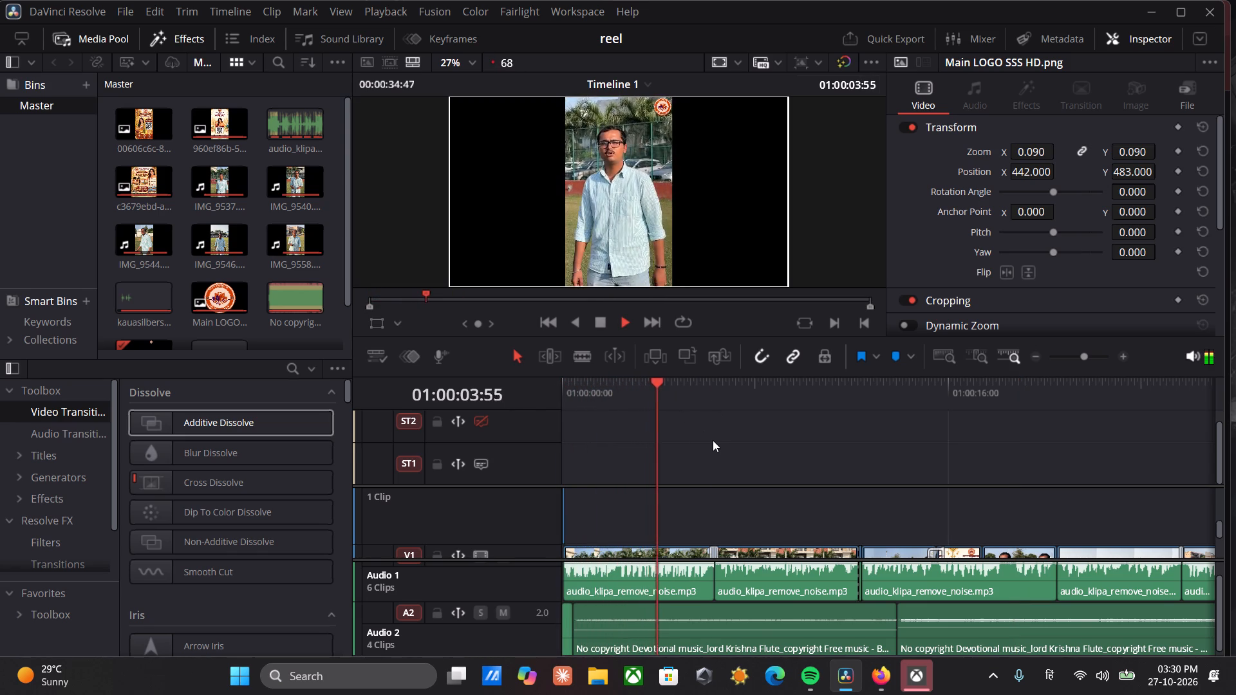
{"action": "scroll", "coordinate": [713, 440], "scroll_direction": "left", "scroll_amount": 1}
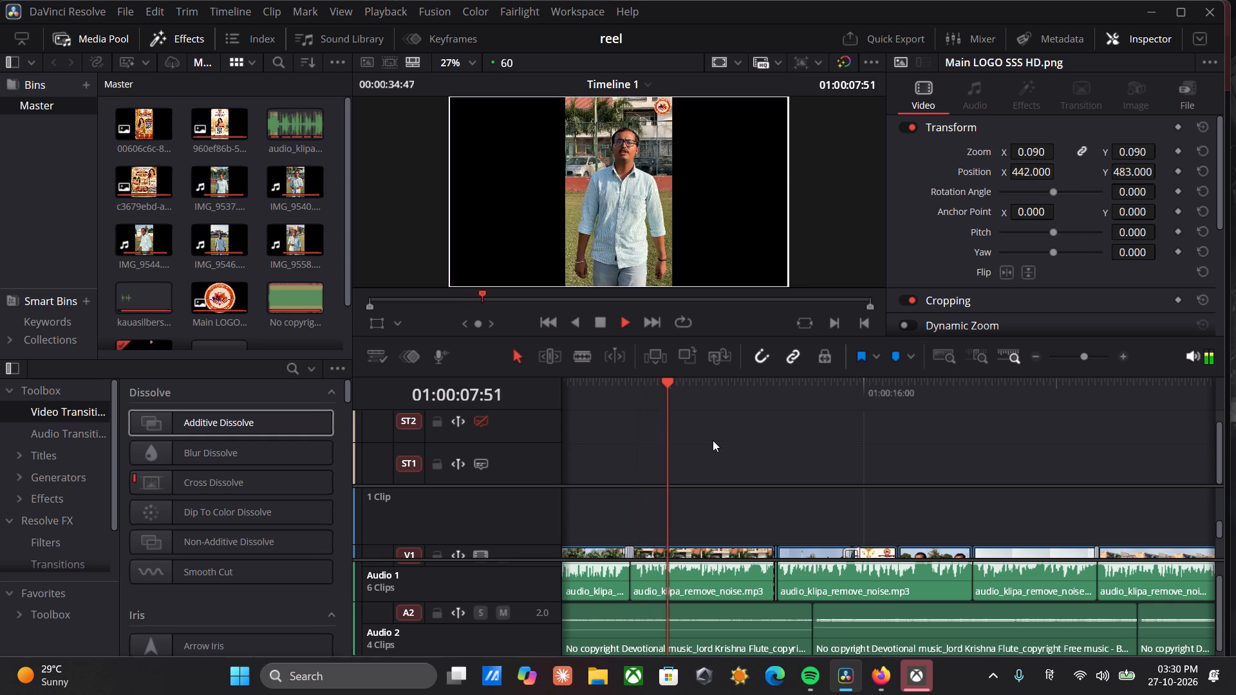
{"action": "scroll", "coordinate": [728, 524], "scroll_direction": "down", "scroll_amount": 1}
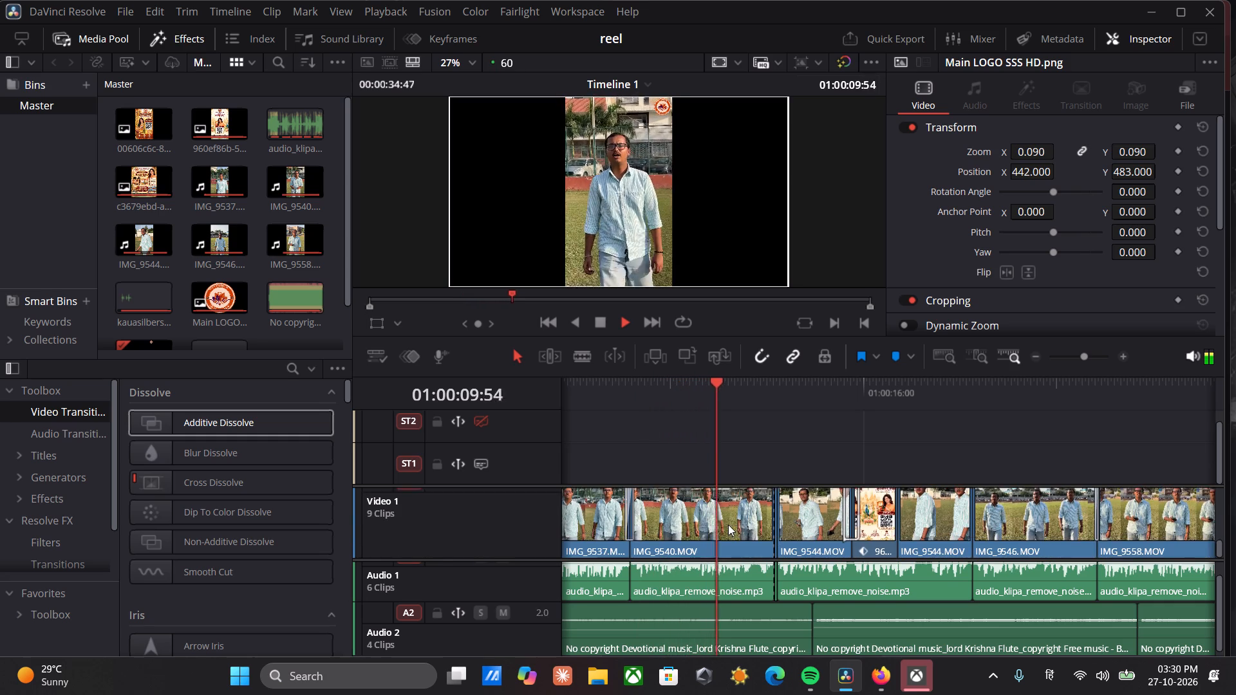
{"action": "scroll", "coordinate": [728, 524], "scroll_direction": "down", "scroll_amount": 1}
{"action": "scroll", "coordinate": [803, 476], "scroll_direction": "left", "scroll_amount": 1}
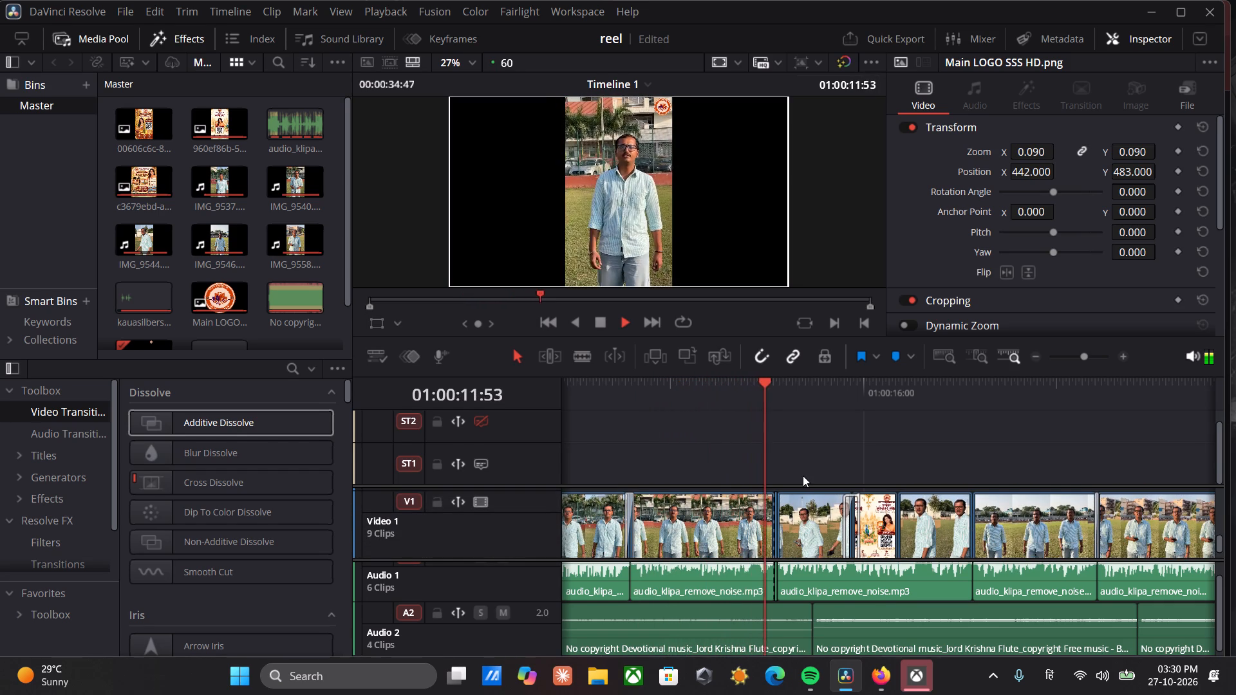
{"action": "scroll", "coordinate": [803, 476], "scroll_direction": "left", "scroll_amount": 1}
{"action": "scroll", "coordinate": [737, 494], "scroll_direction": "left", "scroll_amount": 1}
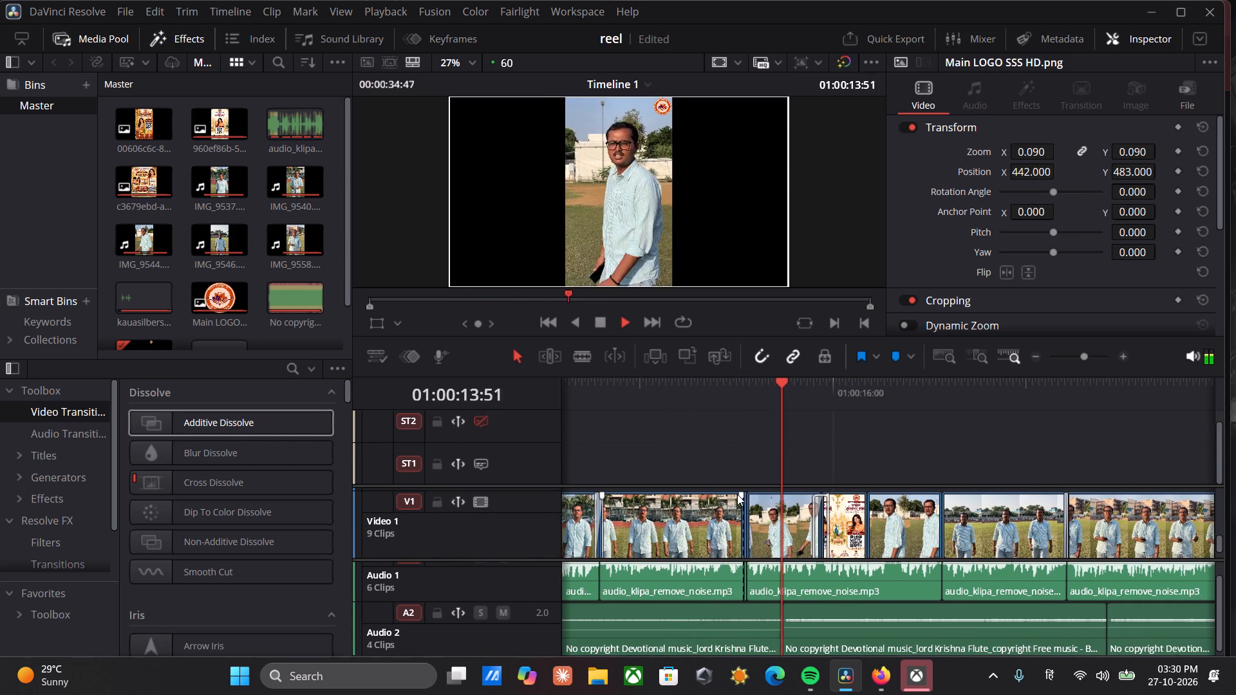
{"action": "key", "text": "space"}
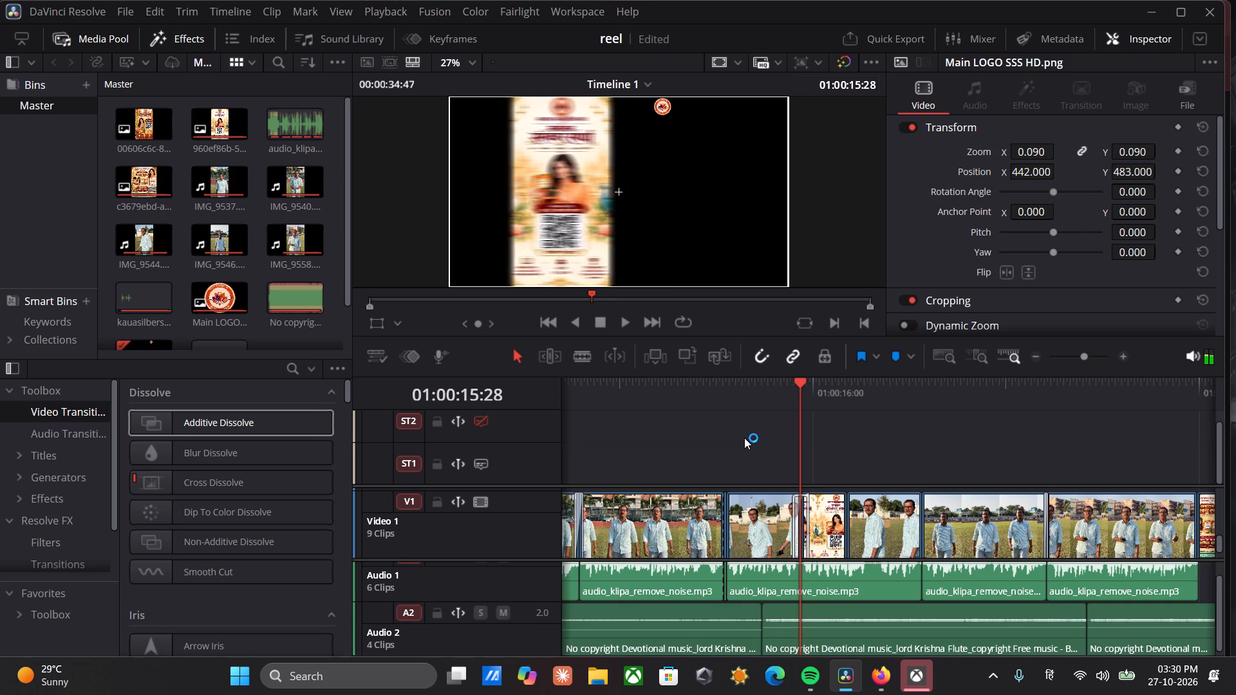
{"action": "key", "text": "space"}
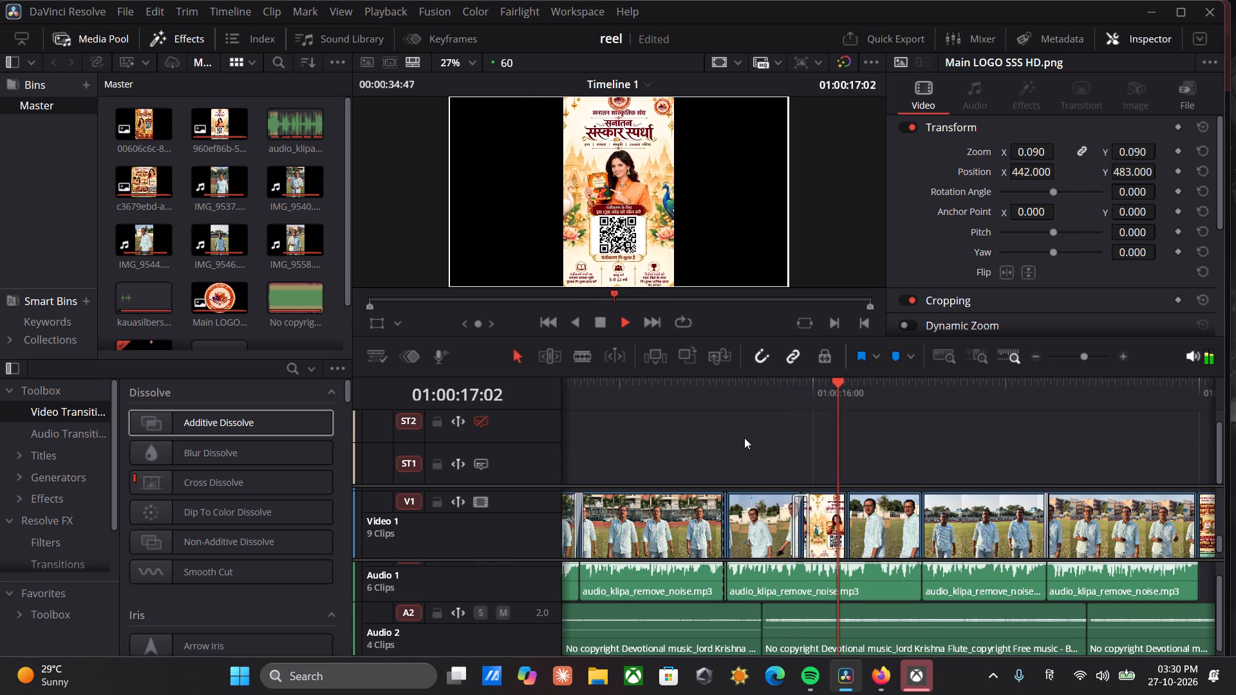
{"action": "key", "text": "space"}
{"action": "key", "text": "space"}
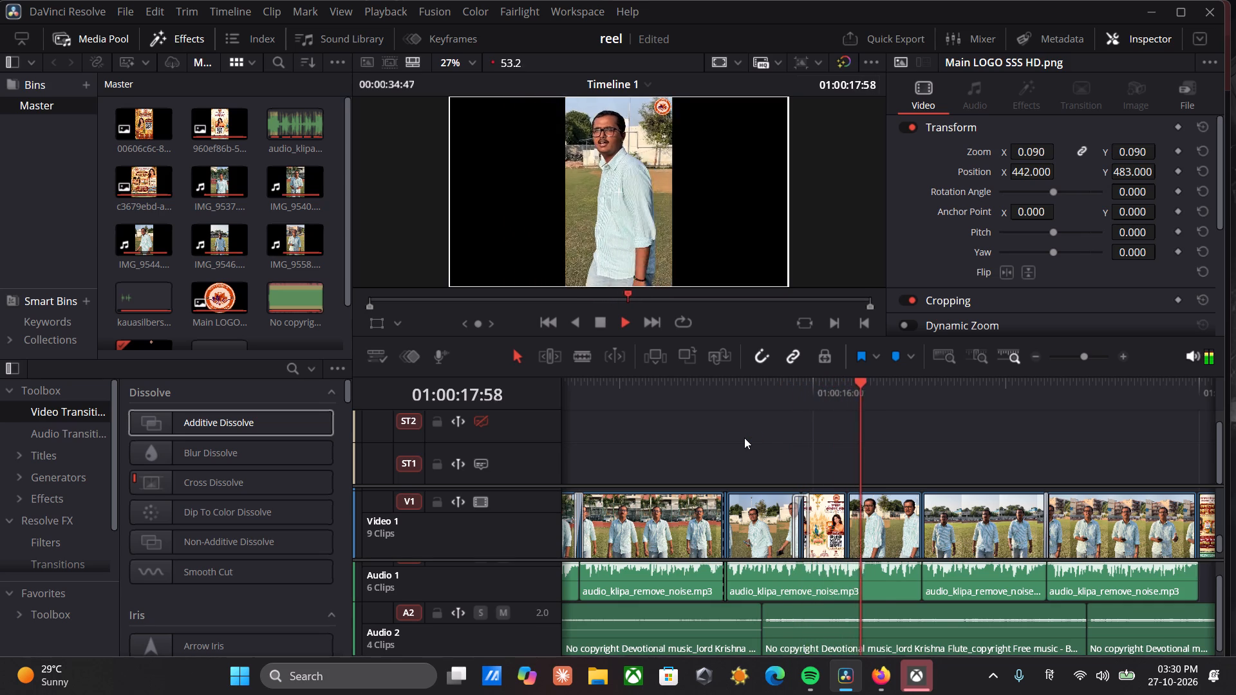
{"action": "scroll", "coordinate": [814, 543], "scroll_direction": "left", "scroll_amount": 1}
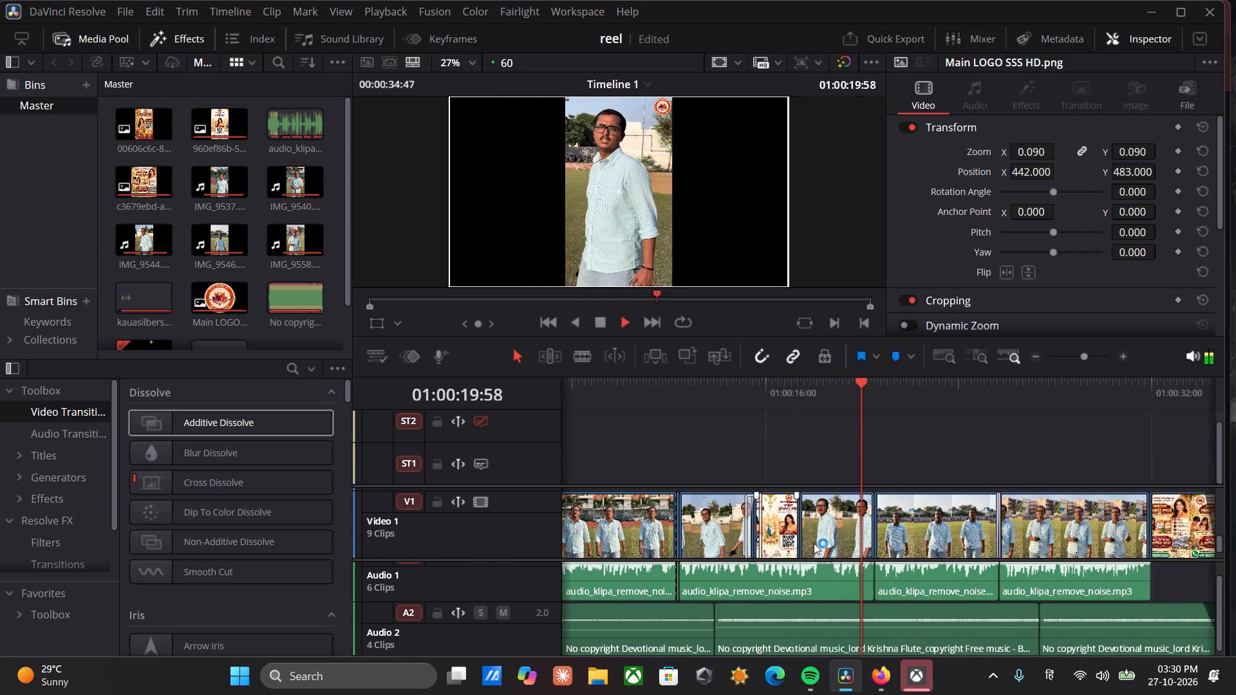
{"action": "key", "text": "space"}
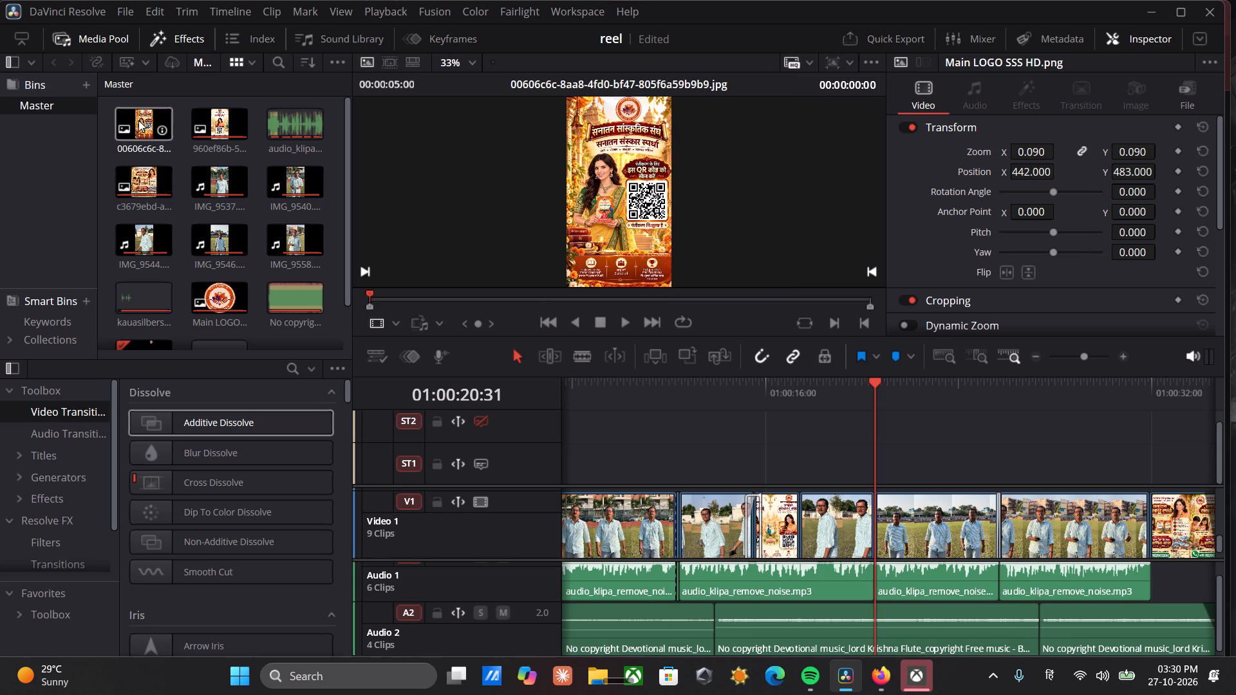
Place the 00606c6c poster image from the Master bin on Video 2, over the cut between IMG_9544 and IMG_9546.
{"action": "left_click_drag", "start_coordinate": [138, 120], "coordinate": [139, 120]}
{"action": "left_click_drag", "start_coordinate": [139, 120], "coordinate": [834, 440]}
Enlarge the video track area and scale the Video 2 poster image down uniformly so the footage shows around it.
{"action": "left_click_drag", "start_coordinate": [684, 486], "coordinate": [715, 382]}
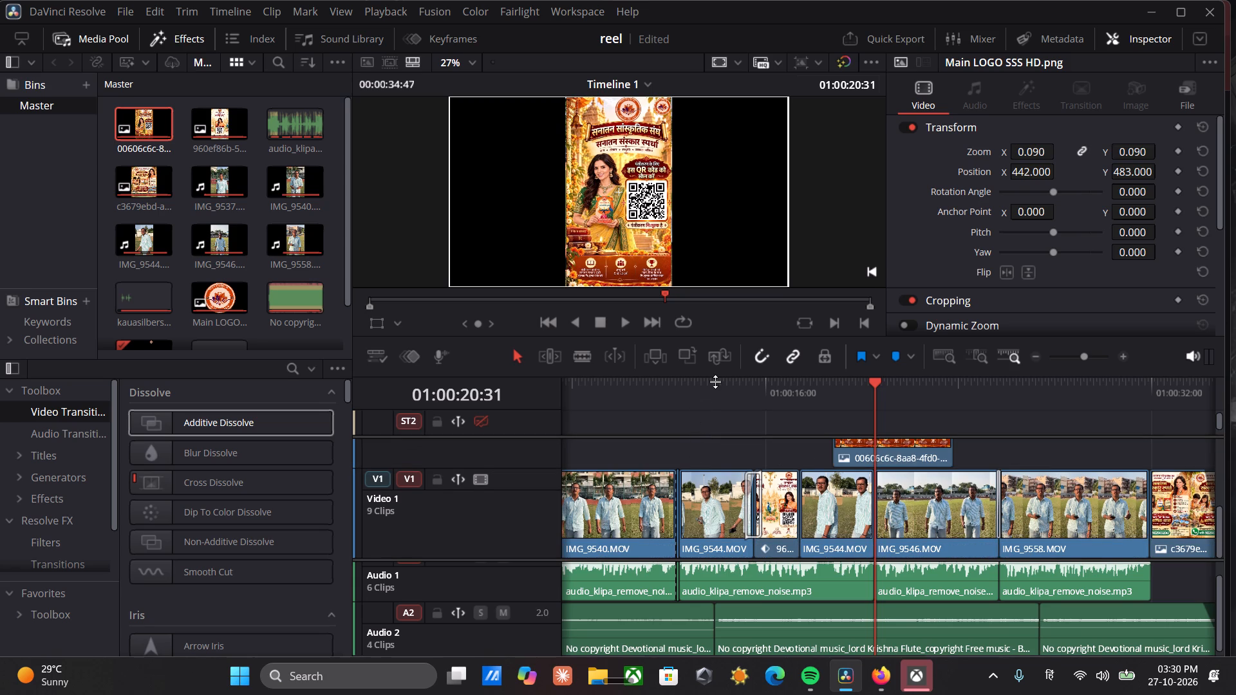
{"action": "left_click_drag", "start_coordinate": [715, 382], "coordinate": [715, 380]}
{"action": "left_click_drag", "start_coordinate": [549, 433], "coordinate": [552, 425]}
{"action": "left_click_drag", "start_coordinate": [552, 425], "coordinate": [553, 421]}
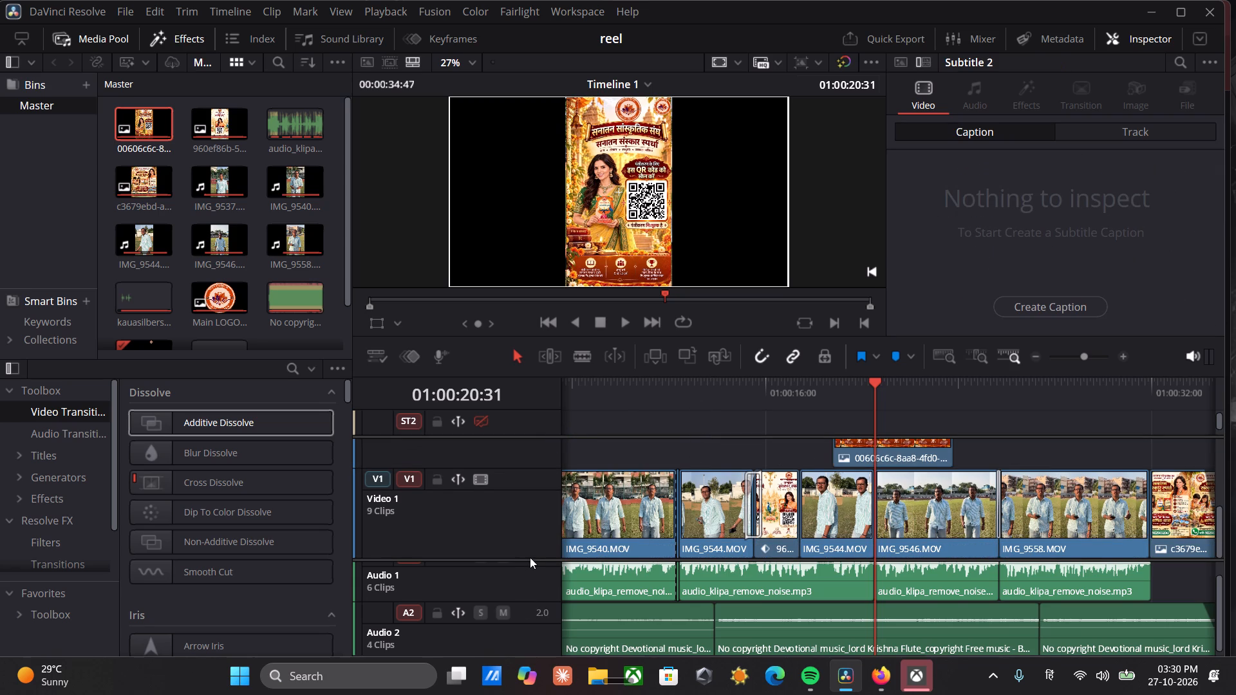
{"action": "left_click_drag", "start_coordinate": [530, 559], "coordinate": [533, 636]}
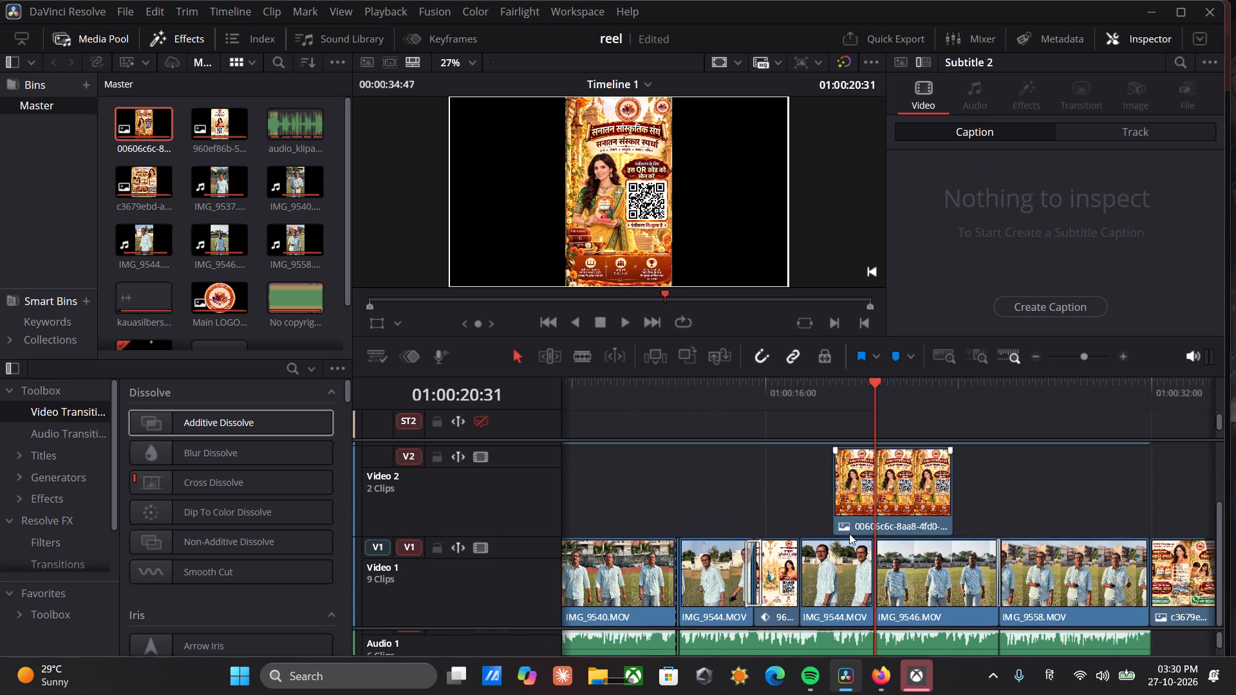
{"action": "left_click", "coordinate": [854, 488]}
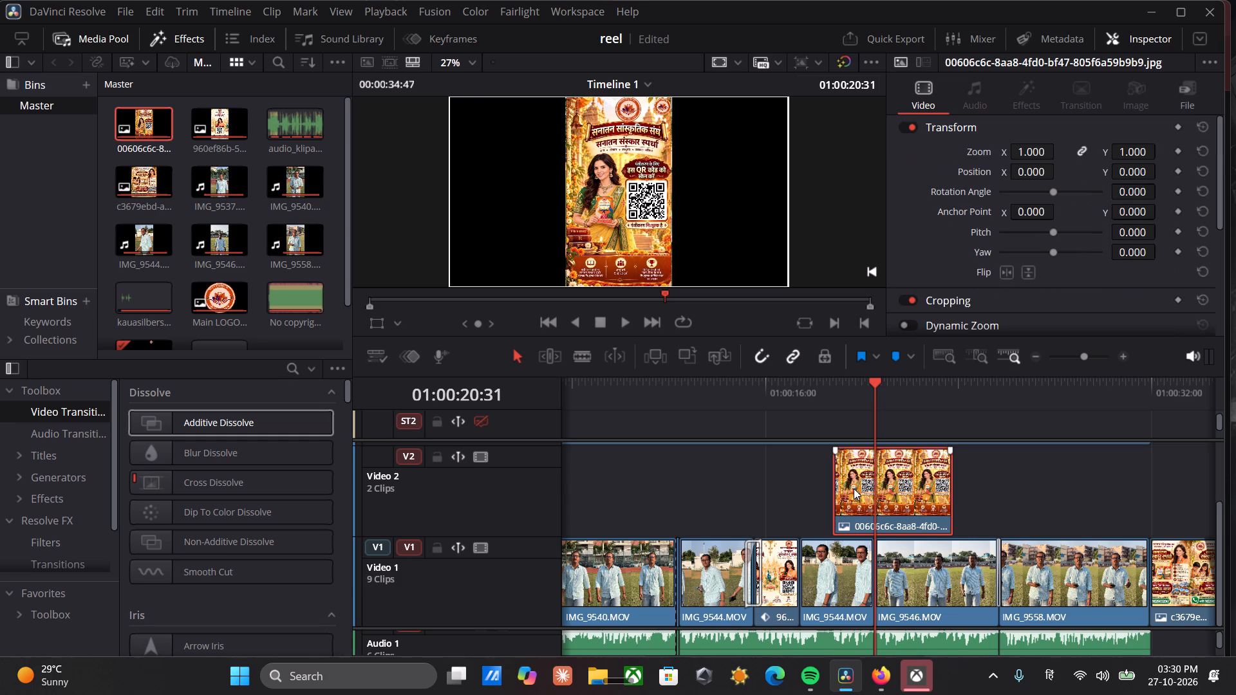
{"action": "left_click_drag", "start_coordinate": [1033, 152], "coordinate": [1015, 153]}
Crop the poster image to its title banner, with Crop Left about 113 and Crop Bottom about 783.
{"action": "scroll", "coordinate": [1004, 284], "scroll_direction": "down", "scroll_amount": 1}
{"action": "left_click", "coordinate": [975, 221]}
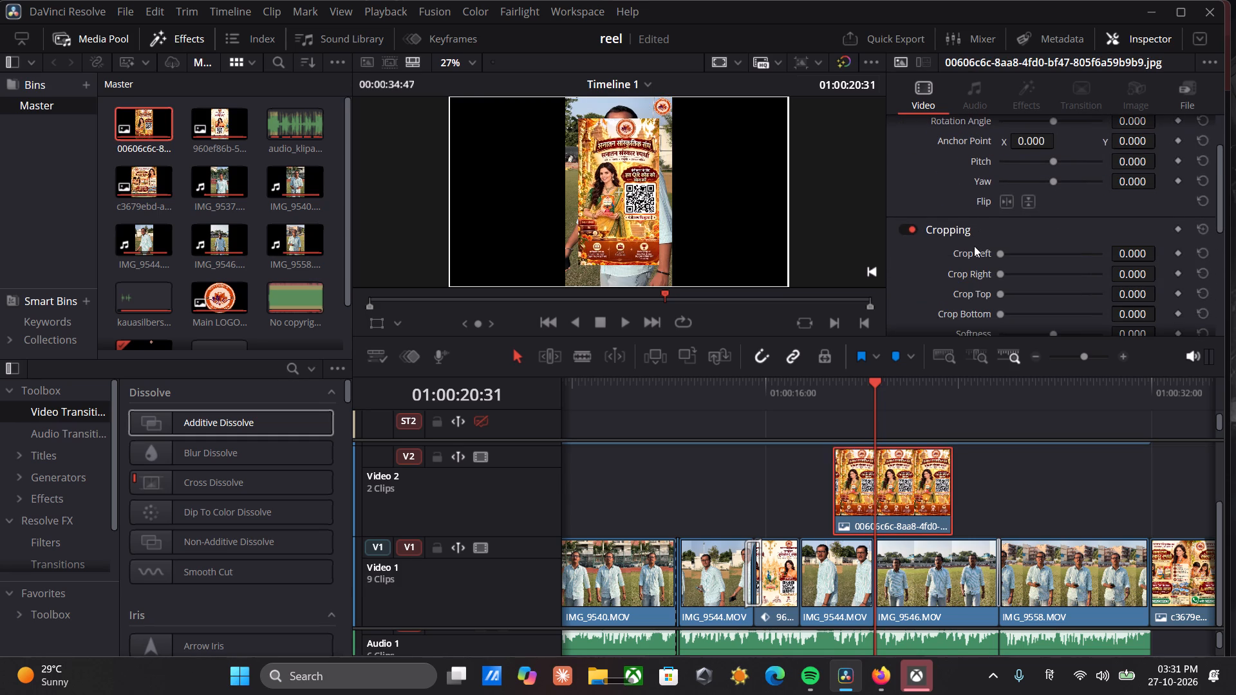
{"action": "left_click_drag", "start_coordinate": [994, 254], "coordinate": [1018, 250]}
{"action": "left_click_drag", "start_coordinate": [1018, 250], "coordinate": [1017, 250]}
{"action": "left_click_drag", "start_coordinate": [1004, 251], "coordinate": [1020, 249]}
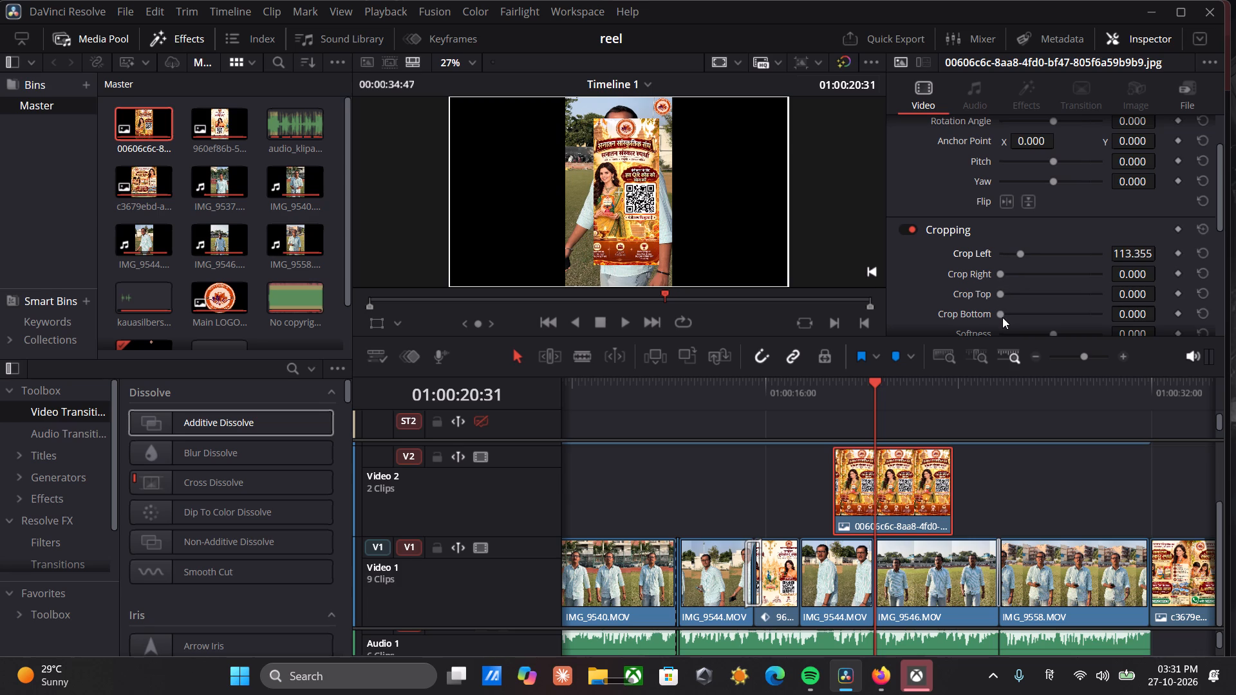
{"action": "left_click_drag", "start_coordinate": [1000, 315], "coordinate": [1074, 297]}
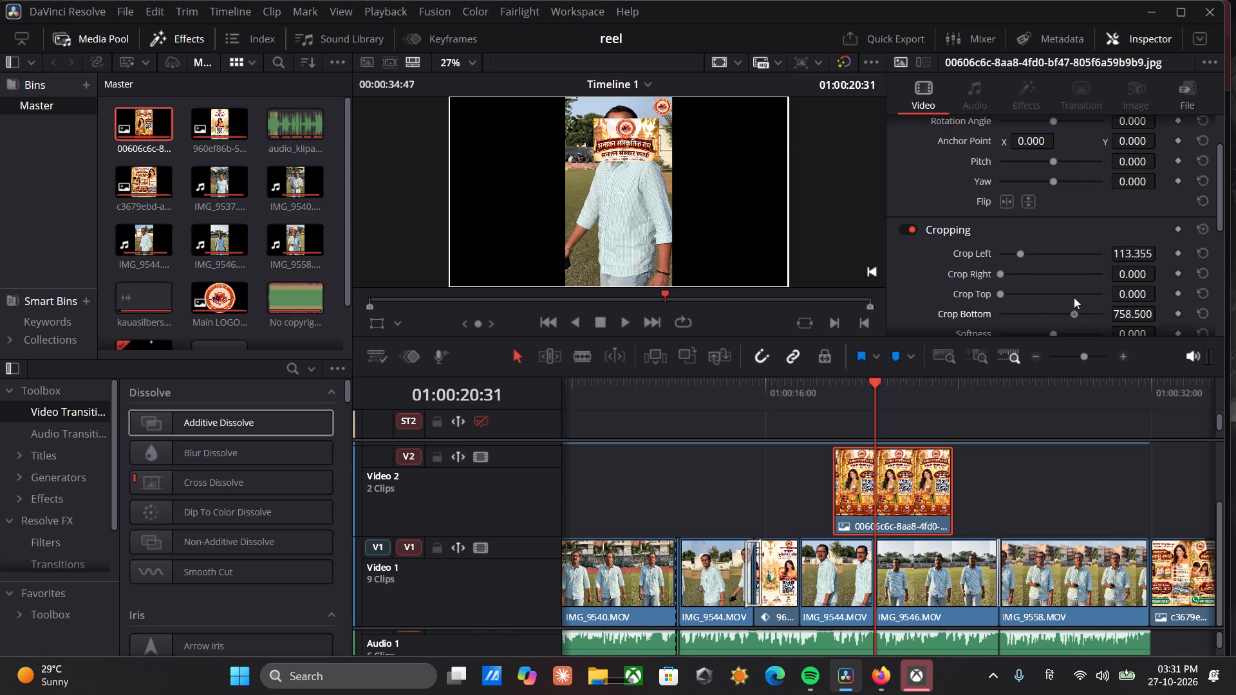
{"action": "left_click_drag", "start_coordinate": [1074, 297], "coordinate": [1076, 299]}
Play the timeline from about 01:00:18 to check when the cropped poster title appears over the footage.
{"action": "left_click_drag", "start_coordinate": [874, 382], "coordinate": [857, 388]}
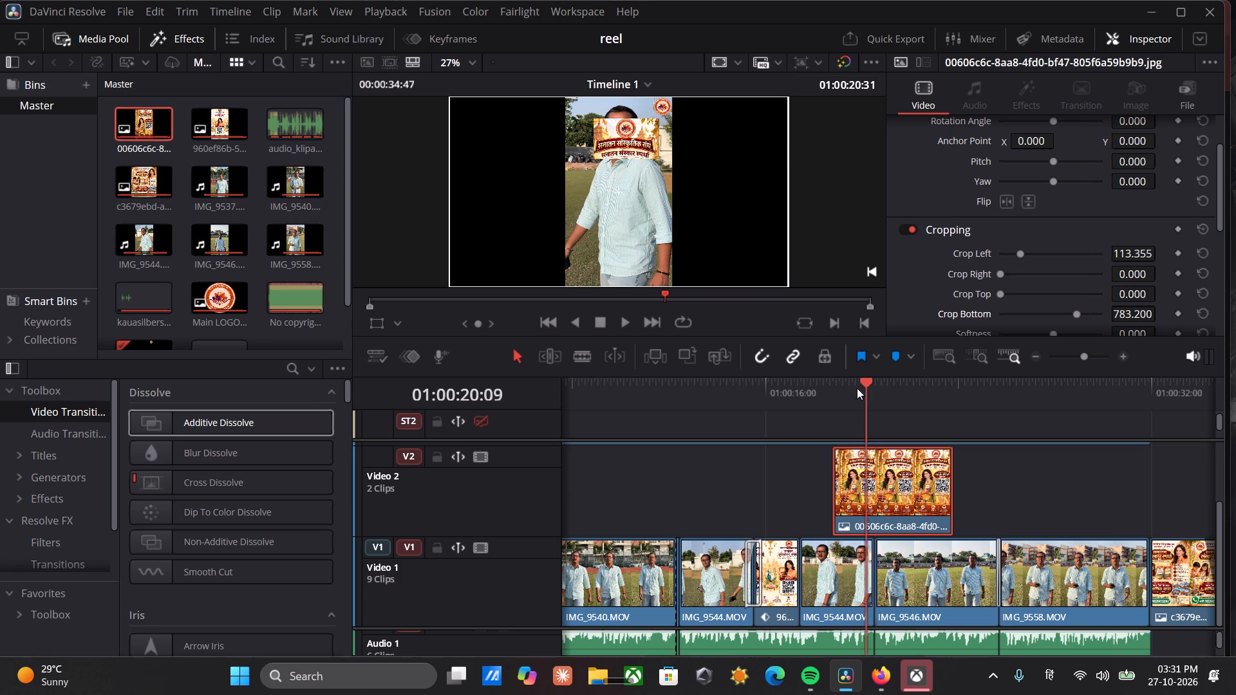
{"action": "left_click_drag", "start_coordinate": [857, 388], "coordinate": [814, 401]}
{"action": "key", "text": "space"}
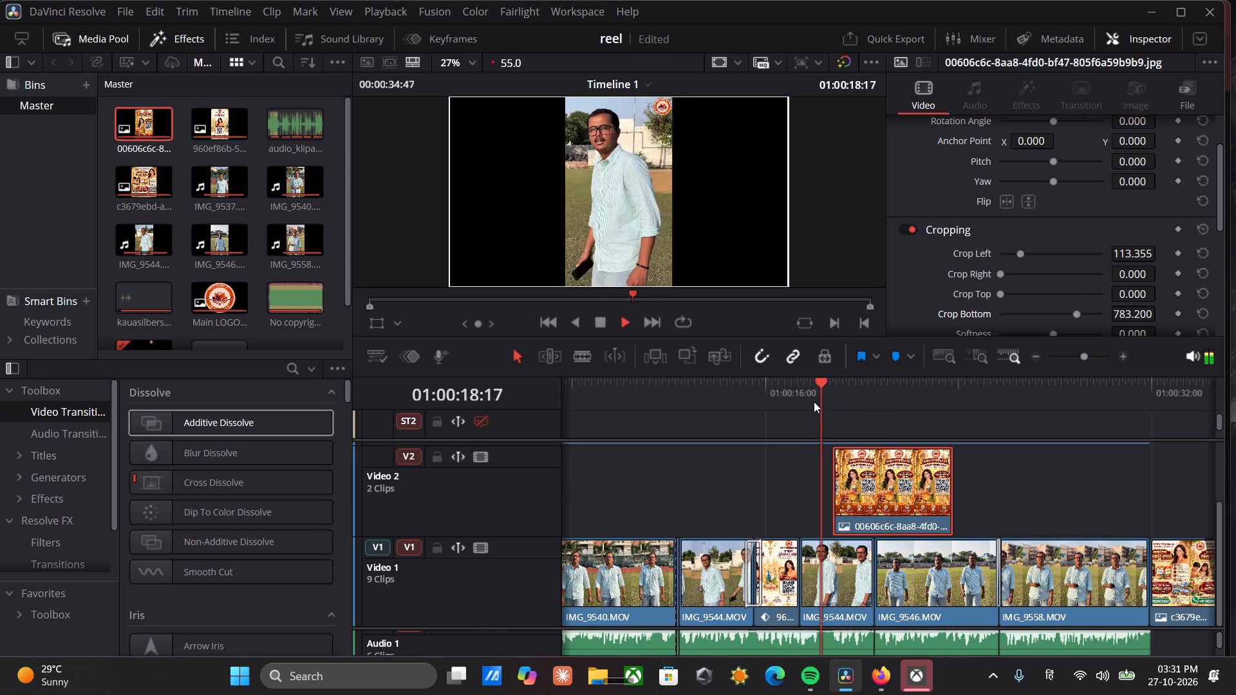
{"action": "key", "text": "space"}
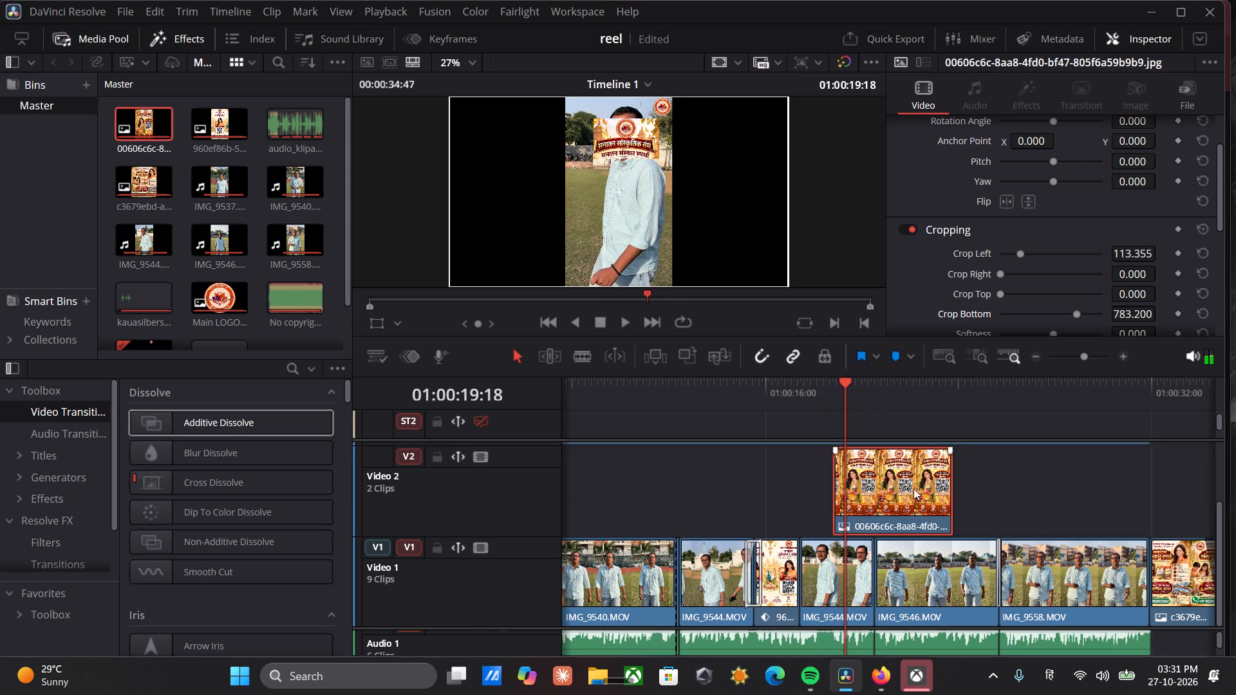
Trim the end of the Video 2 poster clip back to the cut between IMG_9544 and IMG_9546.
{"action": "left_click_drag", "start_coordinate": [952, 498], "coordinate": [869, 498]}
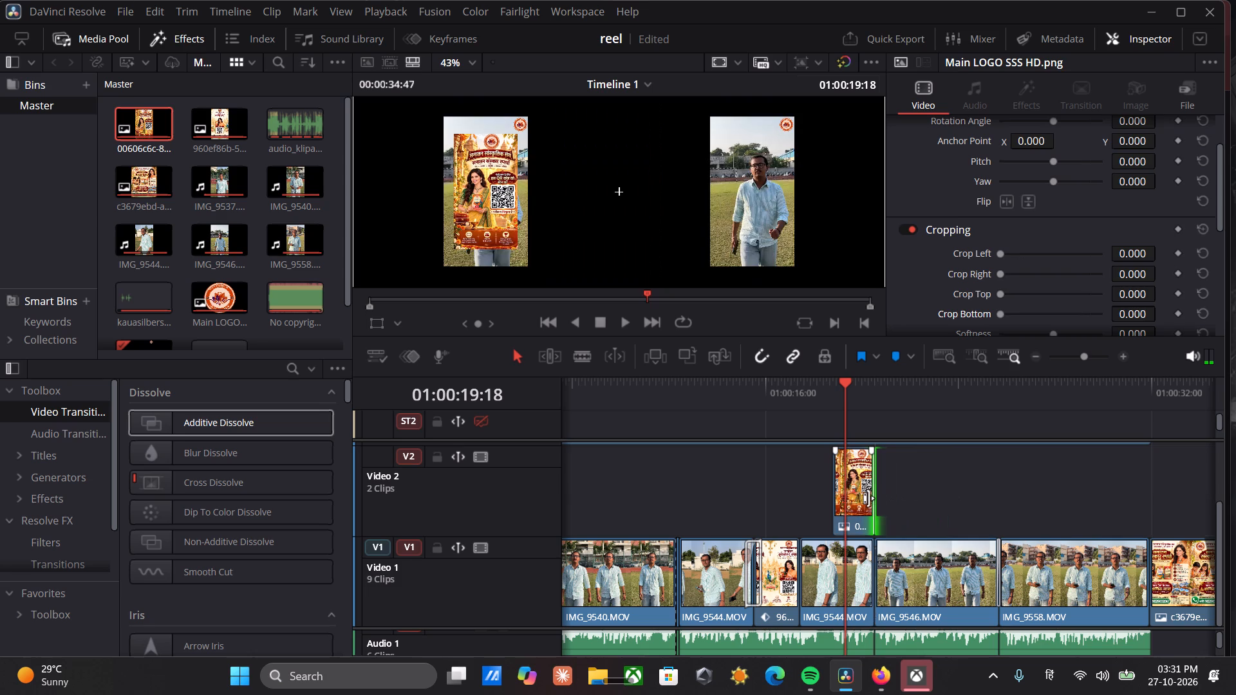
Lower the poster title from the man's face to his chest, with Position X 0 and Position Y about -318.
{"action": "left_click", "coordinate": [856, 483]}
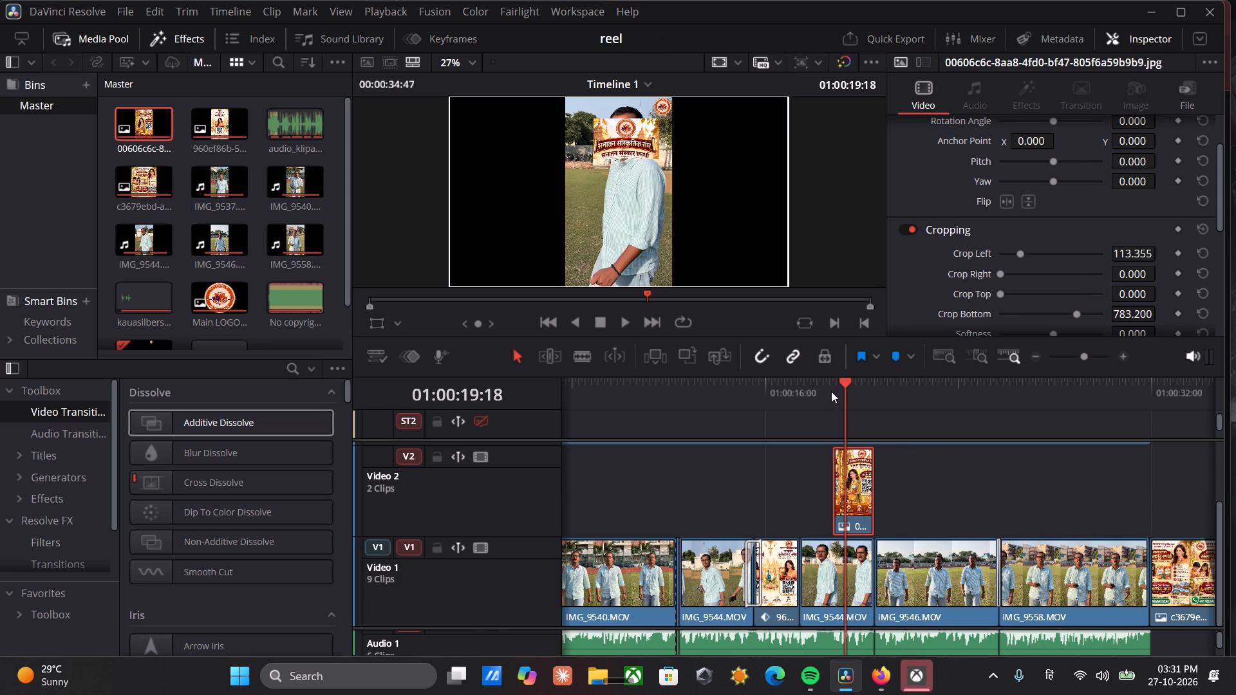
{"action": "left_click", "coordinate": [845, 381]}
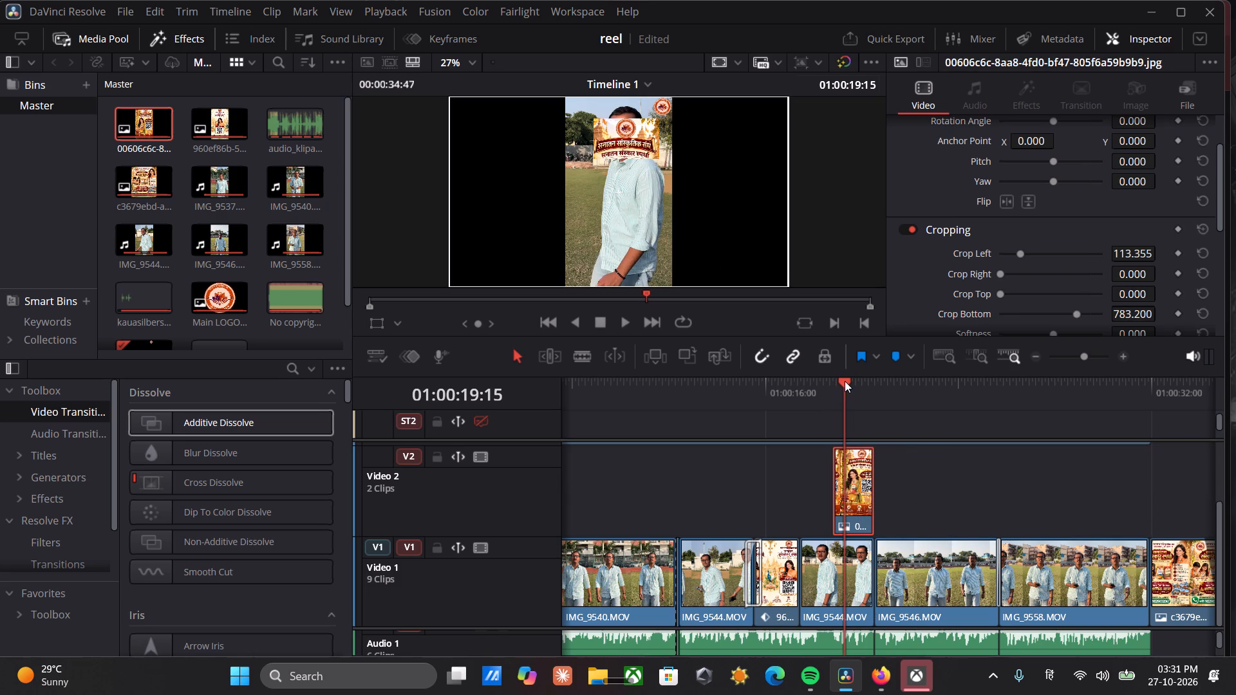
{"action": "left_click", "coordinate": [990, 272]}
{"action": "scroll", "coordinate": [990, 272], "scroll_direction": "up", "scroll_amount": 1}
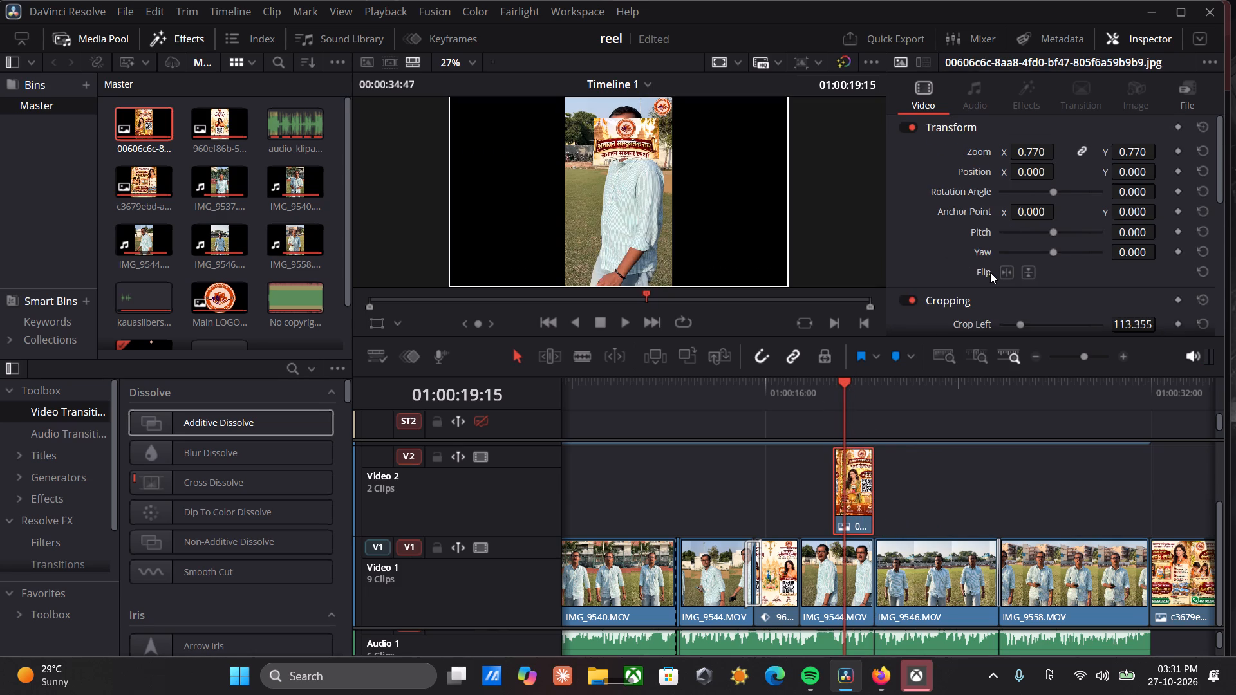
{"action": "left_click_drag", "start_coordinate": [1035, 171], "coordinate": [1007, 183]}
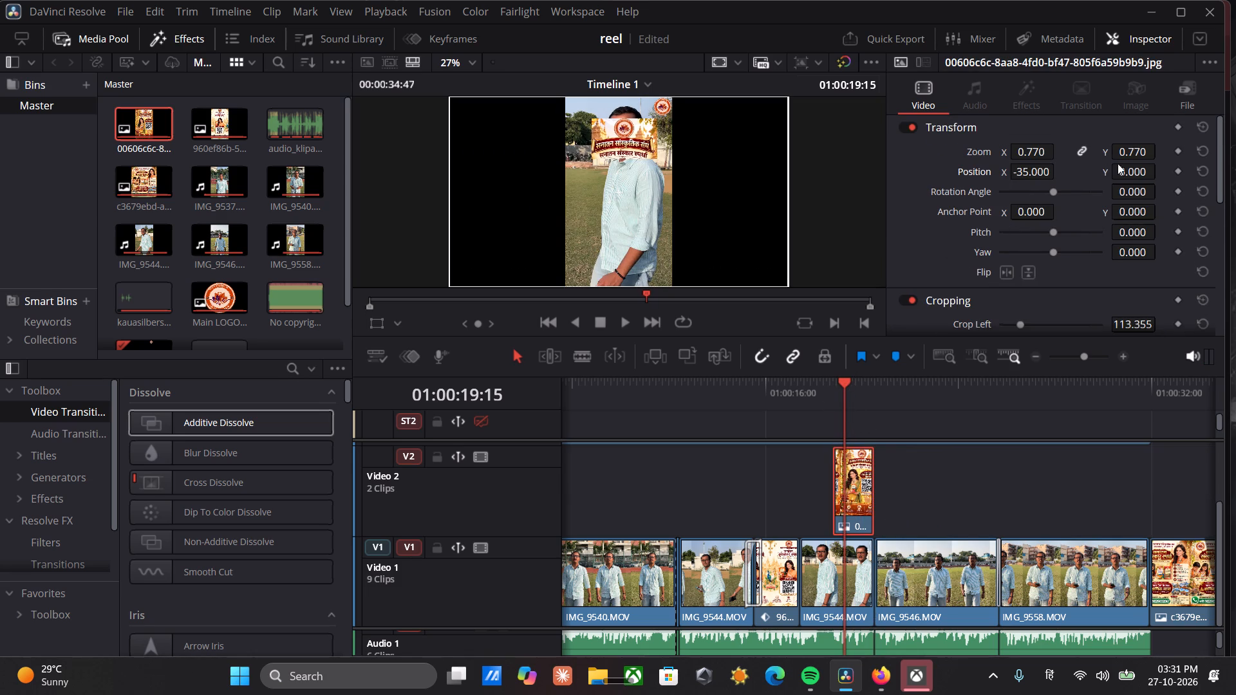
{"action": "left_click", "coordinate": [1204, 169]}
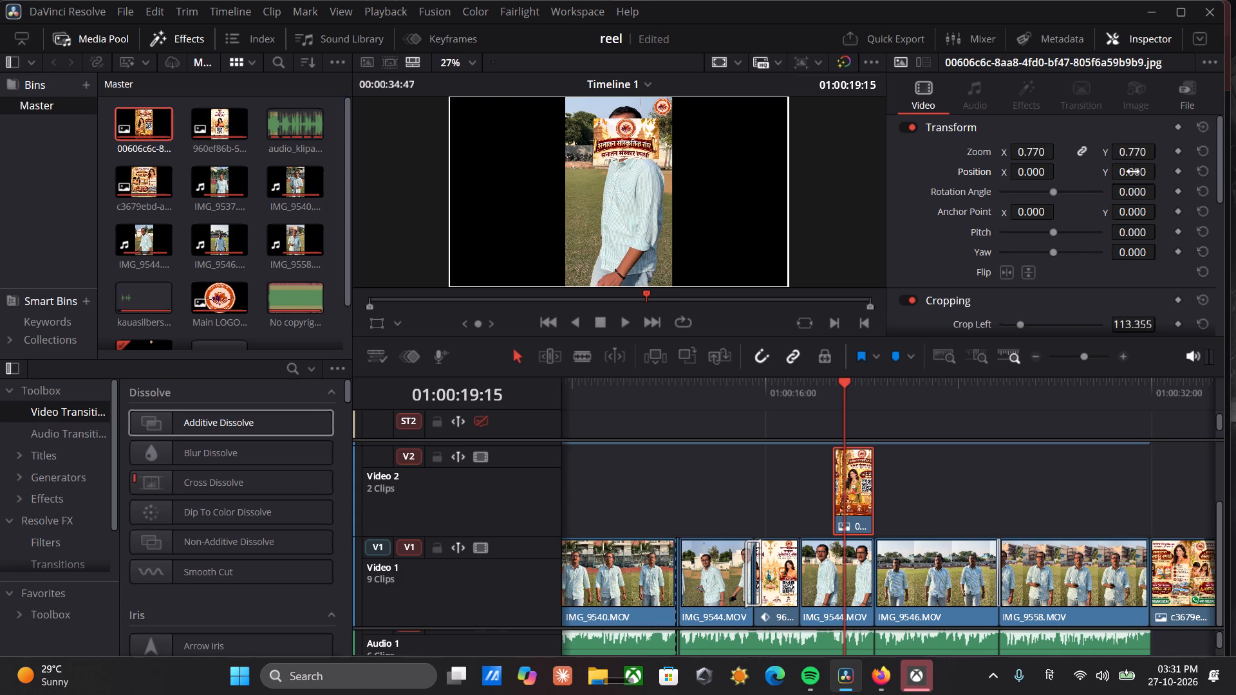
{"action": "left_click_drag", "start_coordinate": [1133, 172], "coordinate": [575, 297]}
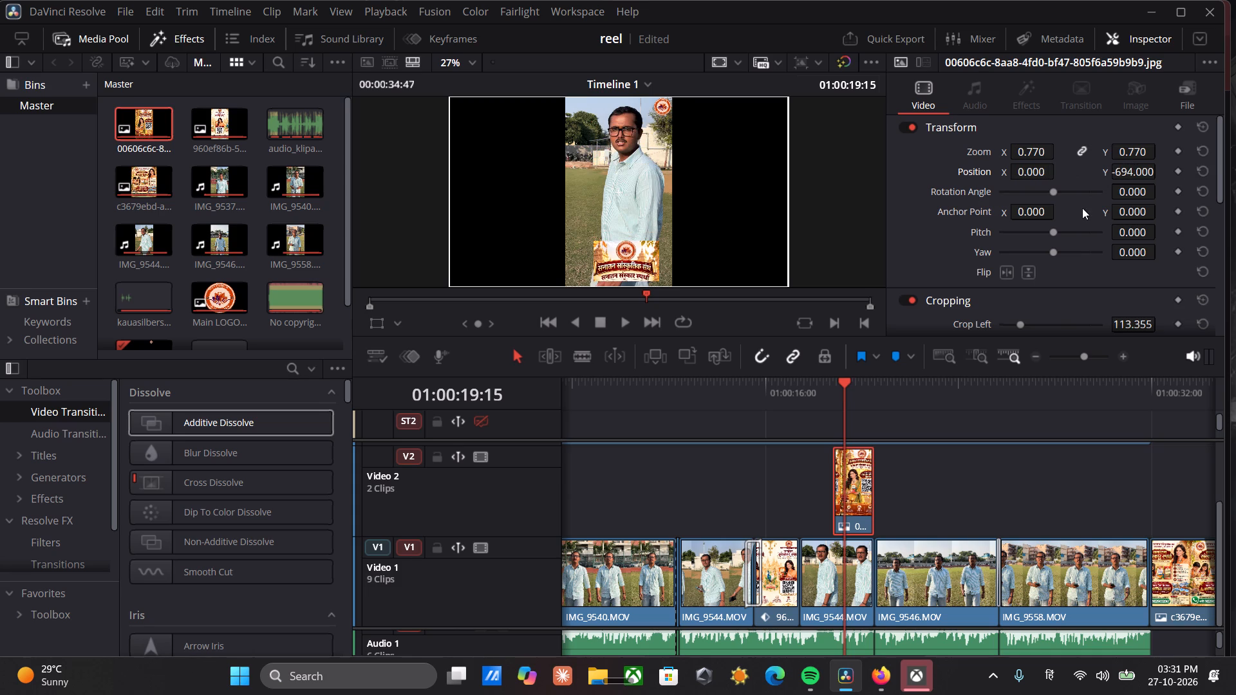
{"action": "left_click_drag", "start_coordinate": [1128, 174], "coordinate": [1214, 140]}
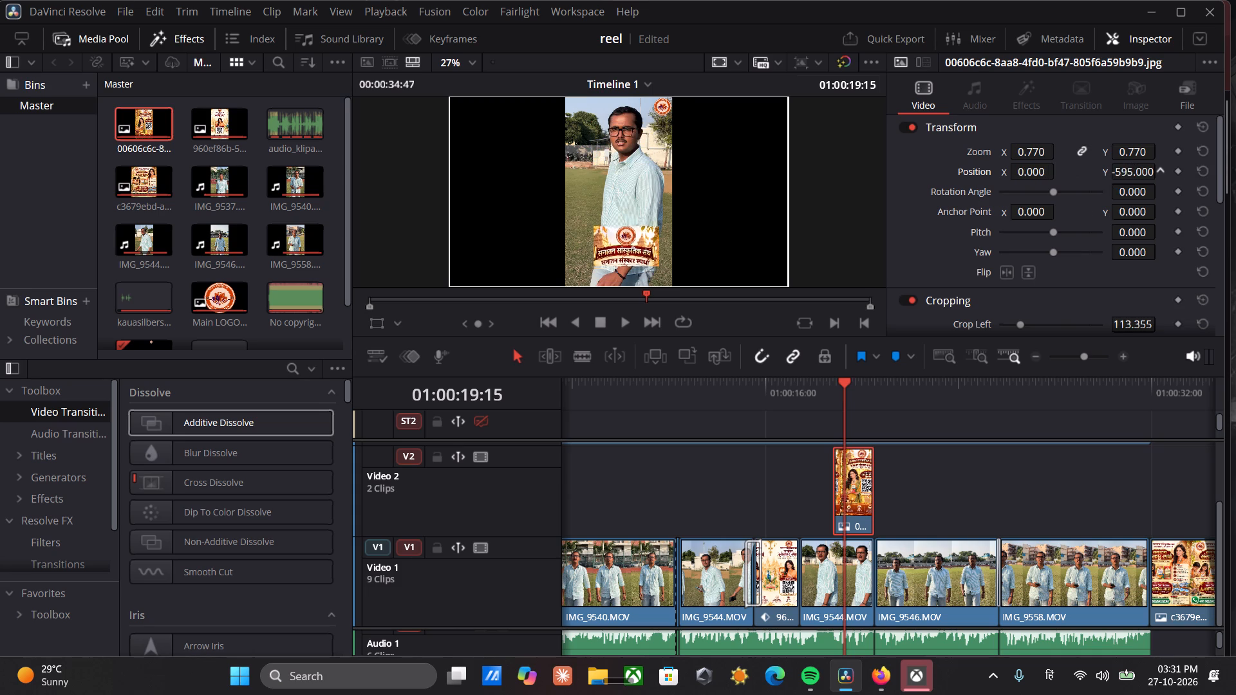
{"action": "left_click_drag", "start_coordinate": [1214, 140], "coordinate": [828, 239]}
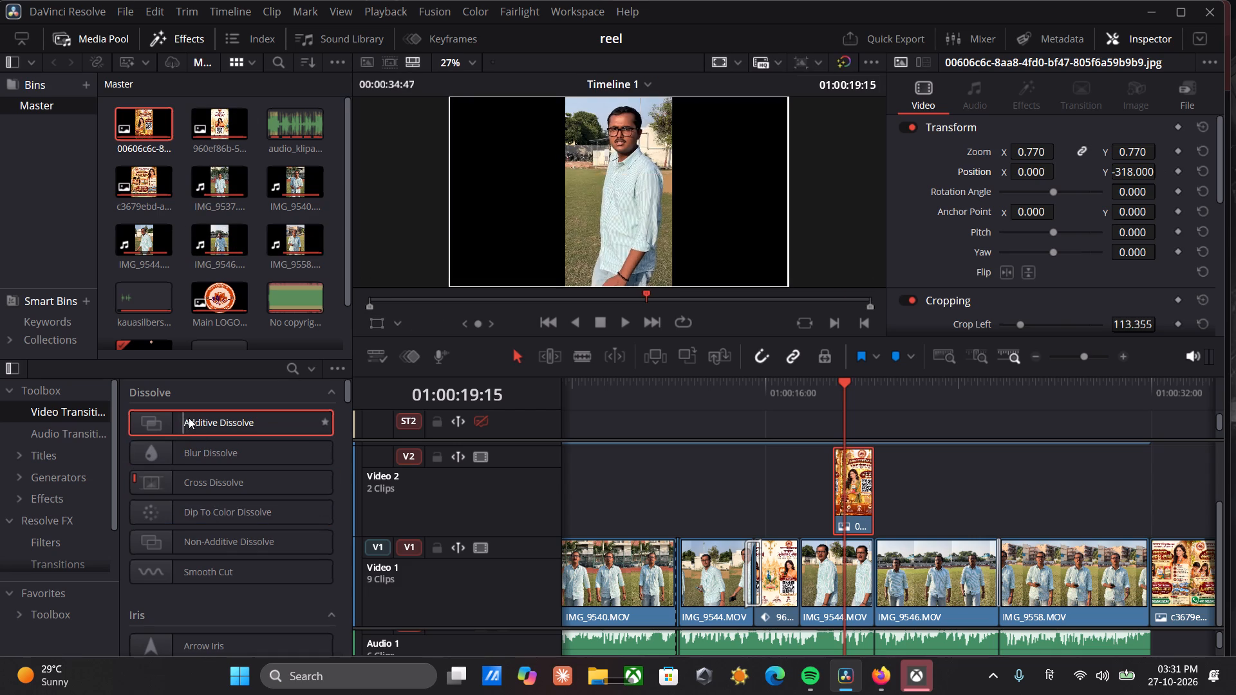
Apply an Additive Dissolve to the start of the Video 2 poster clip and preview the fade.
{"action": "left_click_drag", "start_coordinate": [245, 425], "coordinate": [765, 500]}
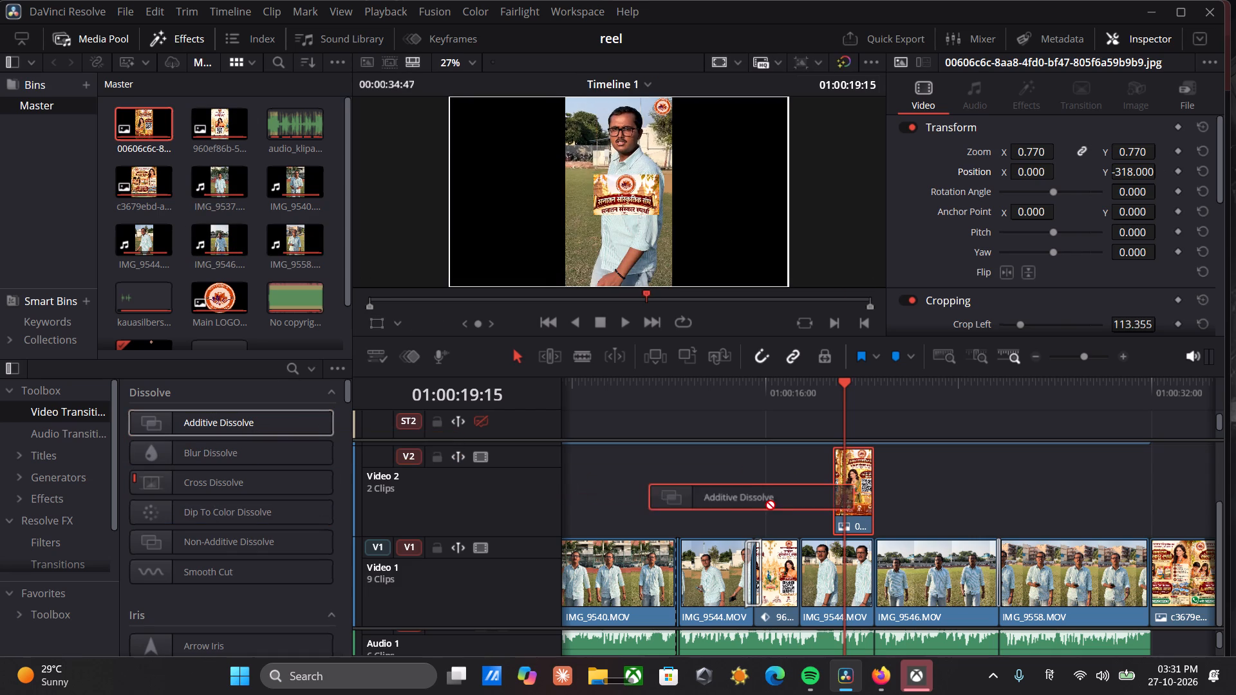
{"action": "left_click_drag", "start_coordinate": [765, 500], "coordinate": [847, 497]}
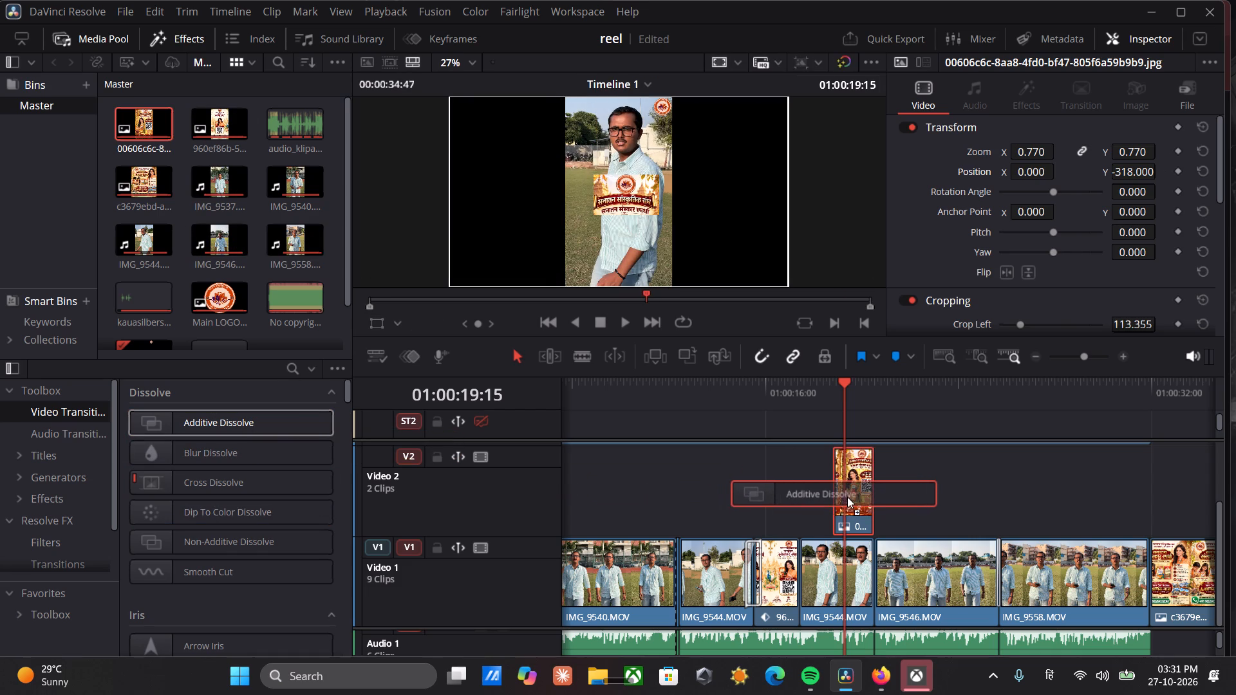
{"action": "left_click_drag", "start_coordinate": [847, 497], "coordinate": [838, 498]}
{"action": "left_click", "coordinate": [791, 394]}
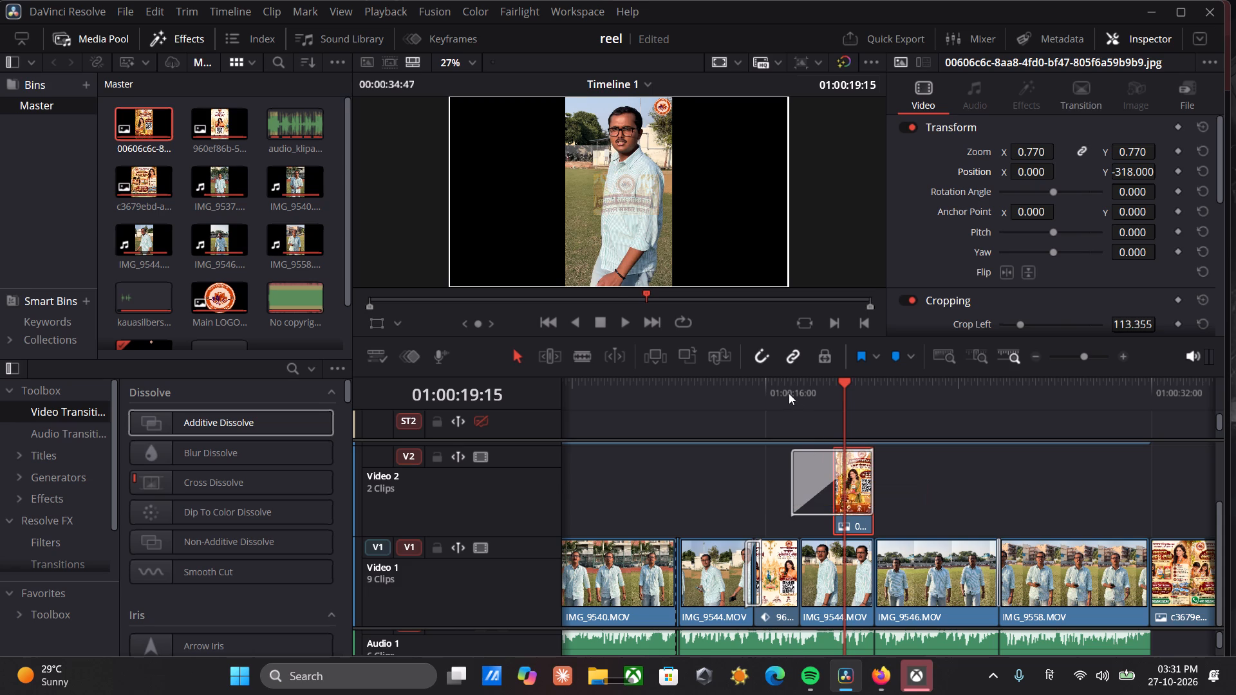
{"action": "key", "text": "space"}
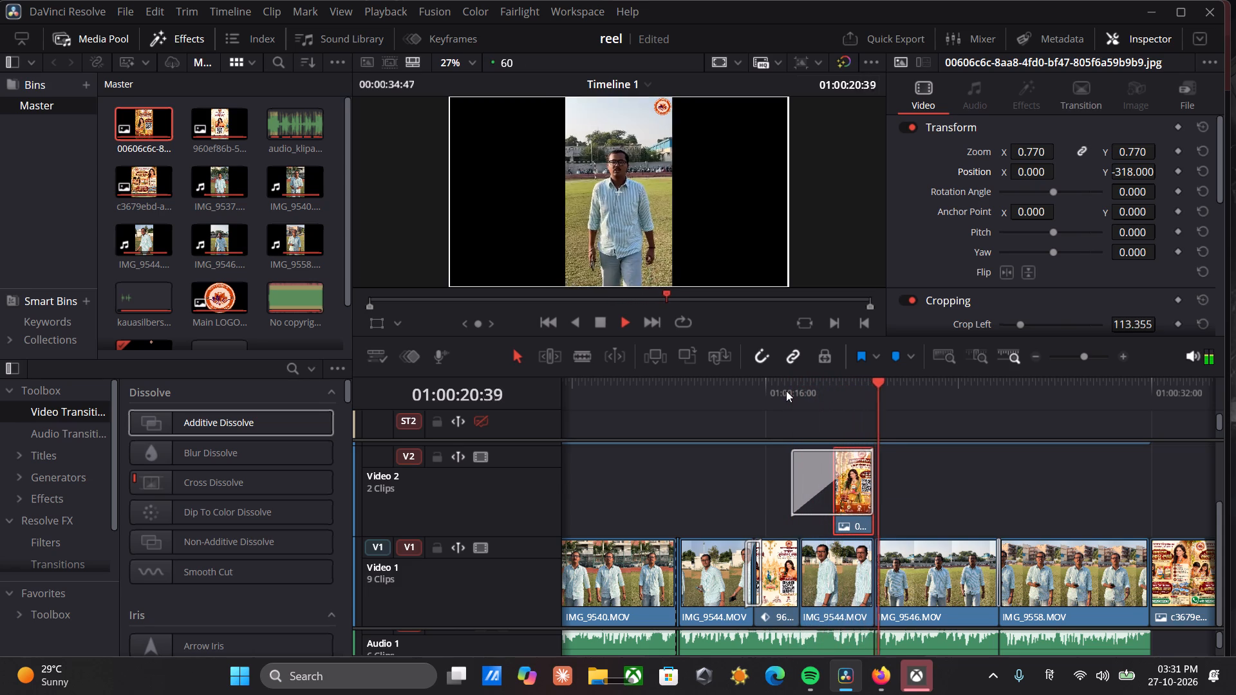
{"action": "key", "text": "space"}
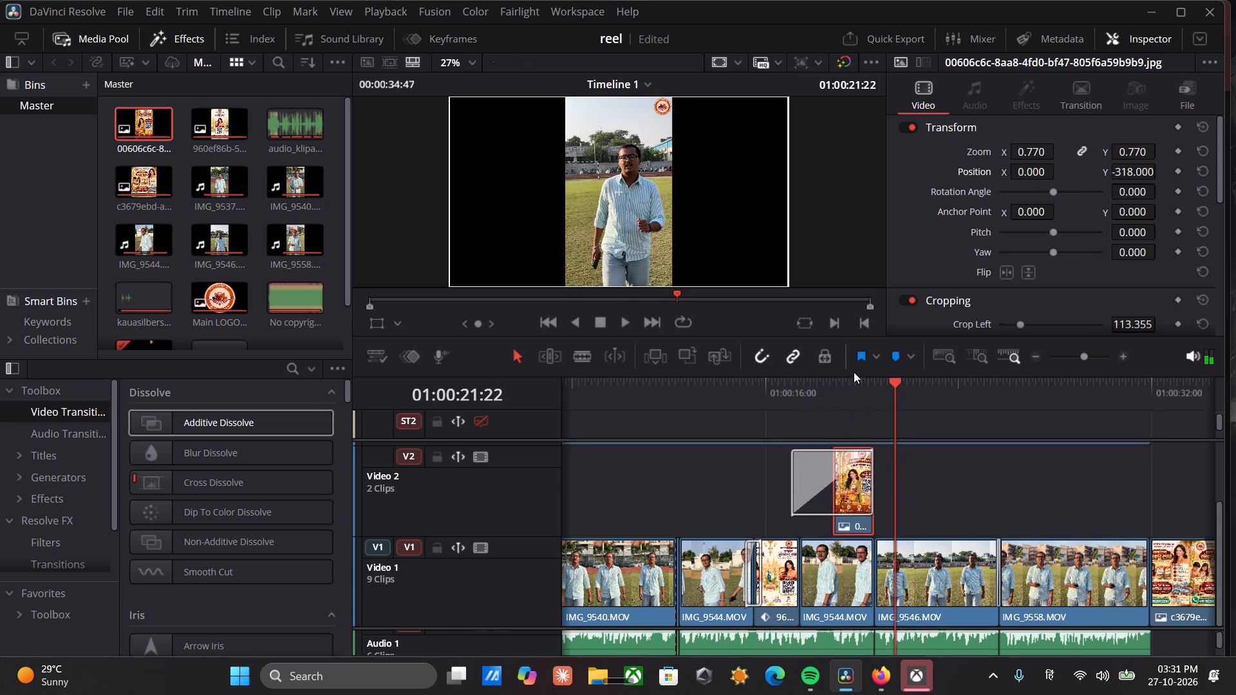
{"action": "left_click_drag", "start_coordinate": [854, 382], "coordinate": [868, 385]}
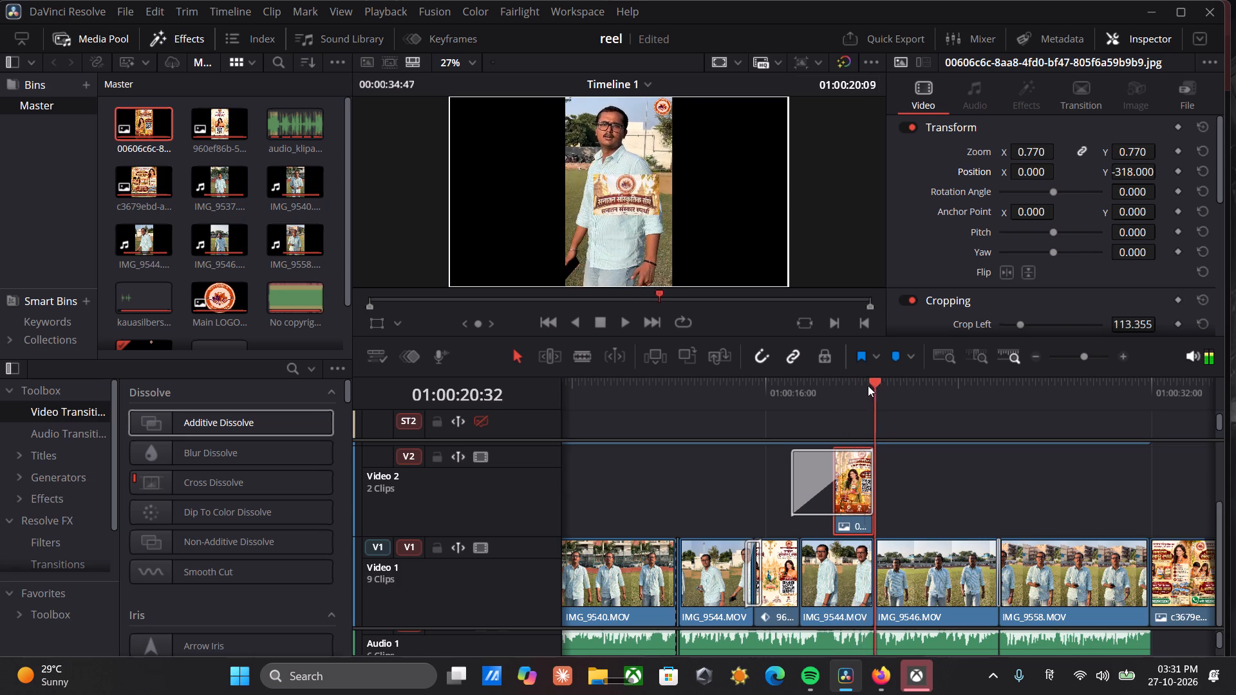
{"action": "left_click_drag", "start_coordinate": [868, 385], "coordinate": [862, 387]}
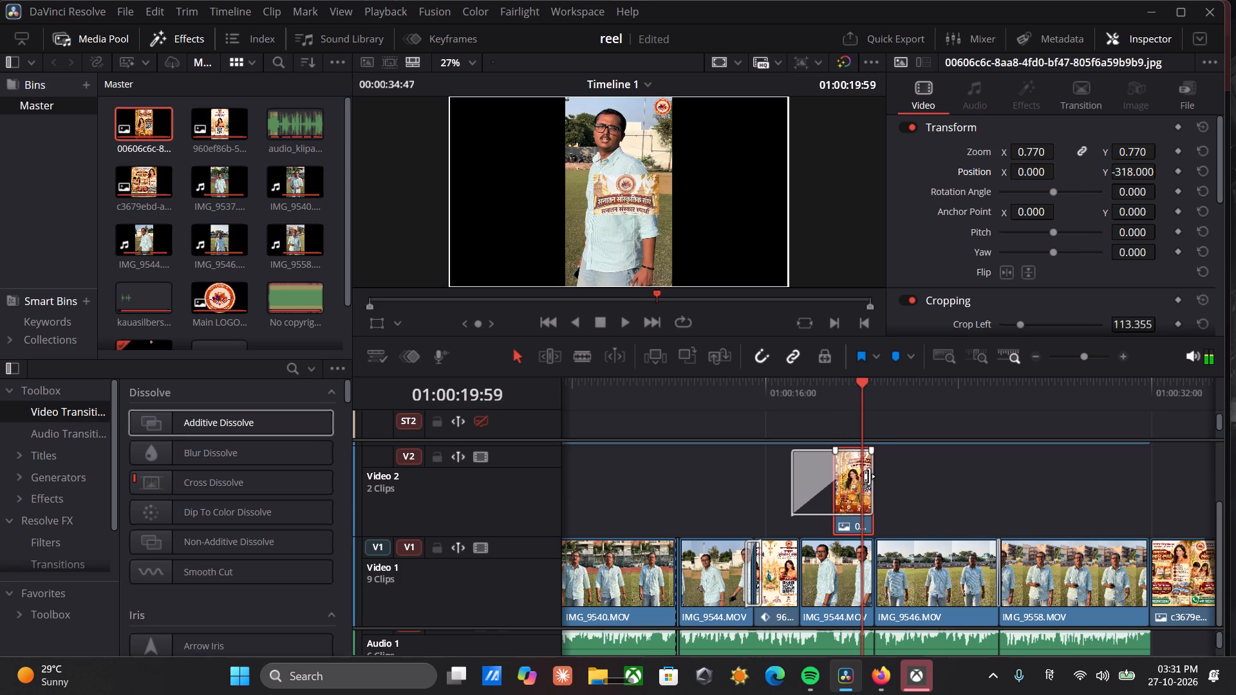
Shorten the poster clip's Additive Dissolve to about 1.4 seconds (86 frames) and play it back.
{"action": "left_click_drag", "start_coordinate": [875, 478], "coordinate": [868, 479]}
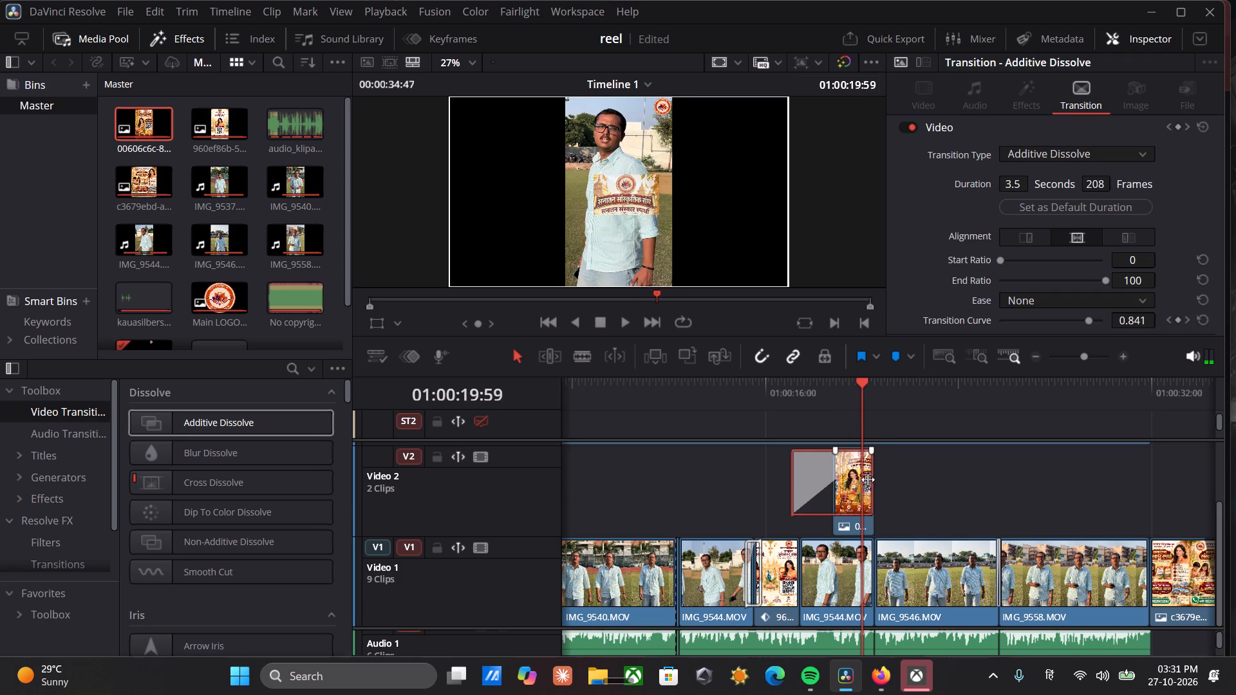
{"action": "left_click_drag", "start_coordinate": [868, 479], "coordinate": [850, 480]}
{"action": "left_click", "coordinate": [785, 384]}
{"action": "key", "text": "space"}
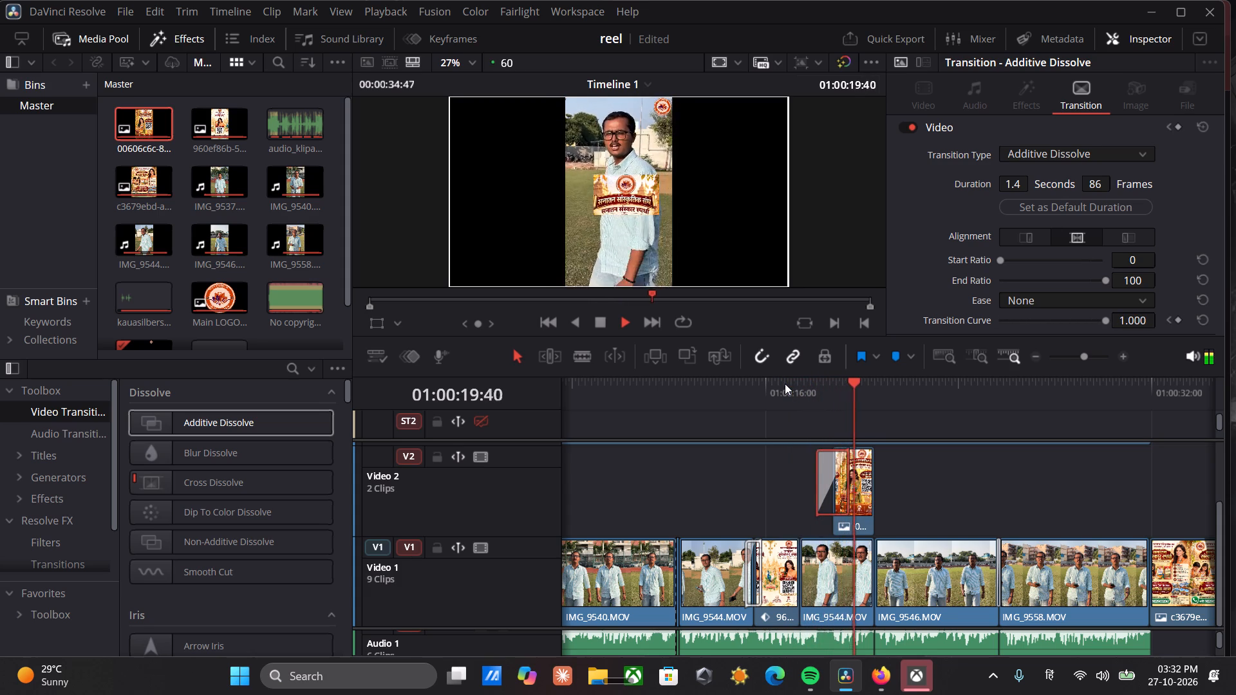
{"action": "key", "text": "space"}
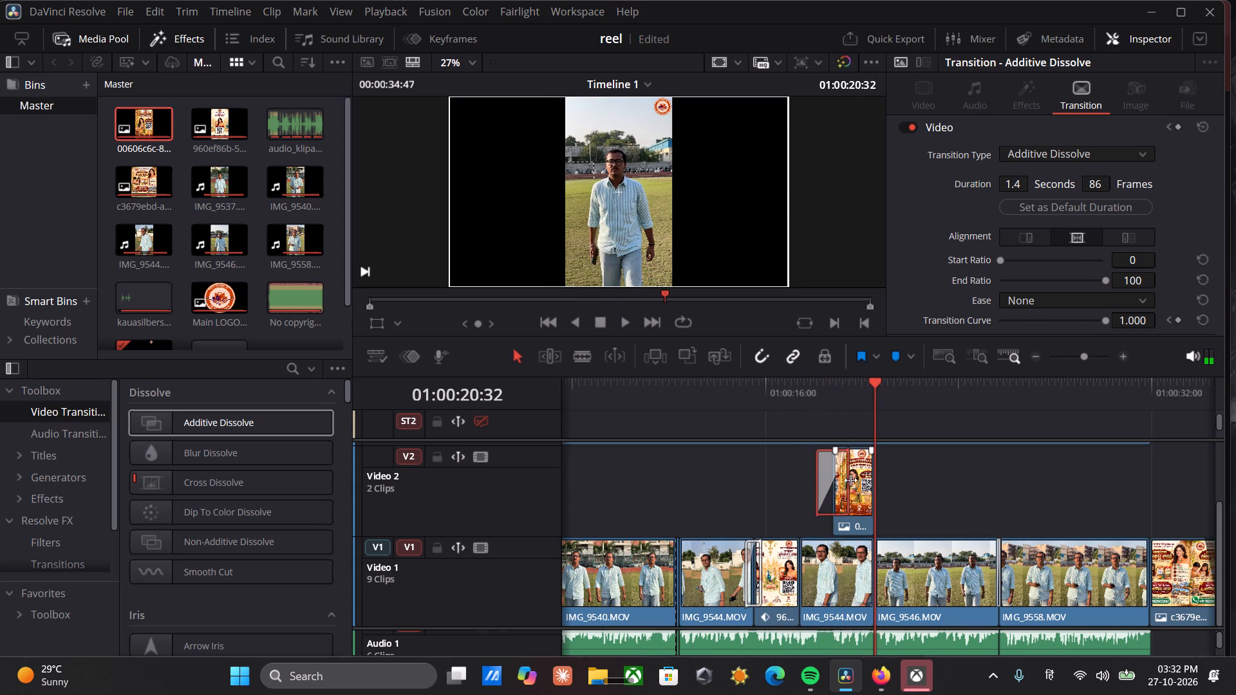
Fine-tune the poster title's placement to Position X about -29 and Position Y -312.
{"action": "left_click", "coordinate": [864, 484]}
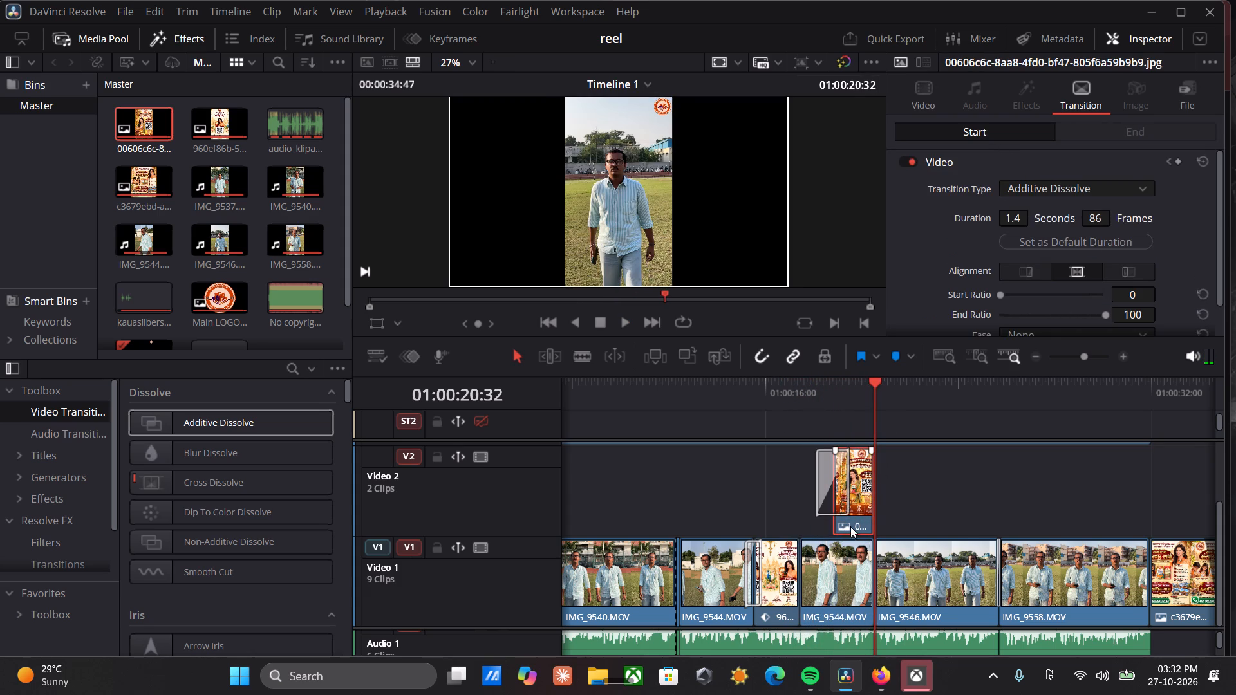
{"action": "left_click", "coordinate": [849, 528]}
{"action": "left_click", "coordinate": [937, 98]}
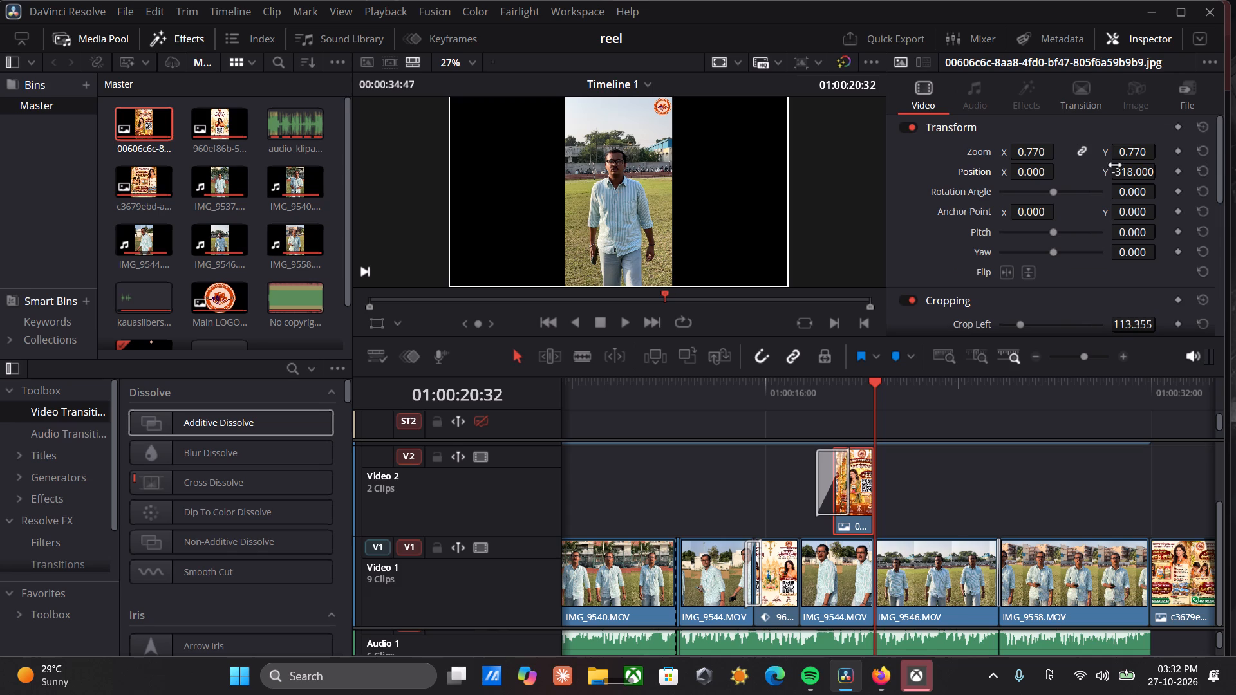
{"action": "left_click", "coordinate": [854, 385]}
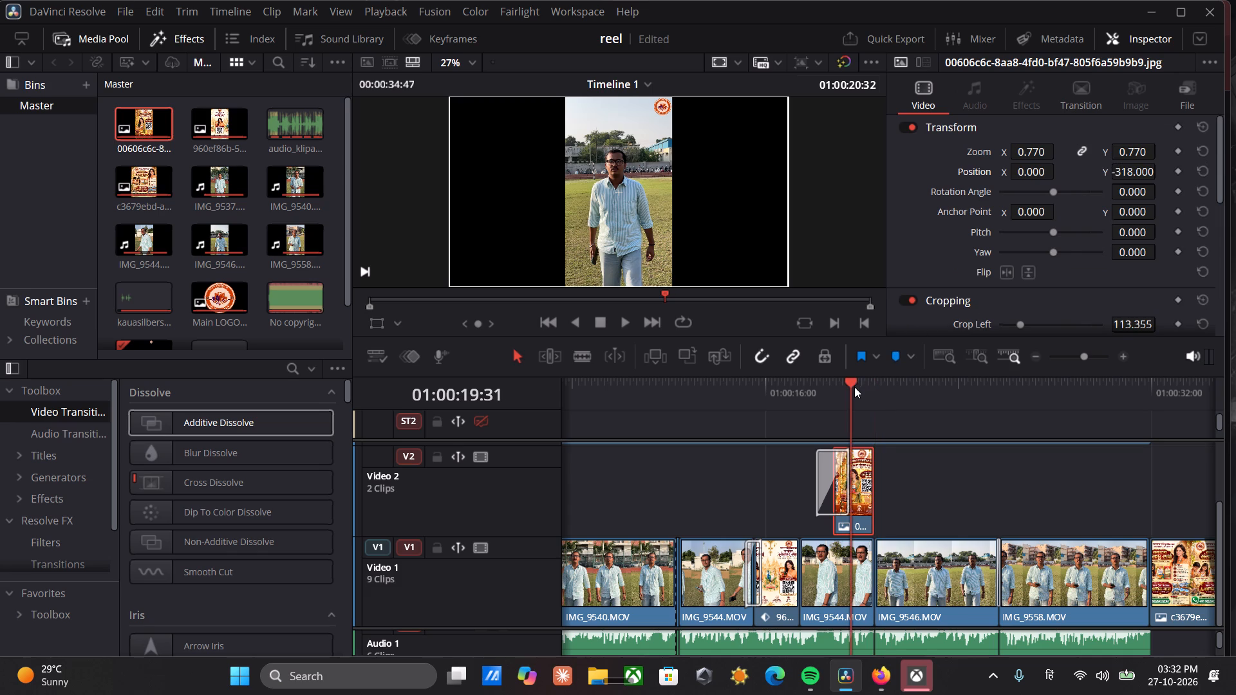
{"action": "left_click", "coordinate": [1132, 172]}
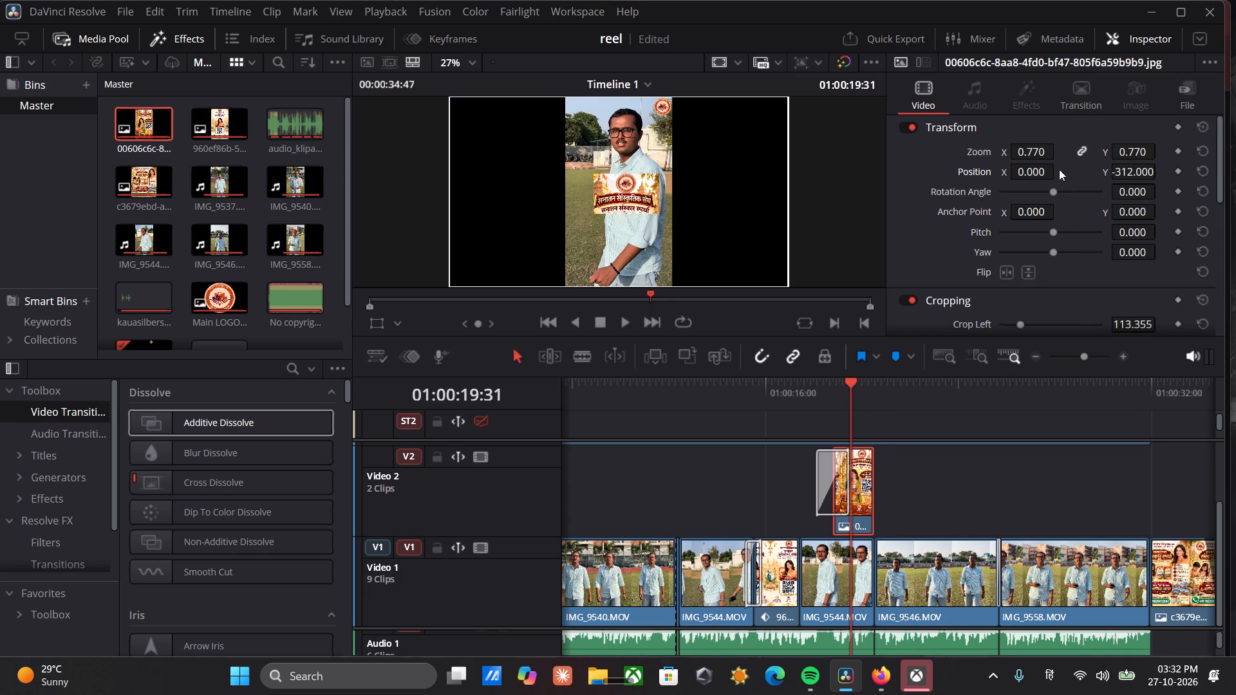
{"action": "left_click_drag", "start_coordinate": [1033, 172], "coordinate": [1010, 178]}
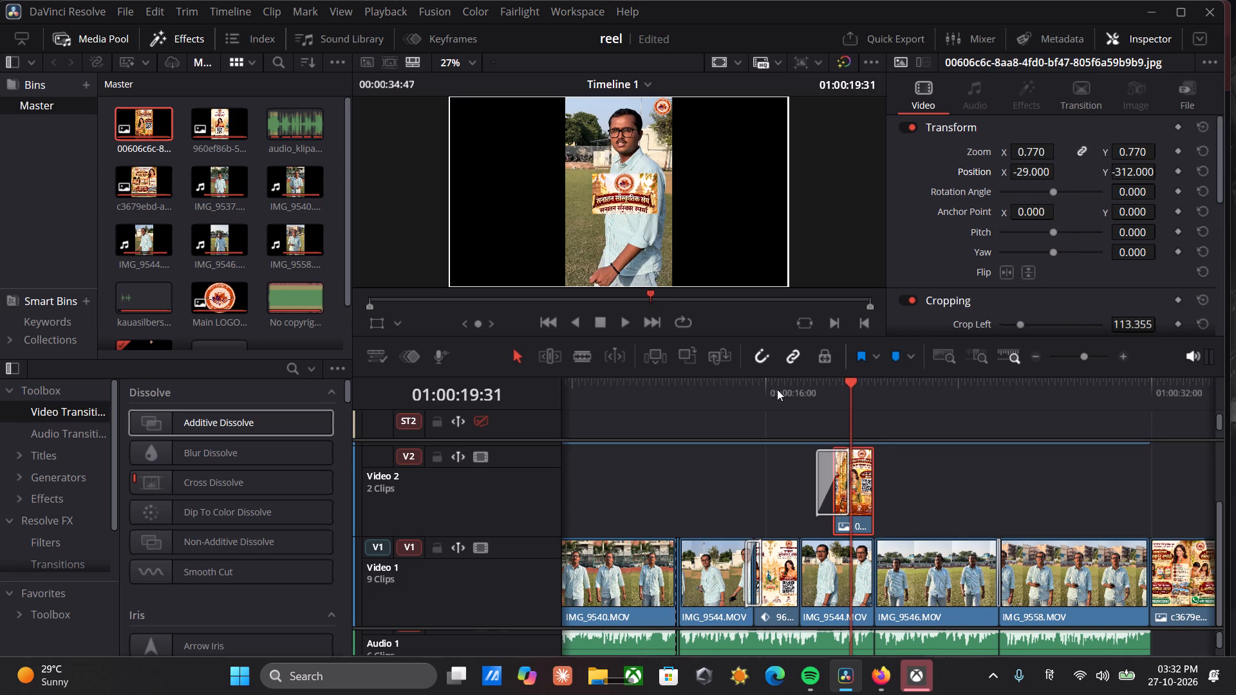
Play the timeline from just before the poster title to about 01:00:27 to review the overlay and following clips.
{"action": "left_click", "coordinate": [801, 381]}
{"action": "key", "text": "space"}
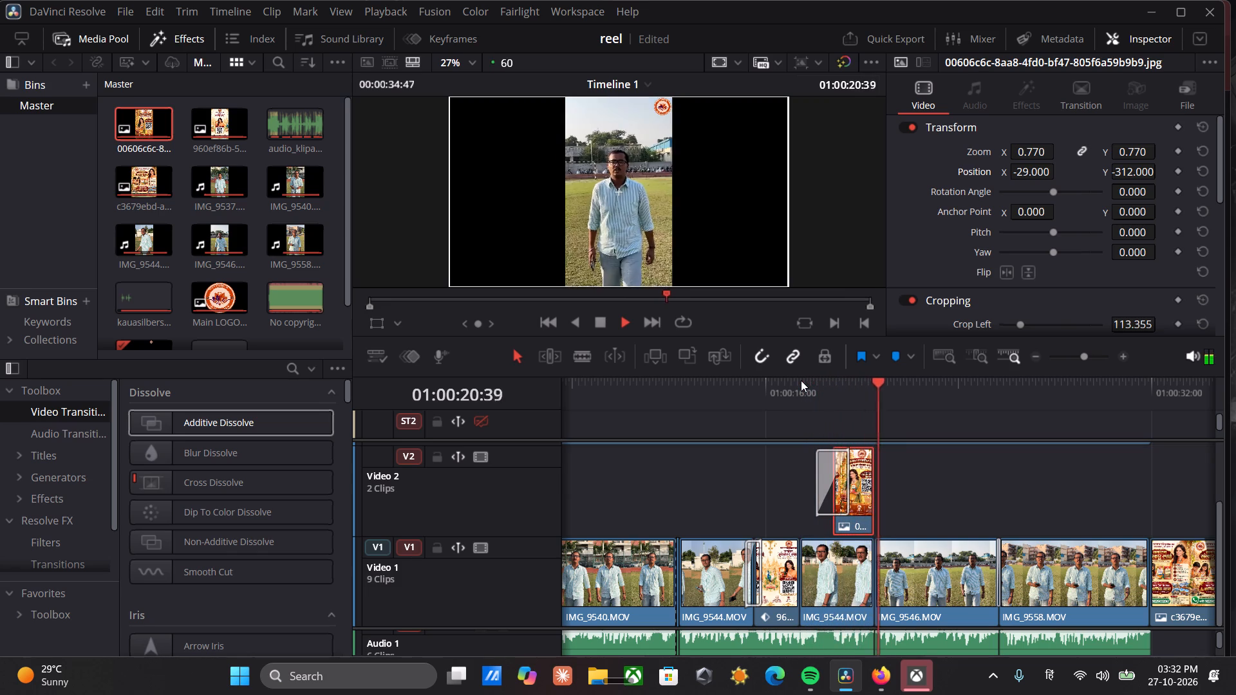
{"action": "key", "text": "space"}
{"action": "left_click", "coordinate": [865, 384]}
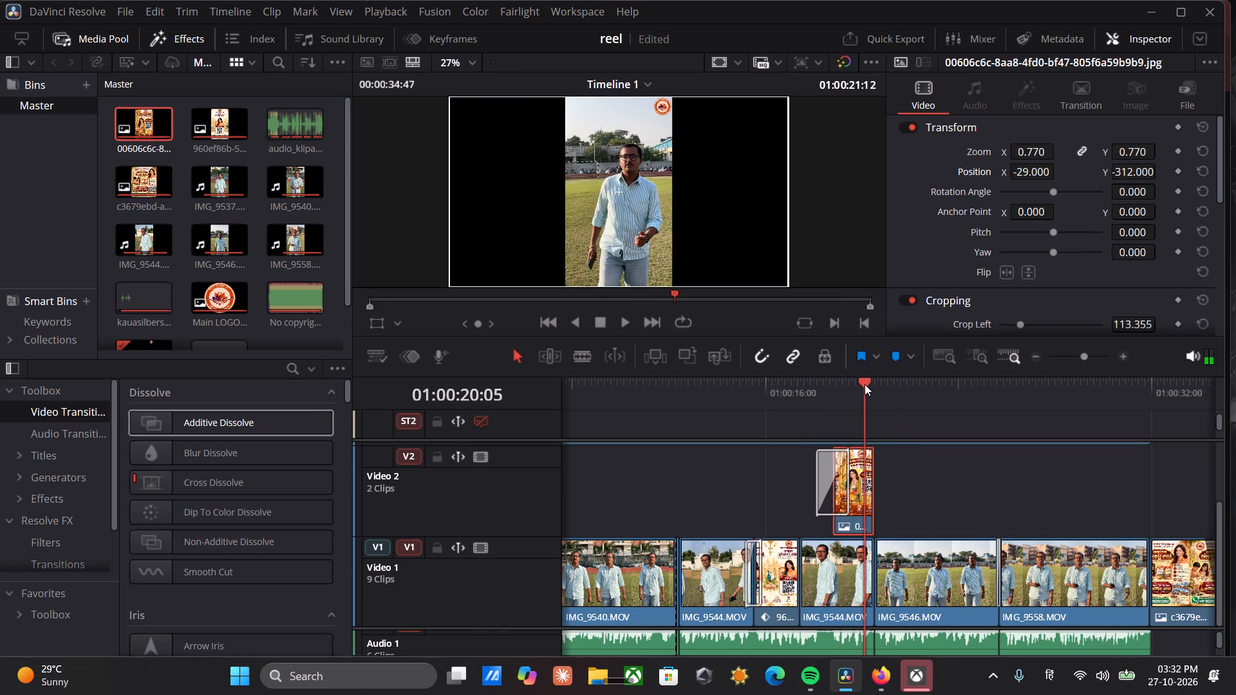
{"action": "key", "text": "space"}
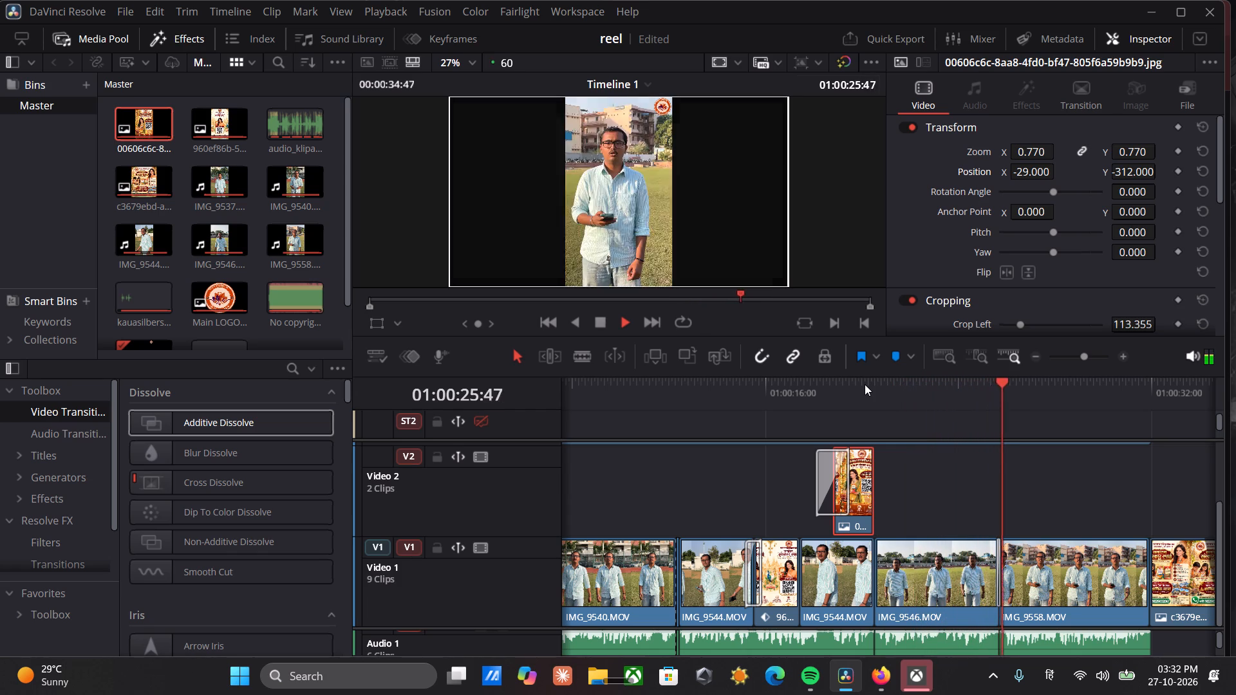
{"action": "key", "text": "space"}
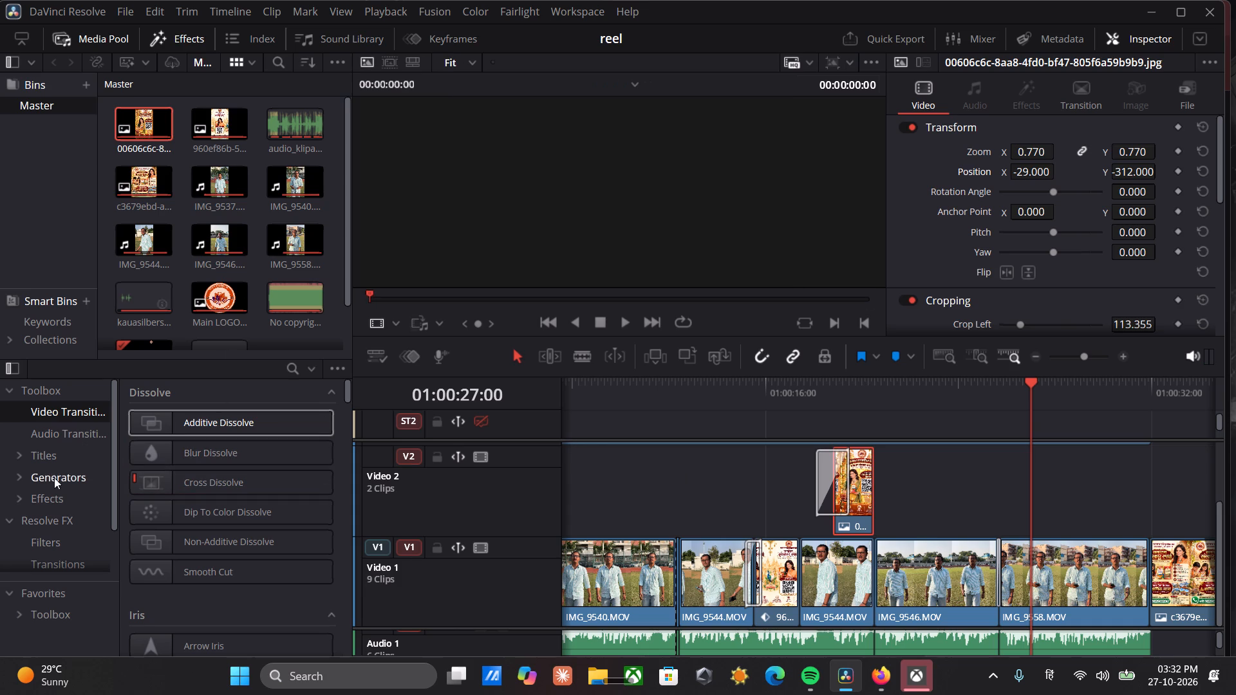
Add a Text+ title on Video 2, starting just before the cut between IMG_9546 and IMG_9558, and play it.
{"action": "left_click", "coordinate": [54, 454]}
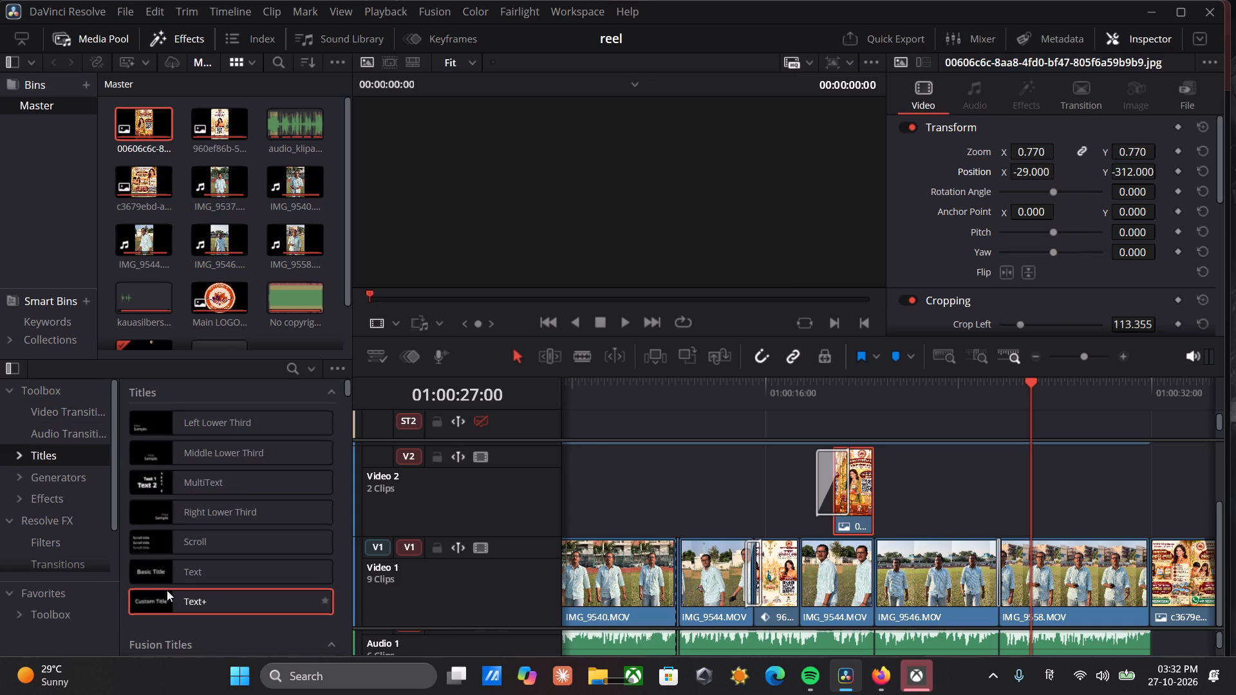
{"action": "left_click_drag", "start_coordinate": [165, 598], "coordinate": [974, 485]}
{"action": "left_click_drag", "start_coordinate": [973, 384], "coordinate": [964, 388]}
{"action": "key", "text": "space"}
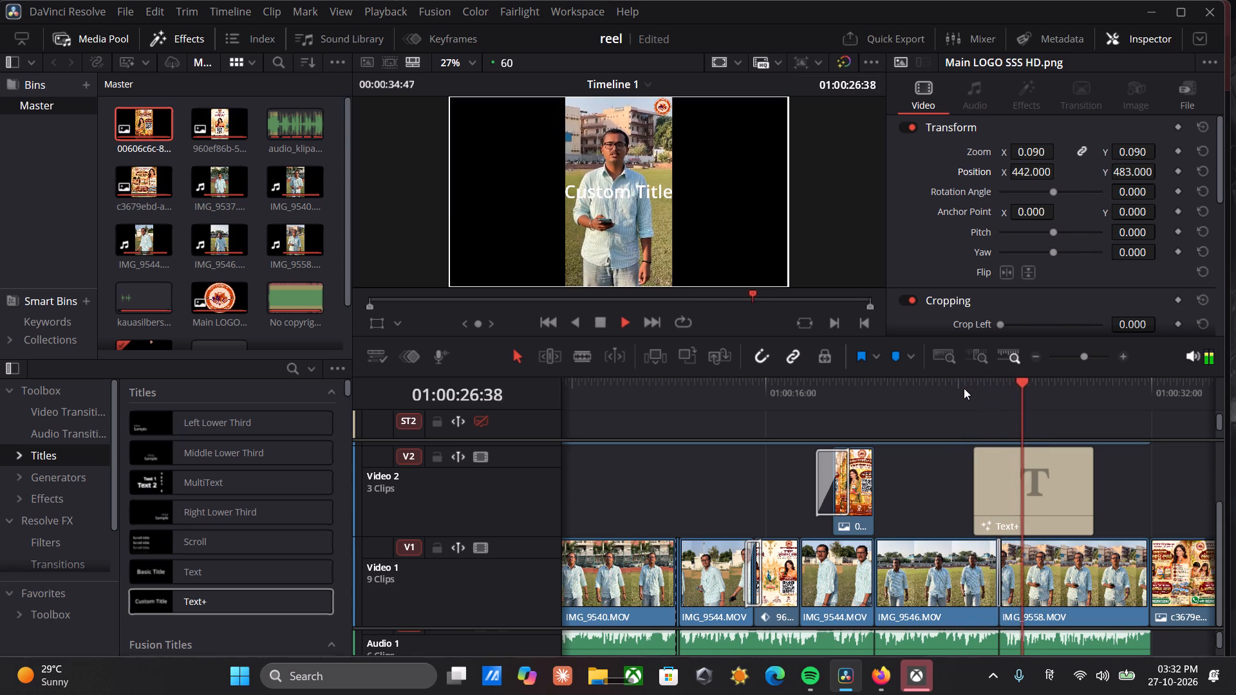
{"action": "key", "text": "space"}
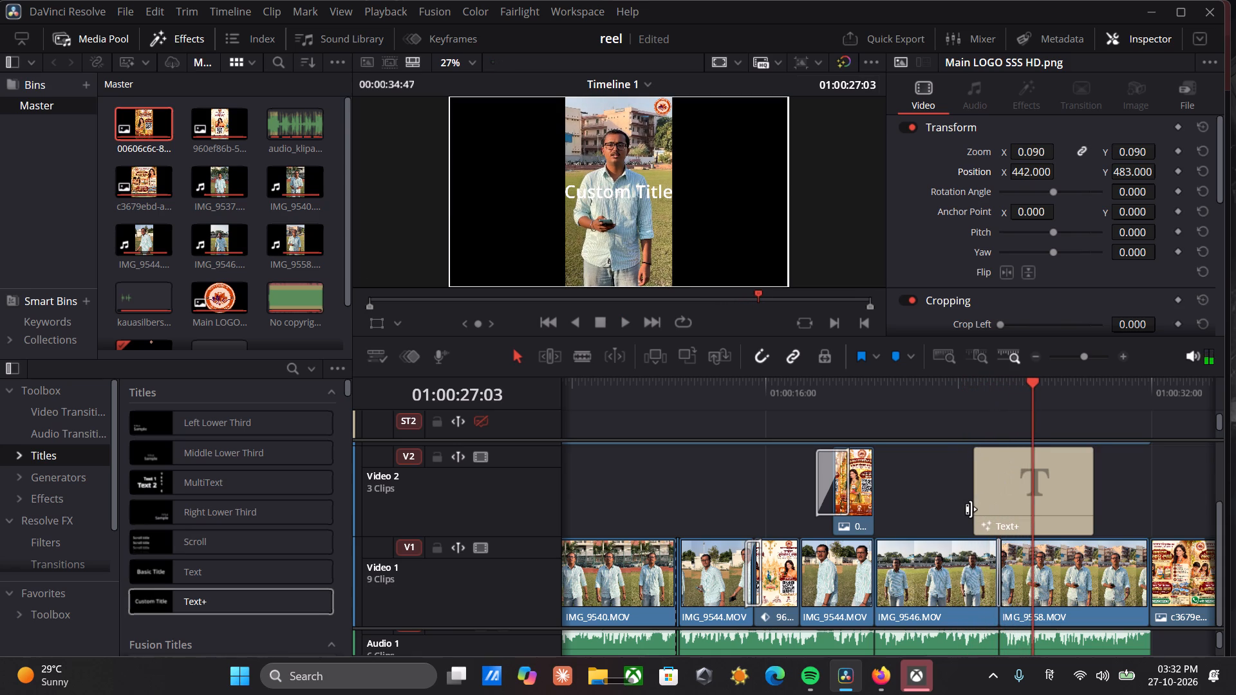
Trim the start of the Text+ title to about 01:00:27 over IMG_9558 and play across its entry.
{"action": "left_click_drag", "start_coordinate": [975, 505], "coordinate": [1018, 502]}
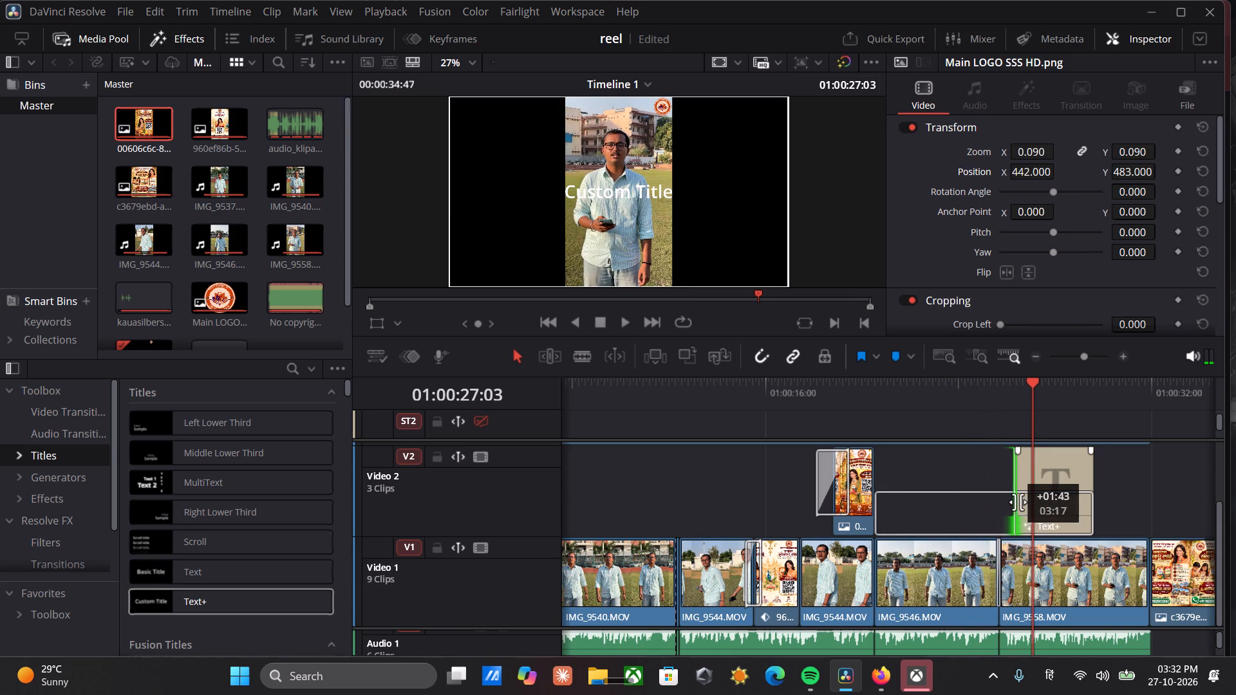
{"action": "left_click_drag", "start_coordinate": [1018, 502], "coordinate": [1031, 500]}
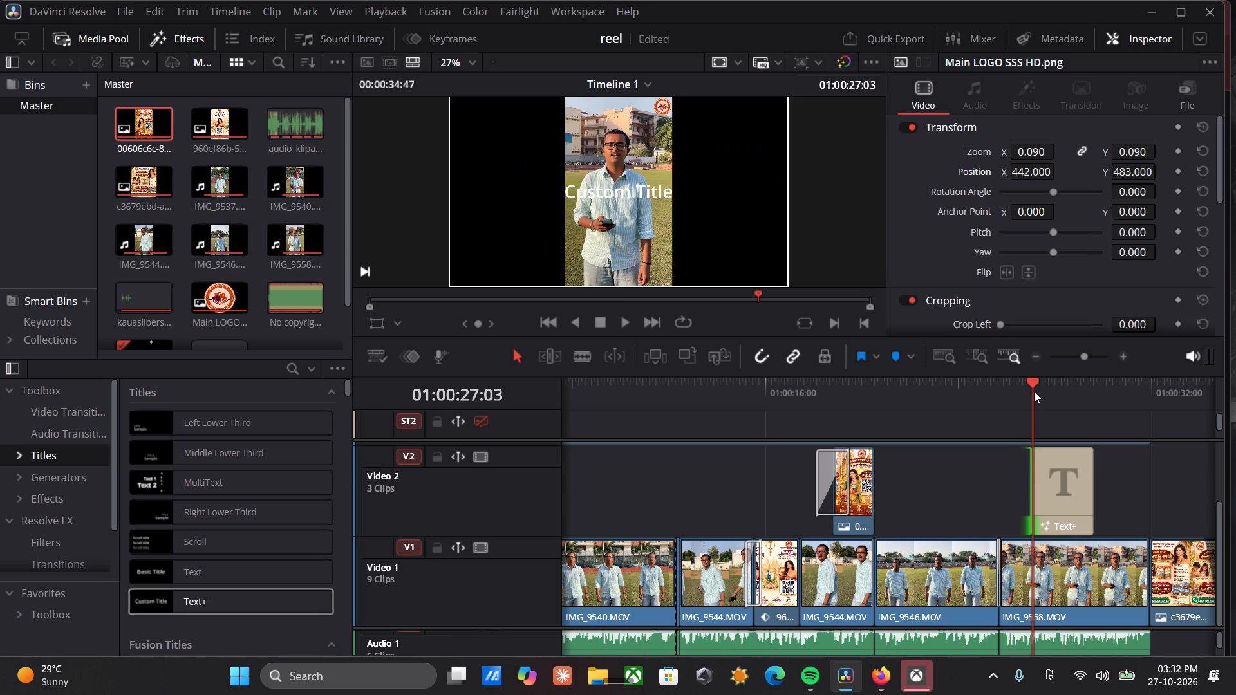
{"action": "left_click", "coordinate": [1020, 385]}
{"action": "key", "text": "space"}
{"action": "key", "text": "space"}
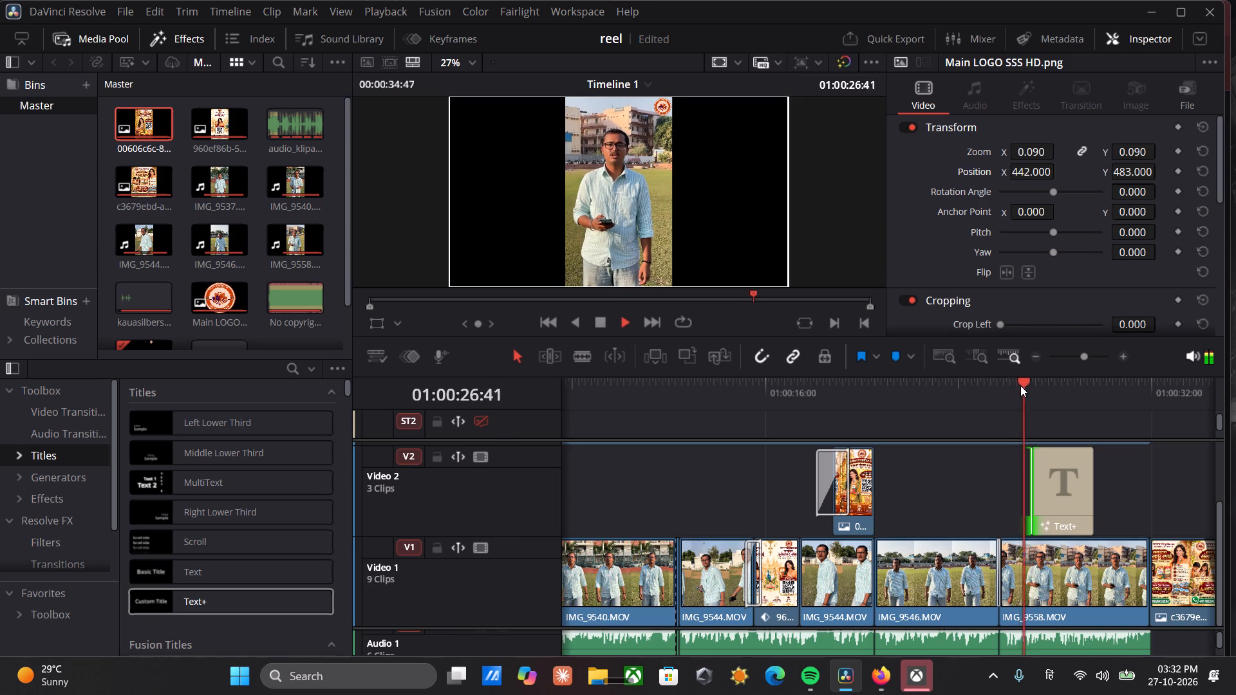
{"action": "key", "text": "space"}
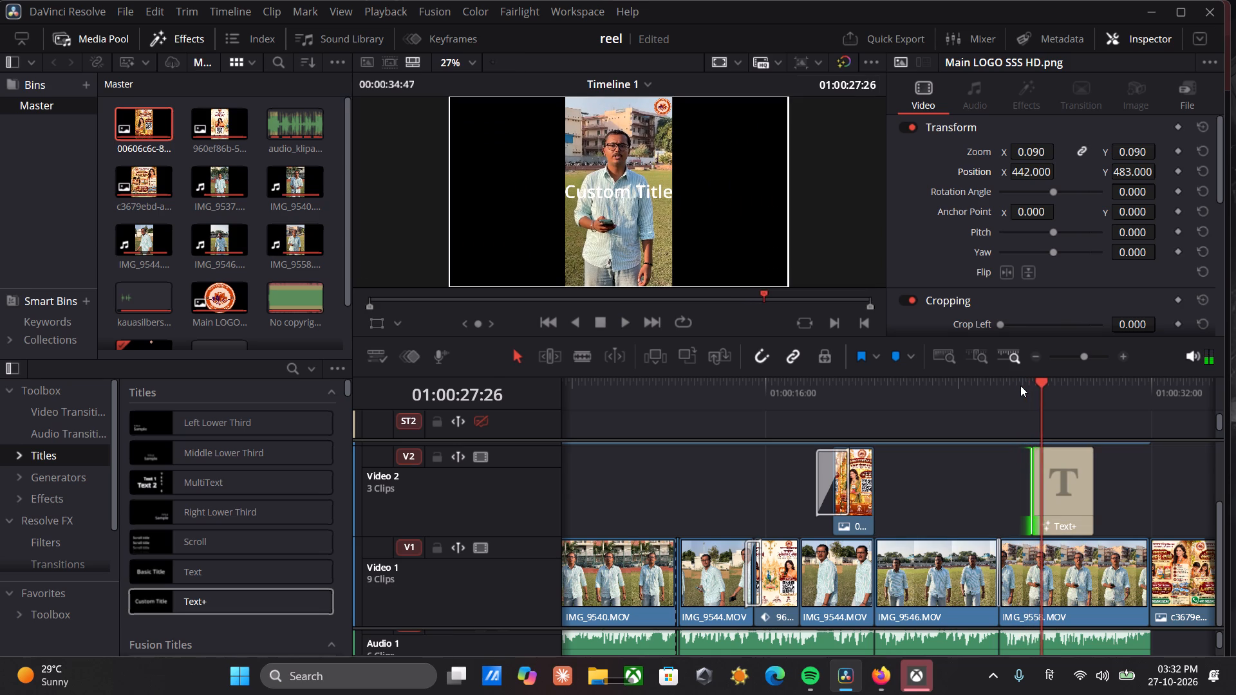
Play through the Text+ title repeatedly and trim its end back to about 01:00:28:12 over IMG_9558.
{"action": "left_click", "coordinate": [1065, 492]}
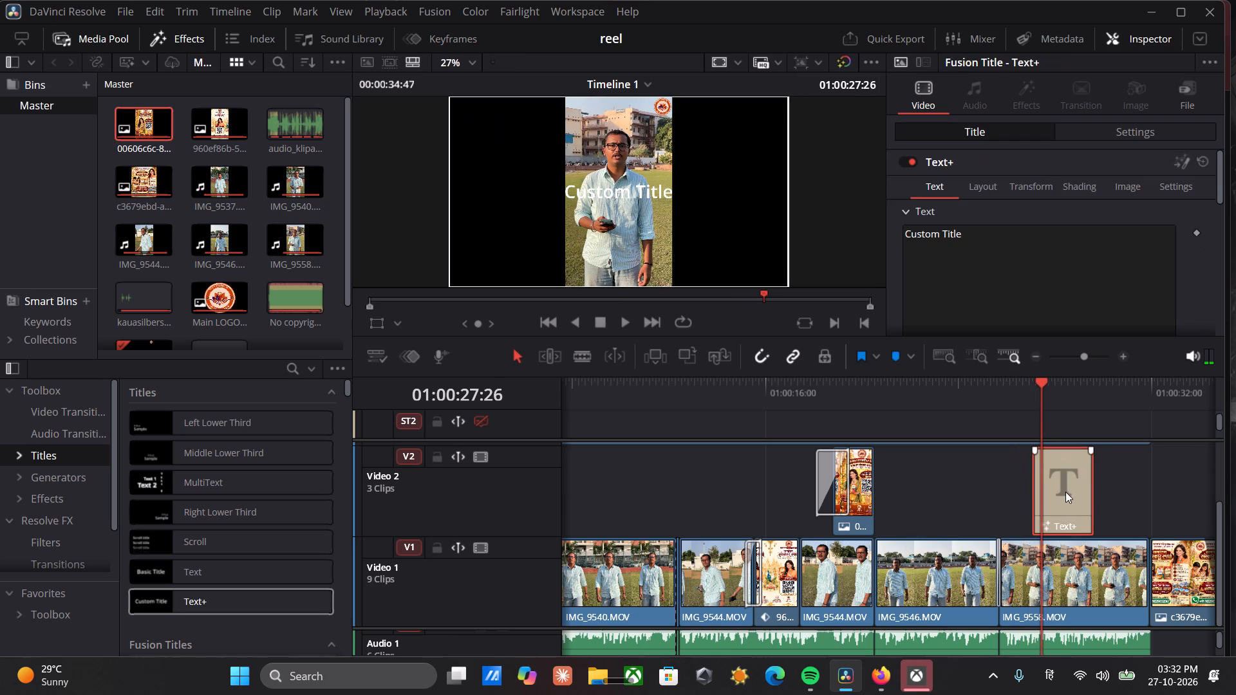
{"action": "key", "text": "space"}
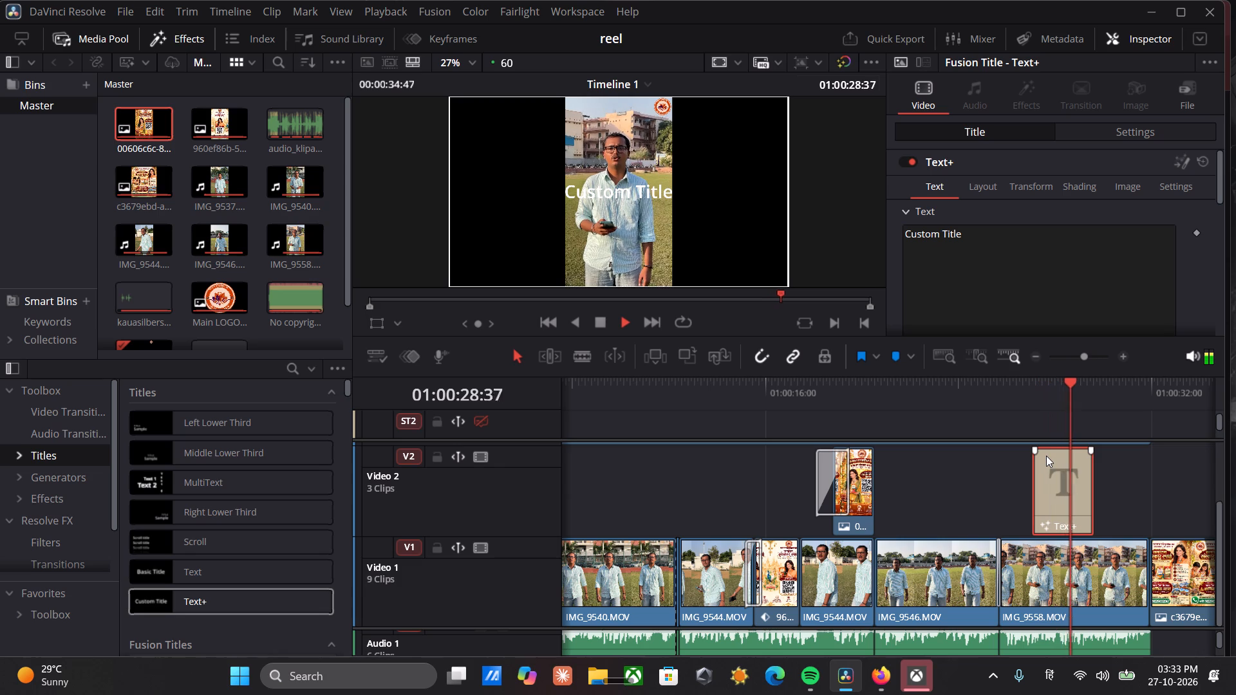
{"action": "key", "text": "space"}
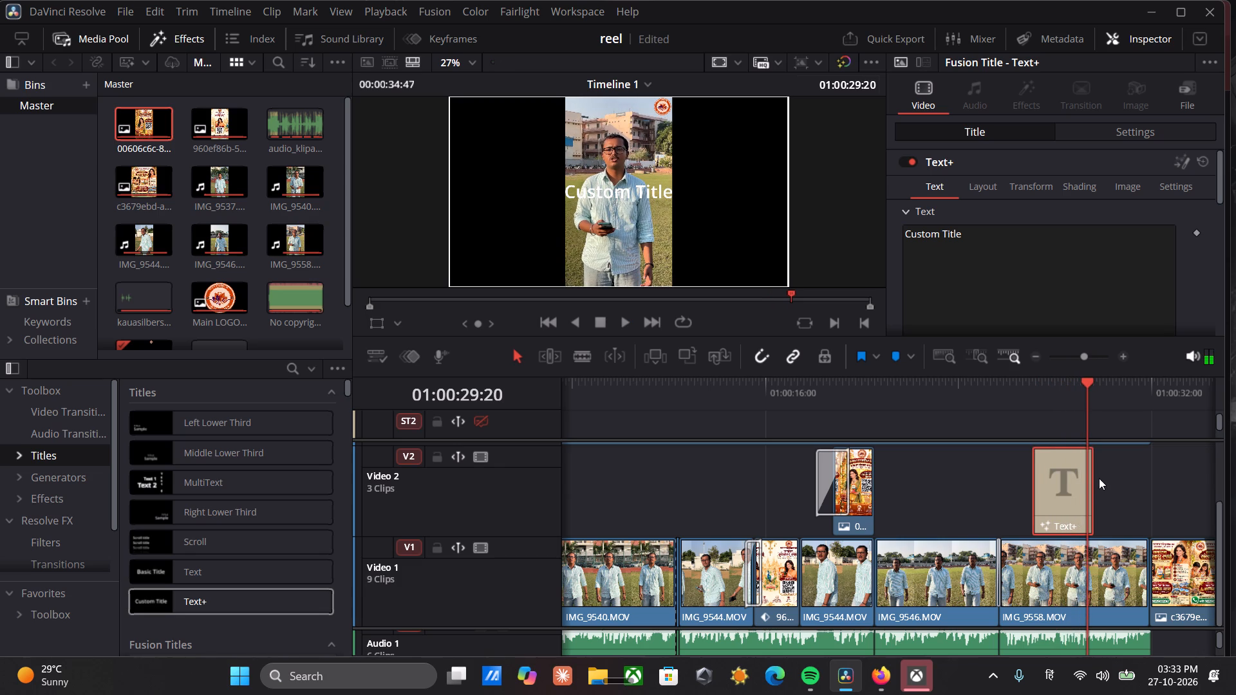
{"action": "left_click_drag", "start_coordinate": [1093, 488], "coordinate": [1081, 489]}
{"action": "left_click", "coordinate": [1045, 381]}
{"action": "key", "text": "space"}
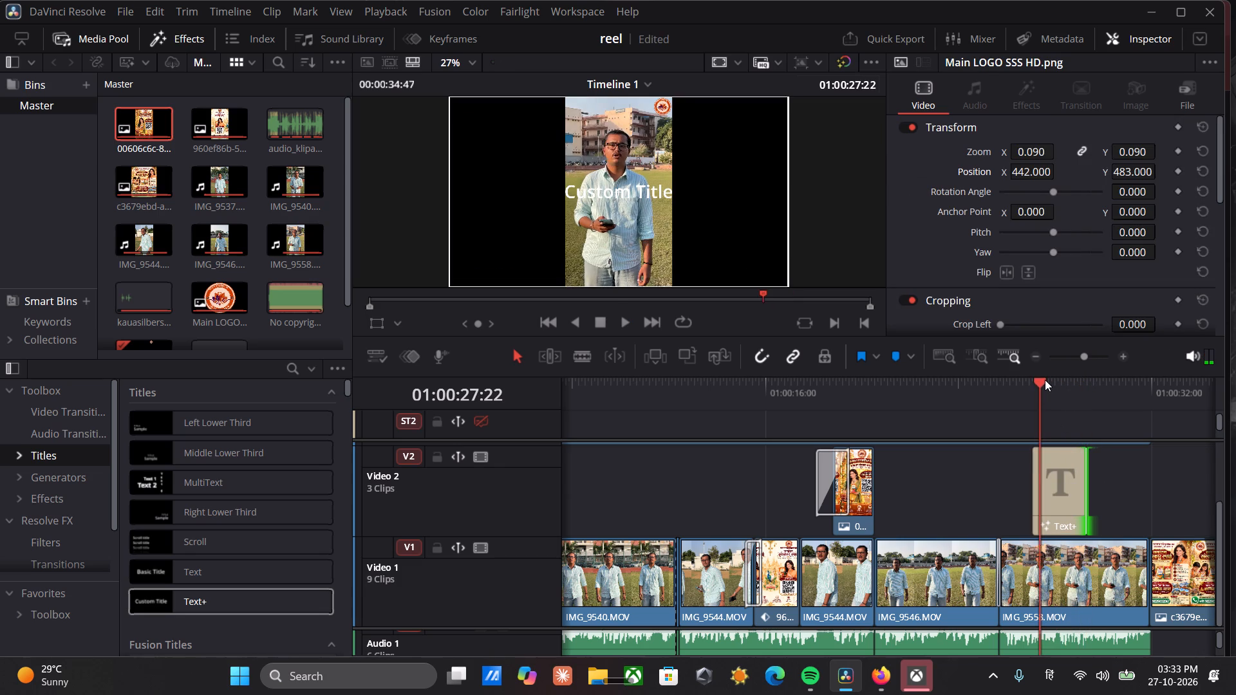
{"action": "key", "text": "space"}
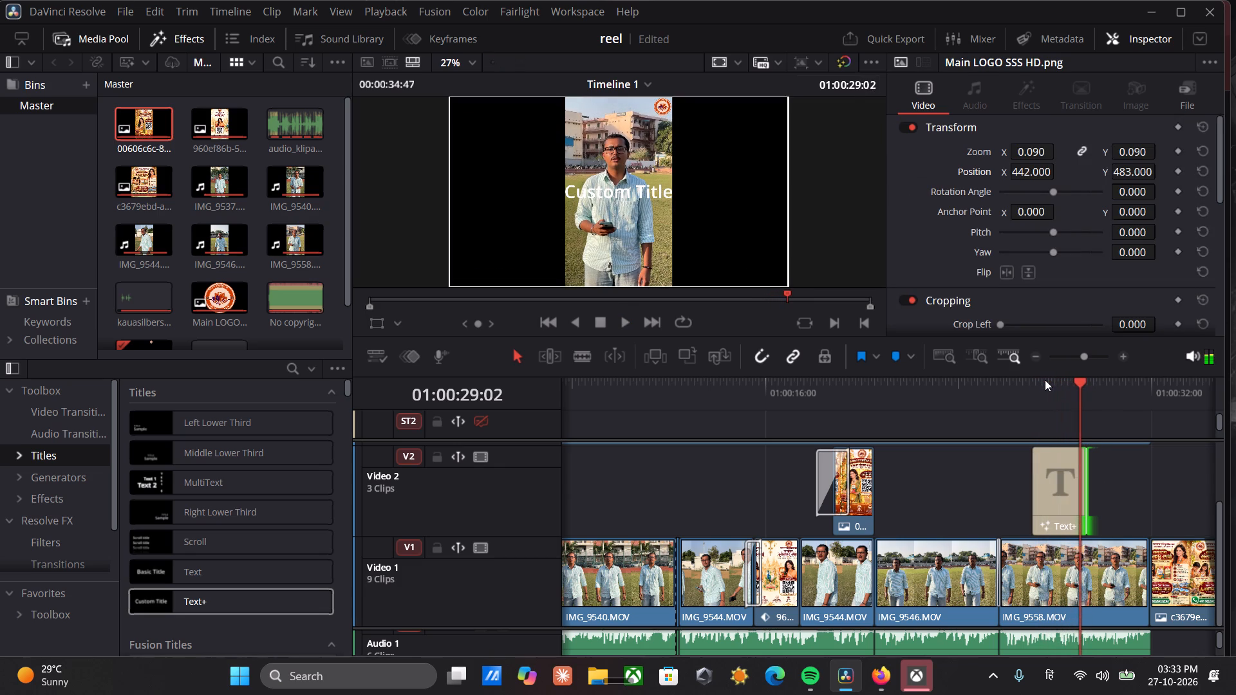
{"action": "left_click_drag", "start_coordinate": [1086, 484], "coordinate": [1076, 484]}
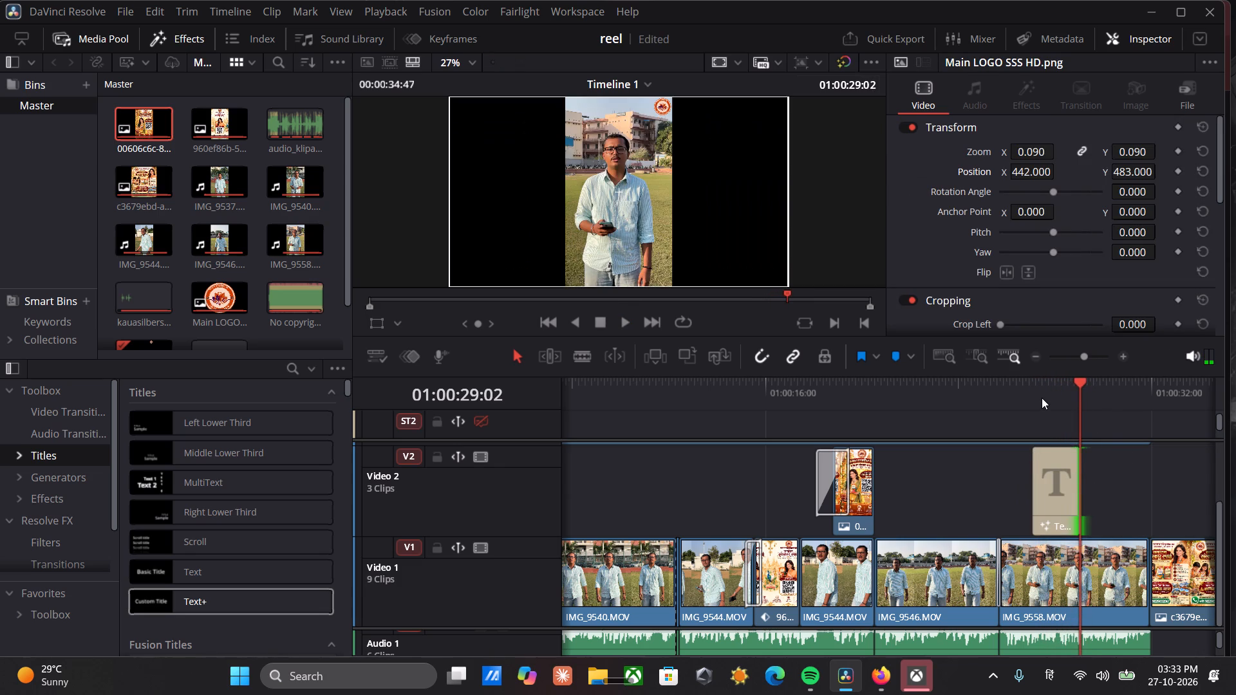
{"action": "left_click", "coordinate": [1040, 394]}
{"action": "key", "text": "space"}
{"action": "key", "text": "space"}
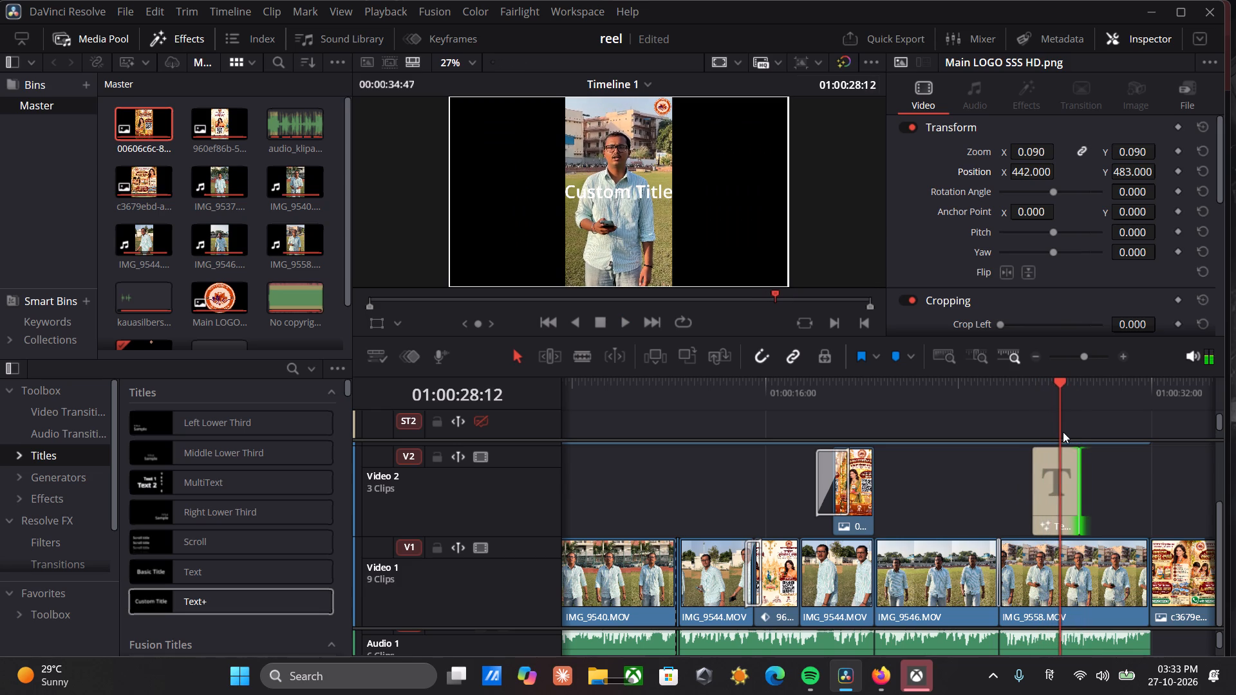
{"action": "left_click_drag", "start_coordinate": [1080, 487], "coordinate": [1062, 490]}
Clear the placeholder text "Custom Title" from the Text+ title.
{"action": "left_click", "coordinate": [1045, 490]}
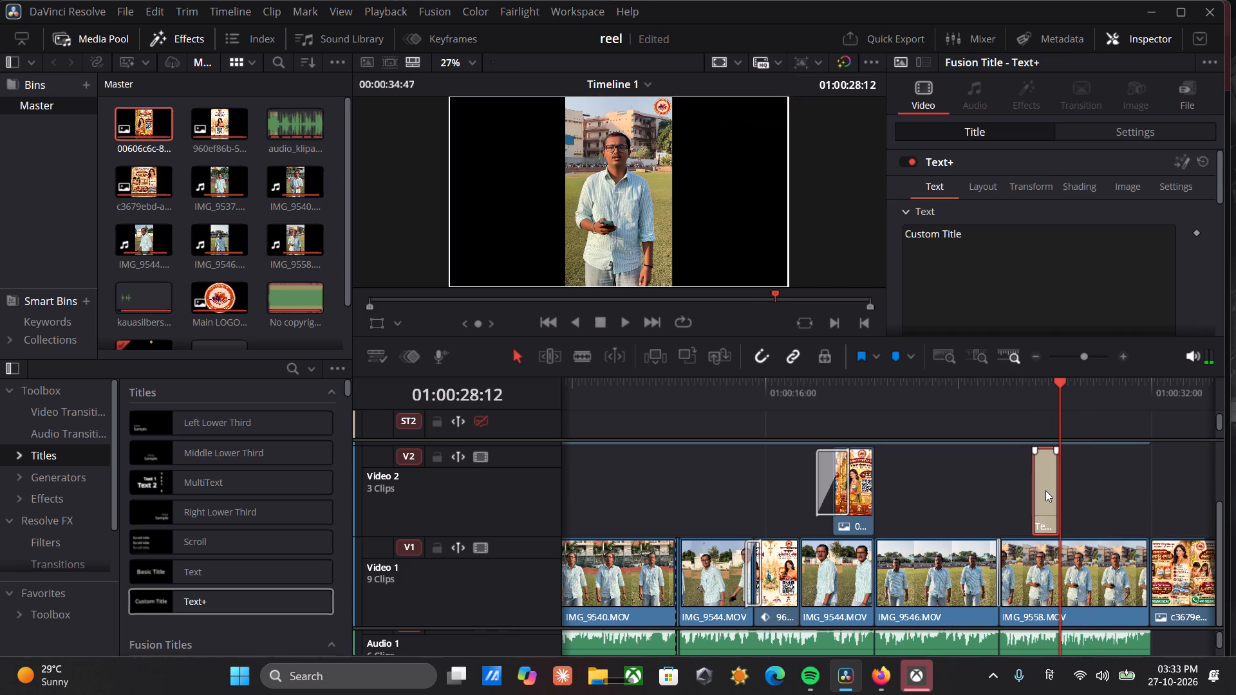
{"action": "left_click_drag", "start_coordinate": [969, 245], "coordinate": [883, 238]}
{"action": "key", "text": "BackSpace"}
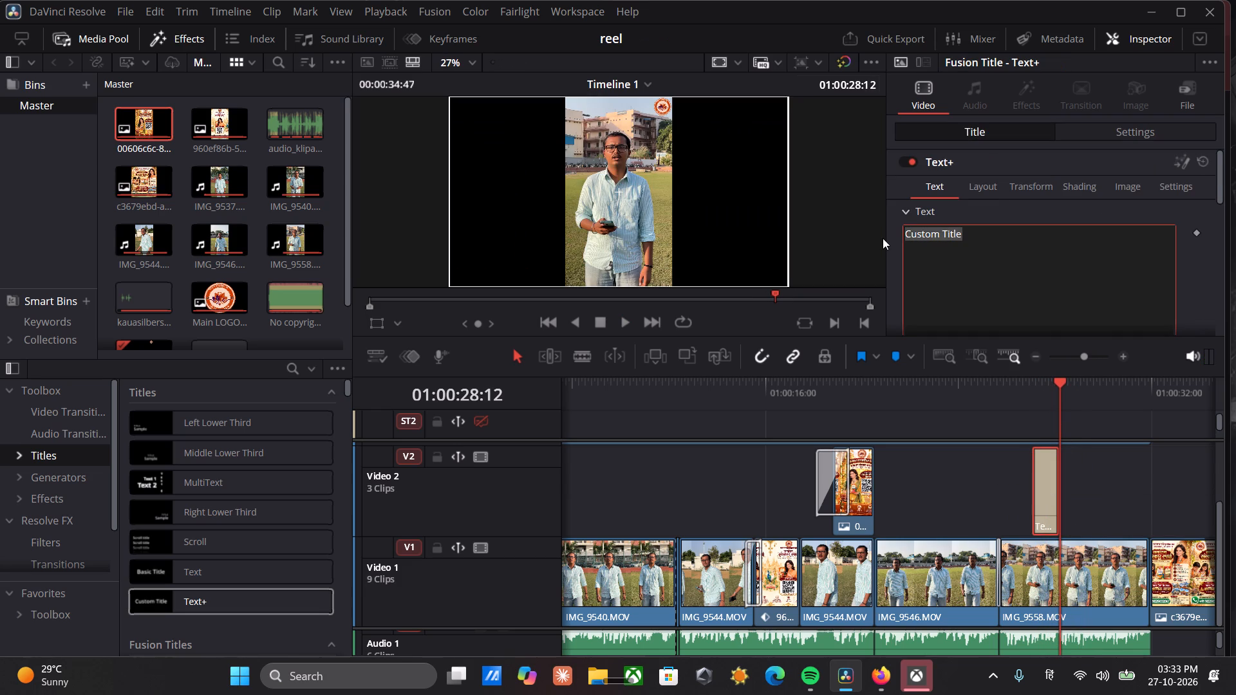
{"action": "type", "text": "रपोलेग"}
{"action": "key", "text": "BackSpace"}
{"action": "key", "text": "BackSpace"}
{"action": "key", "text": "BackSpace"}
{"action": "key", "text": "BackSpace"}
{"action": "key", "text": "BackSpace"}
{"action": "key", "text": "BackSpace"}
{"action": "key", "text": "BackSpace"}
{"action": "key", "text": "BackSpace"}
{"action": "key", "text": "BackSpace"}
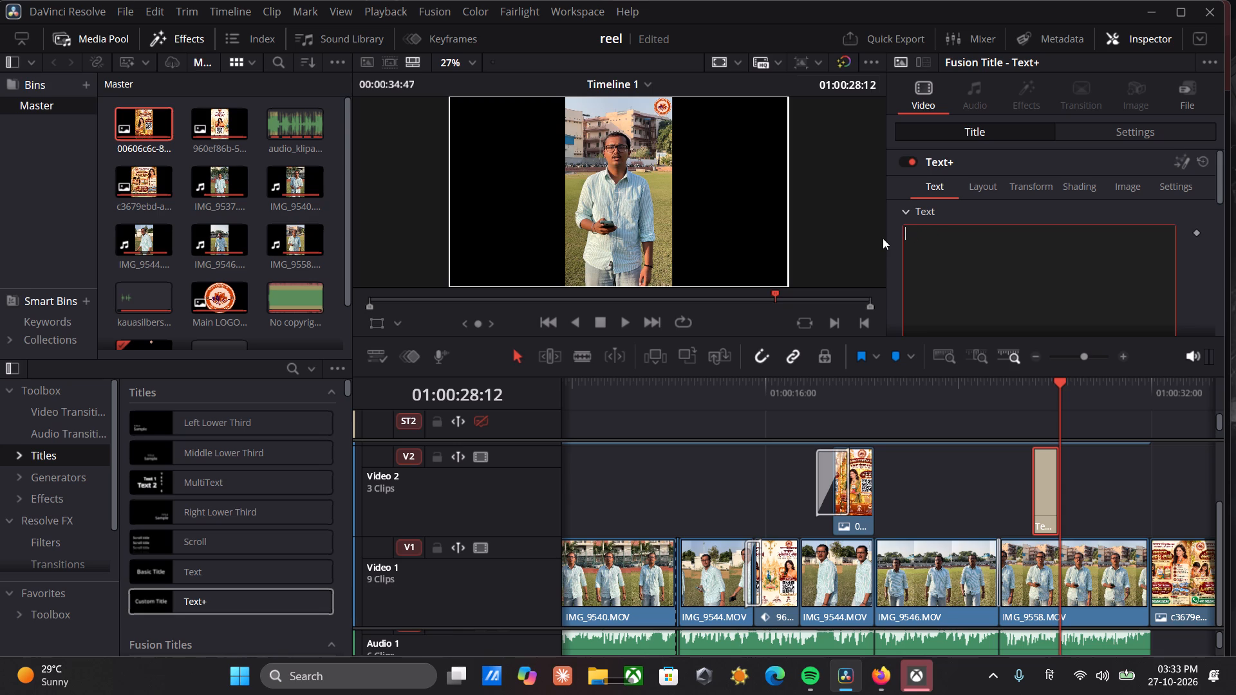
Switch the keyboard layout to English (India) and enter "JHANSI, LALITPUR ," with "TIKAMGARH" on a second line as the title text.
{"action": "left_click", "coordinate": [1045, 690]}
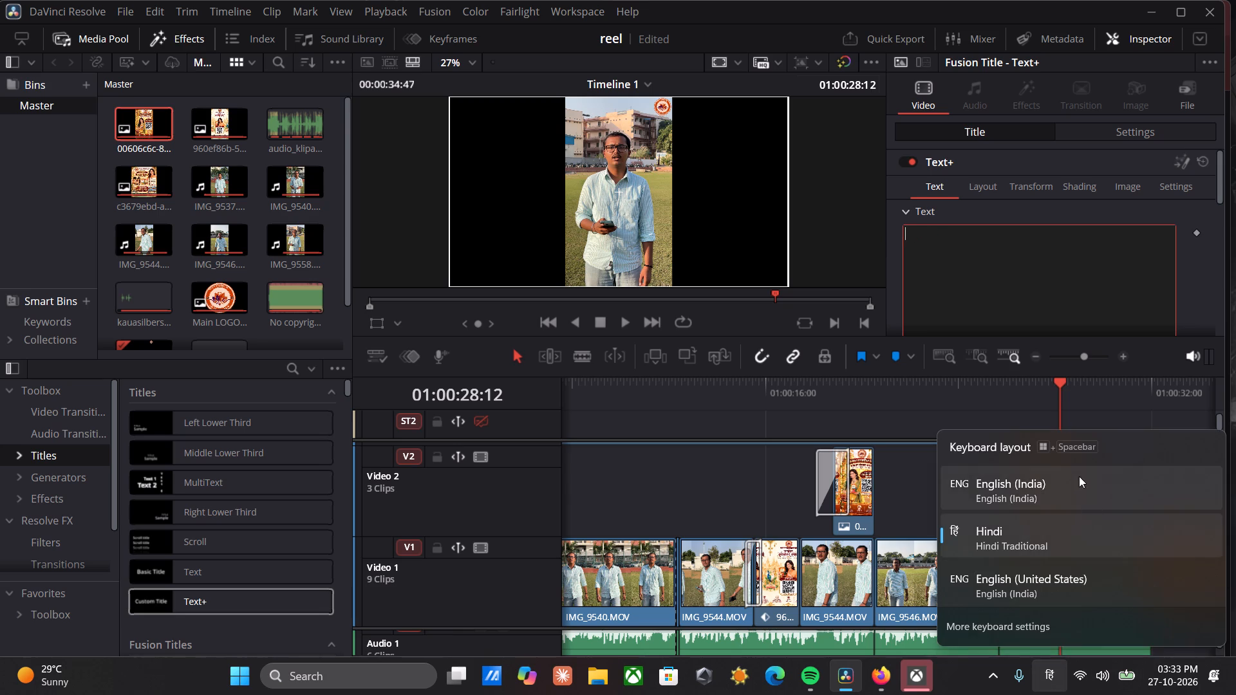
{"action": "left_click", "coordinate": [1049, 495]}
{"action": "left_click", "coordinate": [948, 232]}
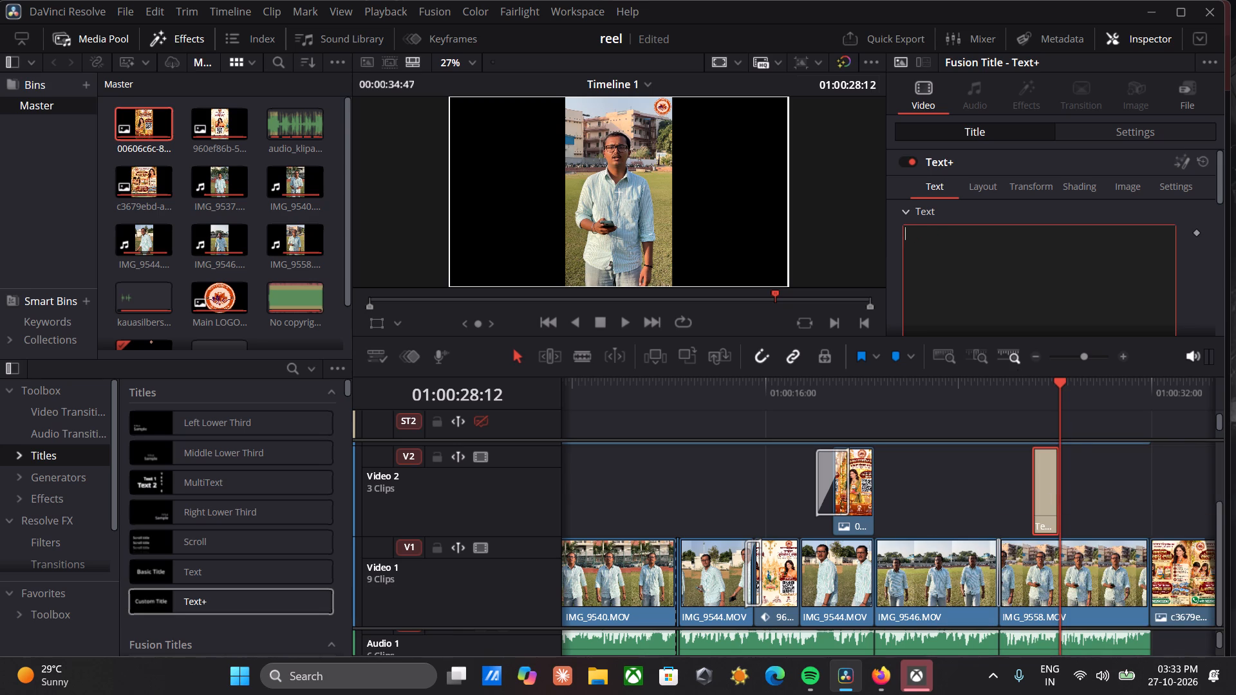
{"action": "type", "text": "JHANSI"}
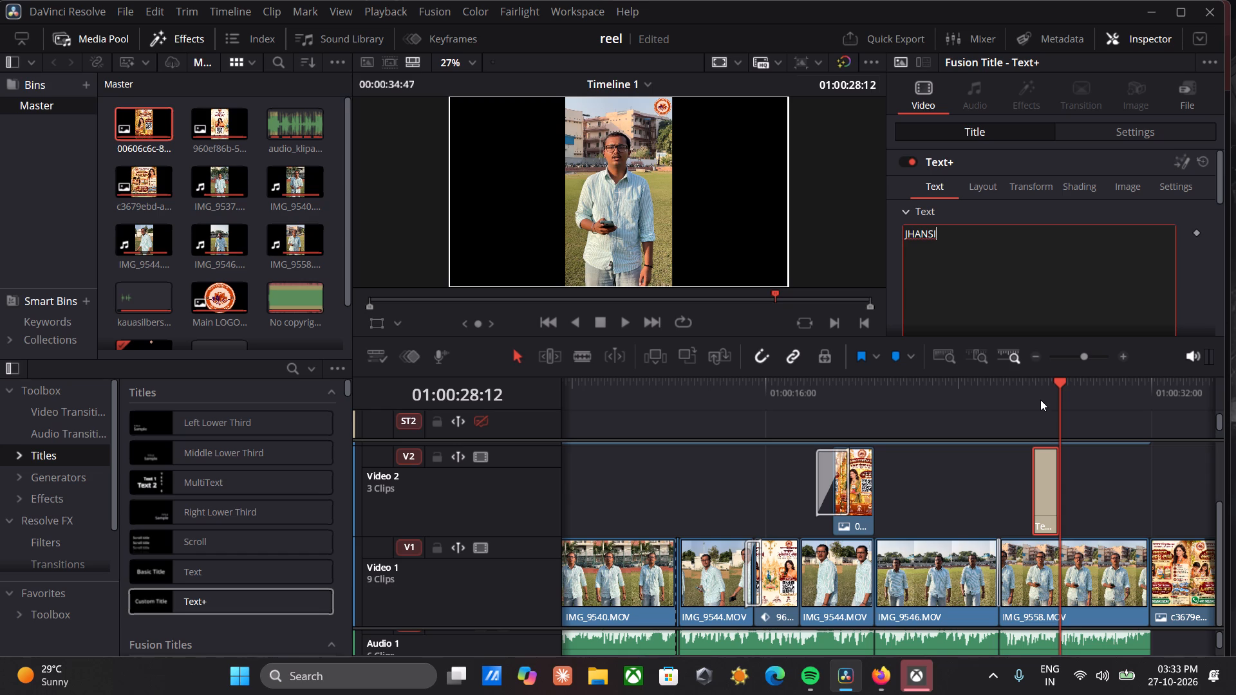
{"action": "left_click", "coordinate": [1040, 400]}
{"action": "left_click", "coordinate": [952, 232]}
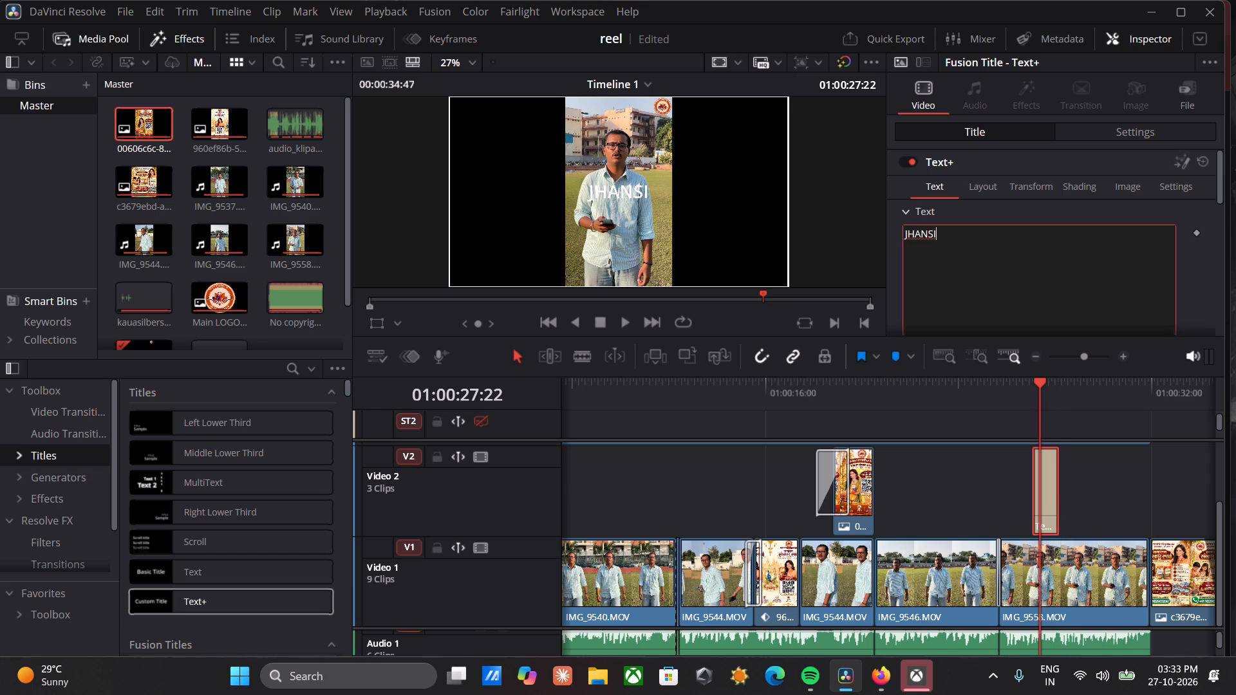
{"action": "type", "text": ", LALITPUR"}
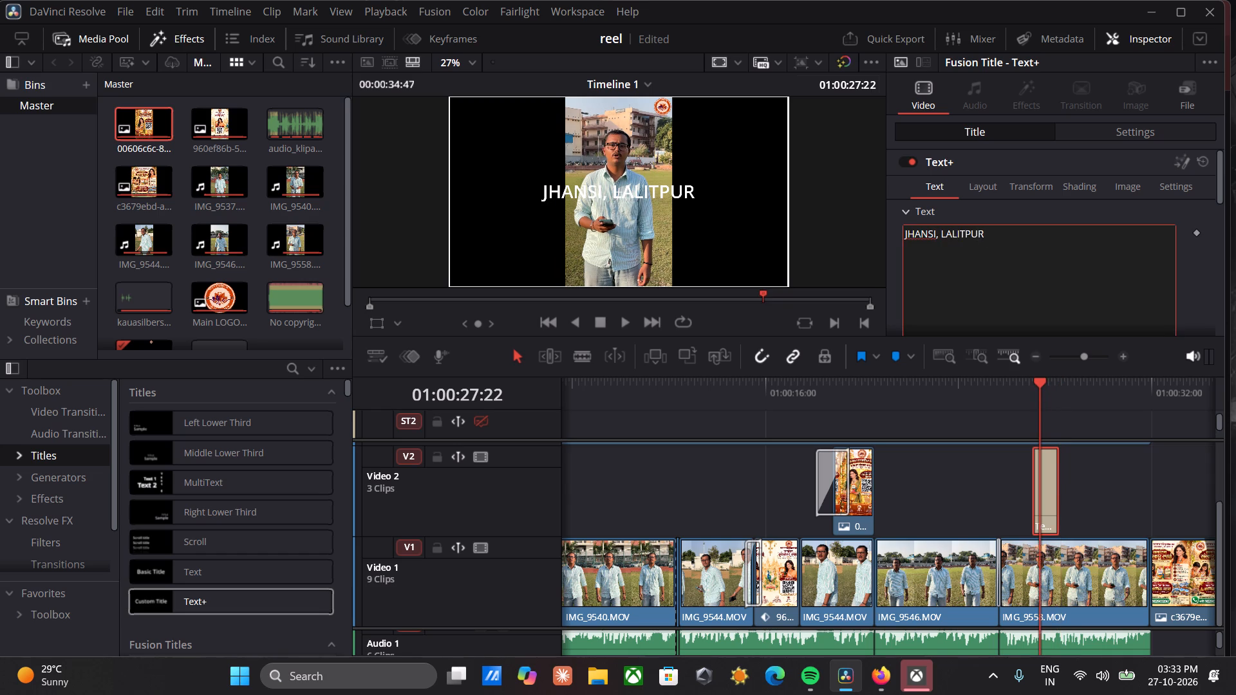
{"action": "key", "text": "space"}
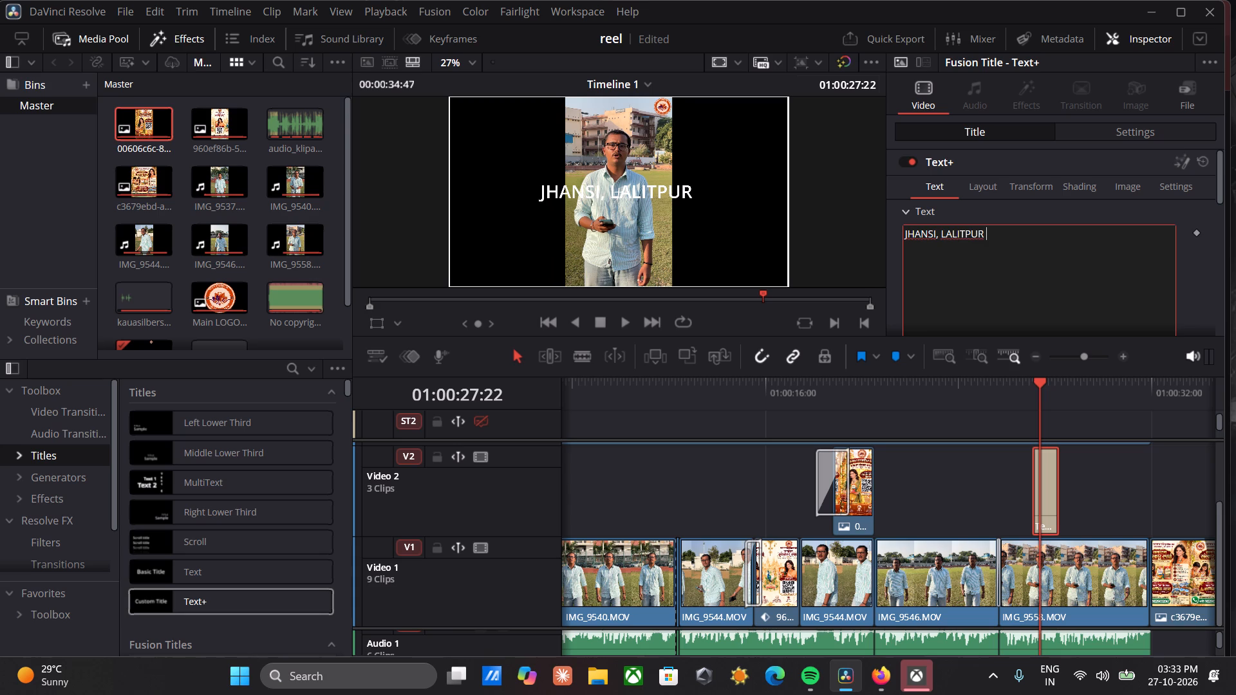
{"action": "key", "text": "comma"}
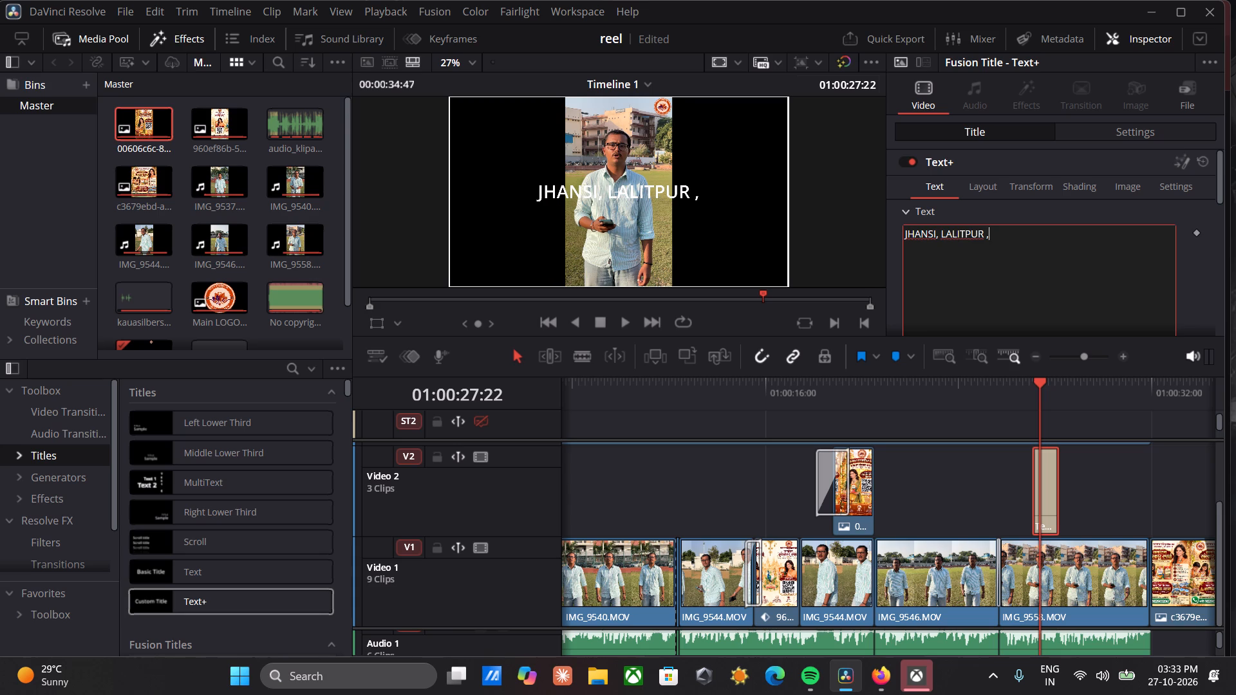
{"action": "type", "text": "TIKAMGAR"}
{"action": "key", "text": "h"}
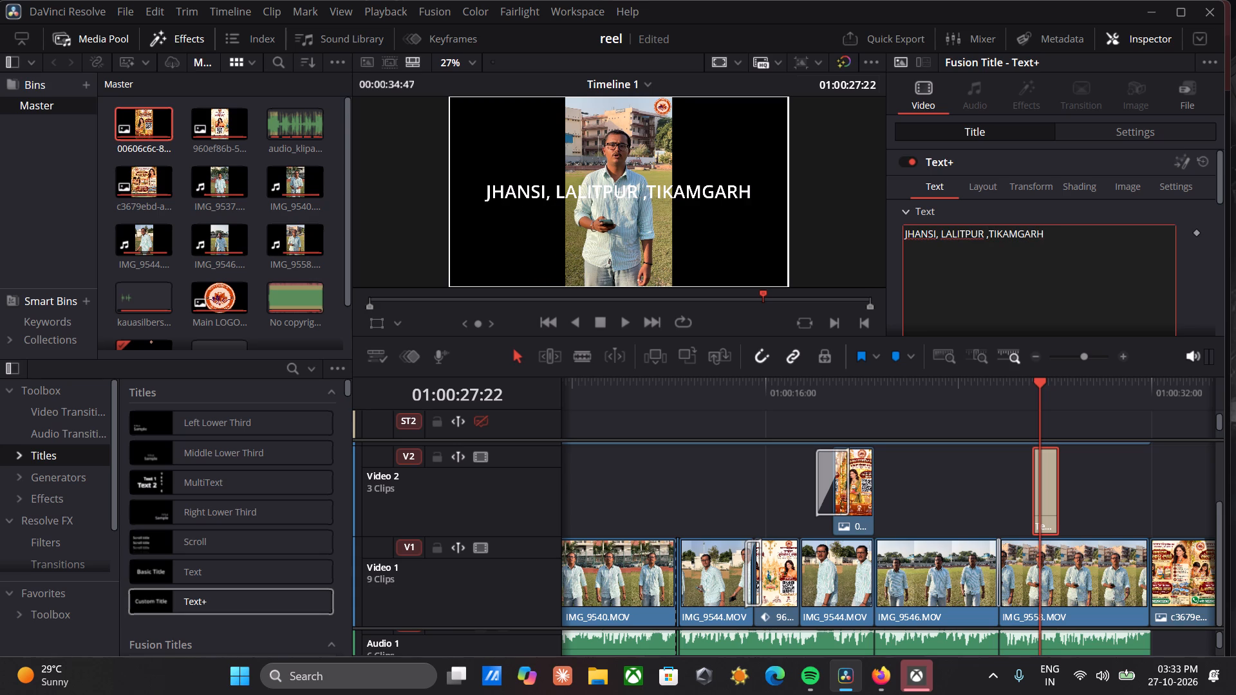
{"action": "left_click", "coordinate": [988, 235]}
{"action": "key", "text": "Return"}
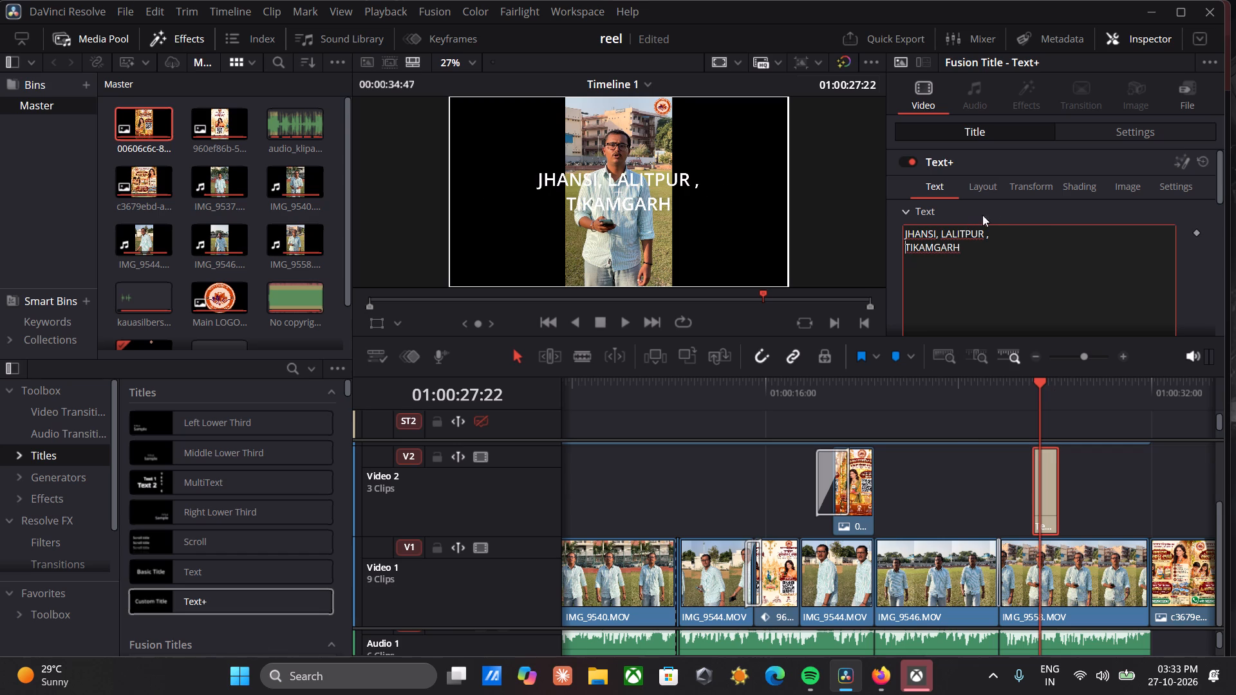
Reduce the title's layout size to about 0.583 so the text fits the vertical footage.
{"action": "left_click", "coordinate": [984, 184]}
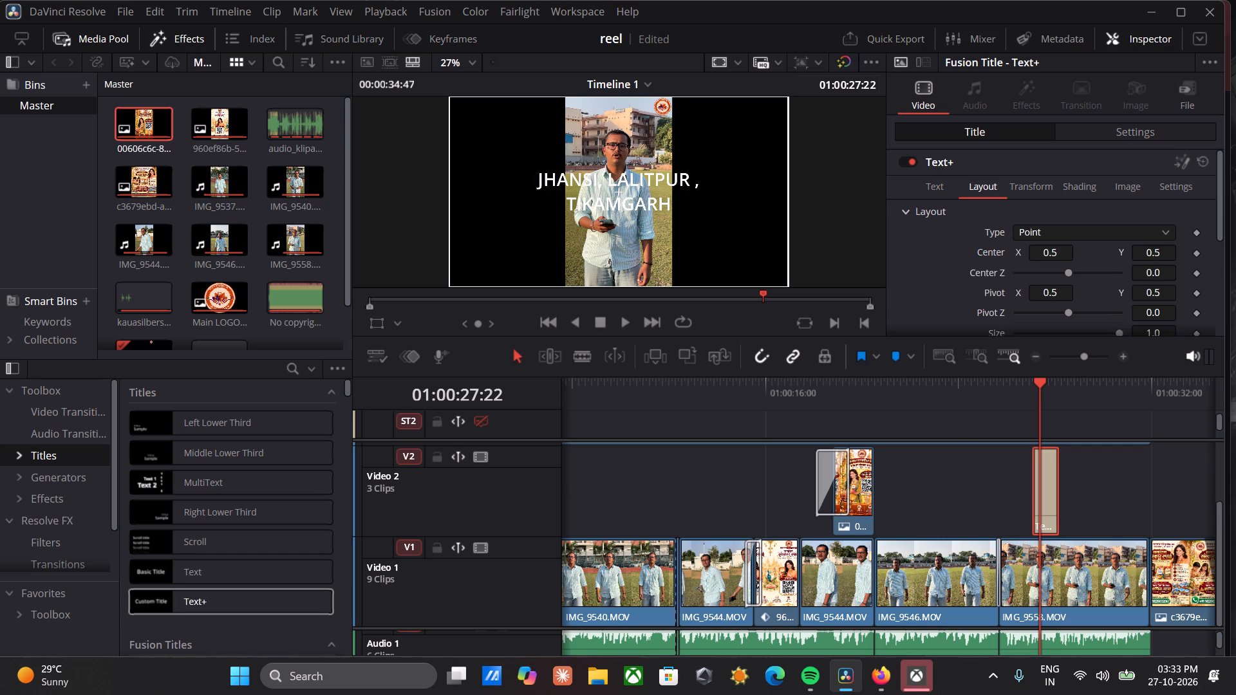
{"action": "left_click_drag", "start_coordinate": [1119, 332], "coordinate": [1082, 335]}
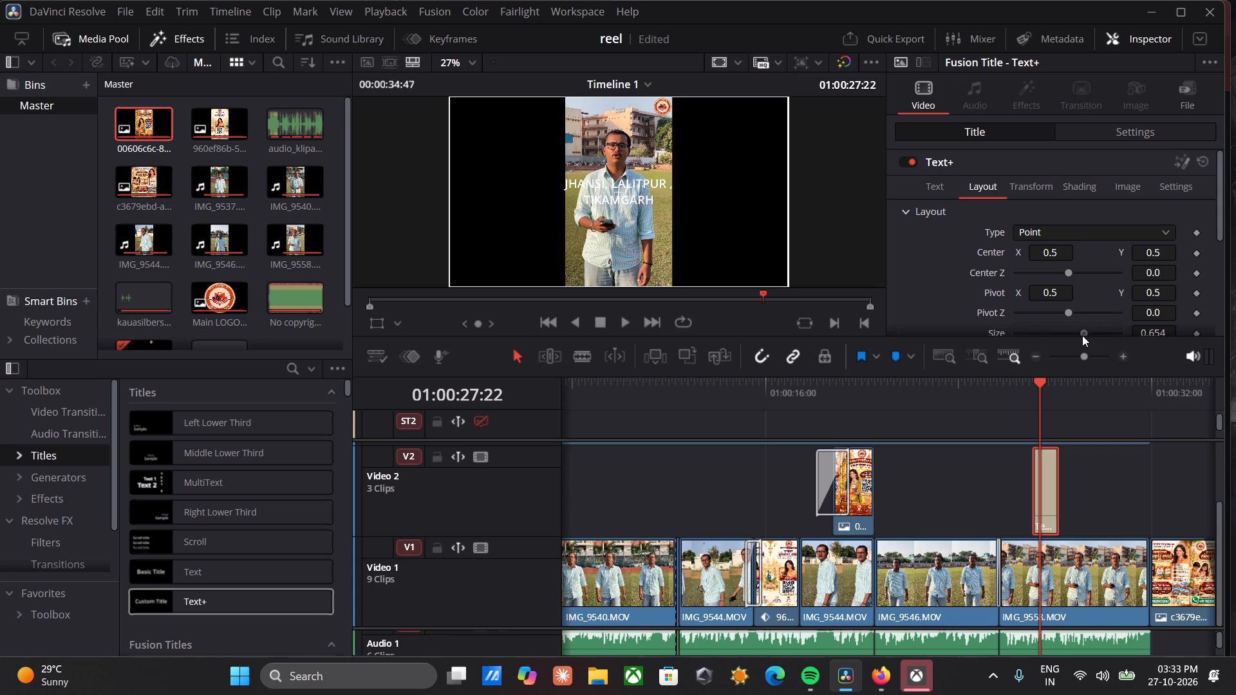
{"action": "left_click_drag", "start_coordinate": [1082, 335], "coordinate": [1077, 336]}
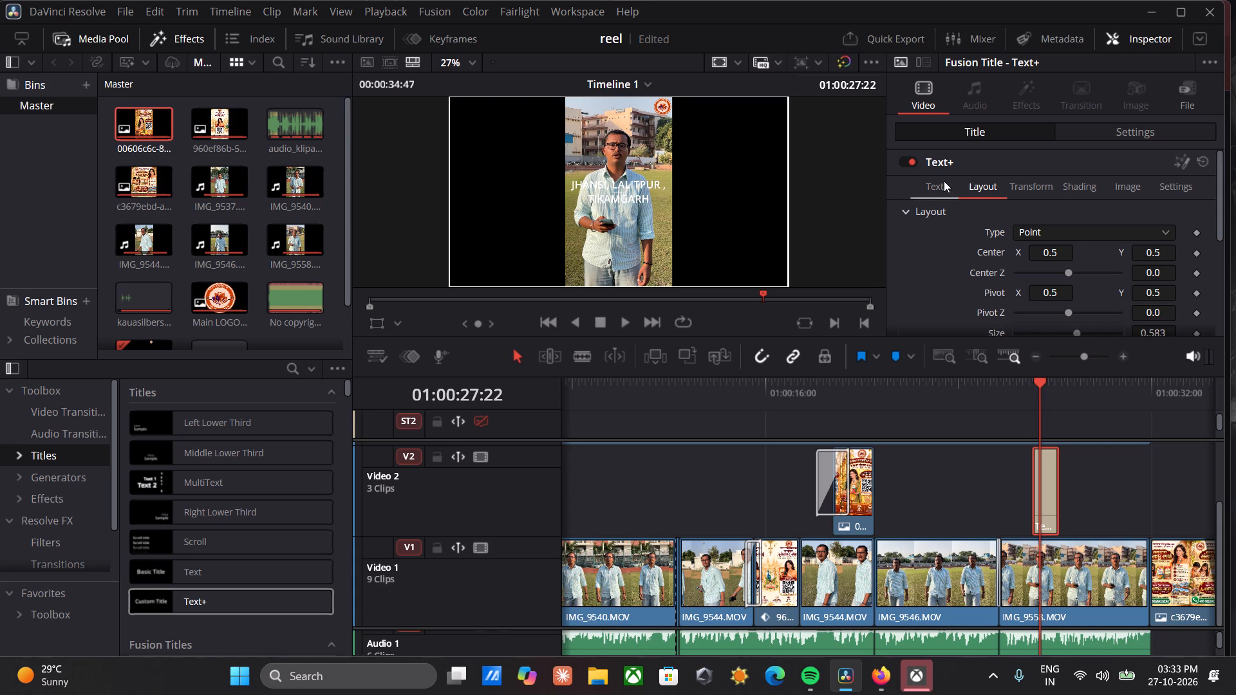
Shift the title's layout Center X to 0.498.
{"action": "left_click", "coordinate": [942, 183]}
{"action": "left_click", "coordinate": [990, 190]}
{"action": "left_click", "coordinate": [1051, 251]}
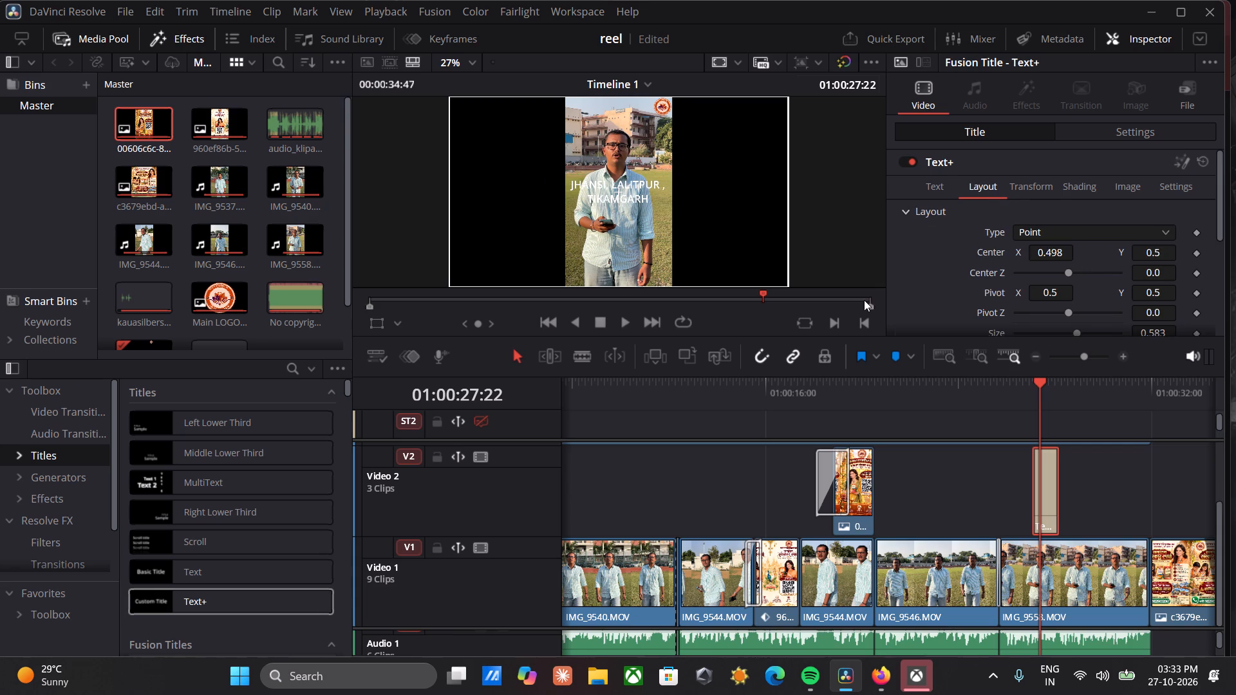
{"action": "left_click", "coordinate": [1048, 478]}
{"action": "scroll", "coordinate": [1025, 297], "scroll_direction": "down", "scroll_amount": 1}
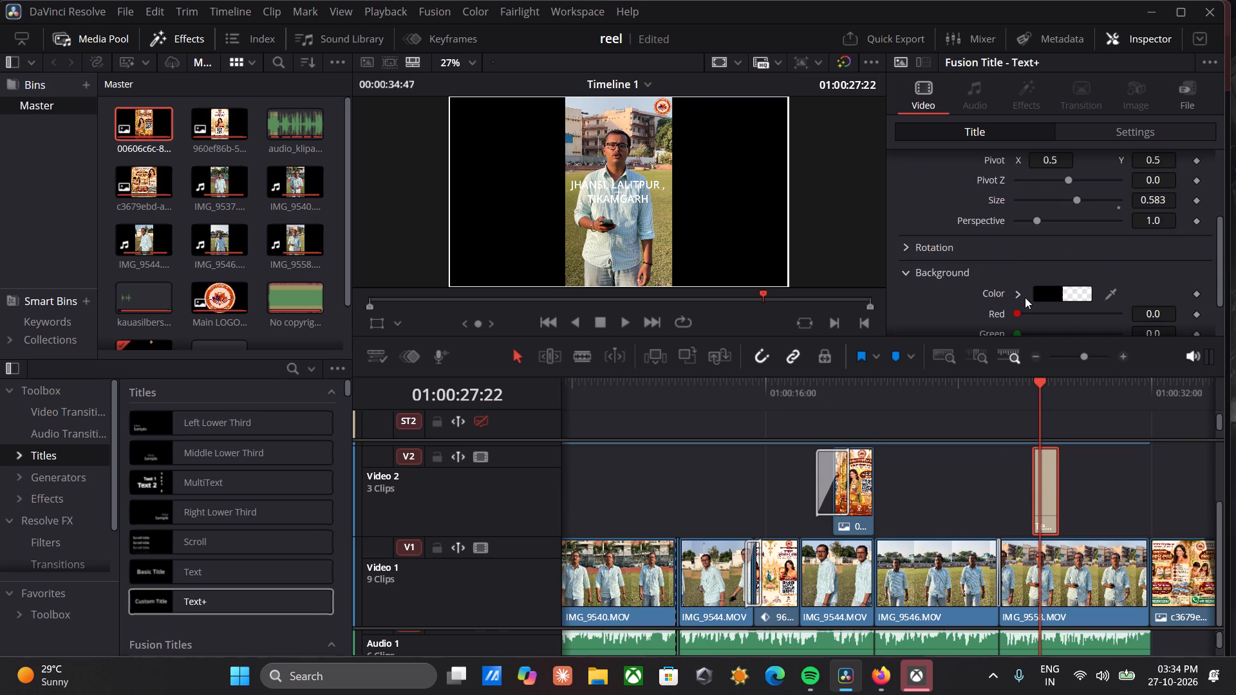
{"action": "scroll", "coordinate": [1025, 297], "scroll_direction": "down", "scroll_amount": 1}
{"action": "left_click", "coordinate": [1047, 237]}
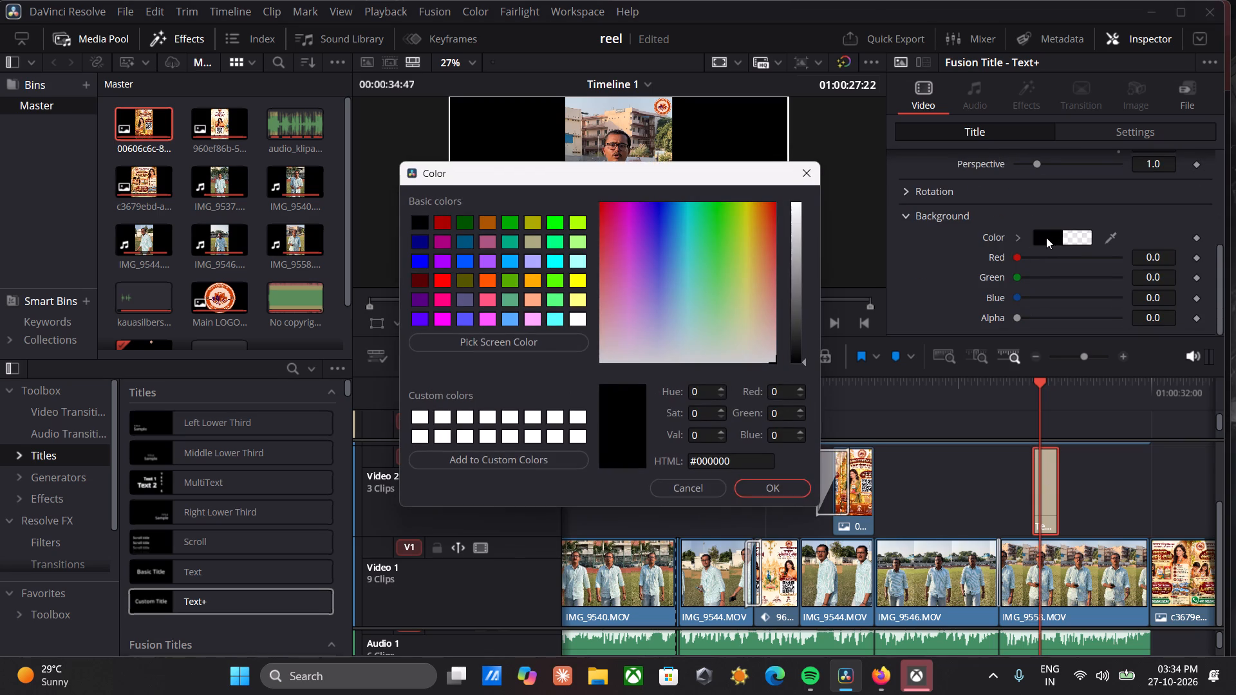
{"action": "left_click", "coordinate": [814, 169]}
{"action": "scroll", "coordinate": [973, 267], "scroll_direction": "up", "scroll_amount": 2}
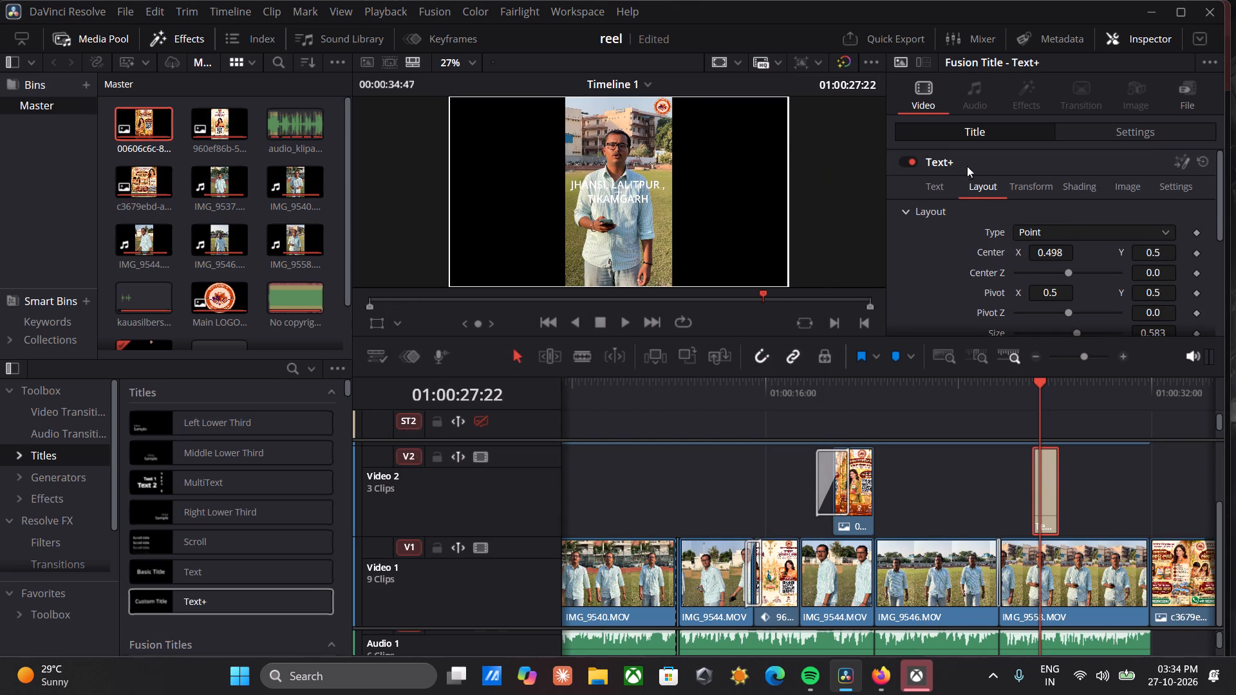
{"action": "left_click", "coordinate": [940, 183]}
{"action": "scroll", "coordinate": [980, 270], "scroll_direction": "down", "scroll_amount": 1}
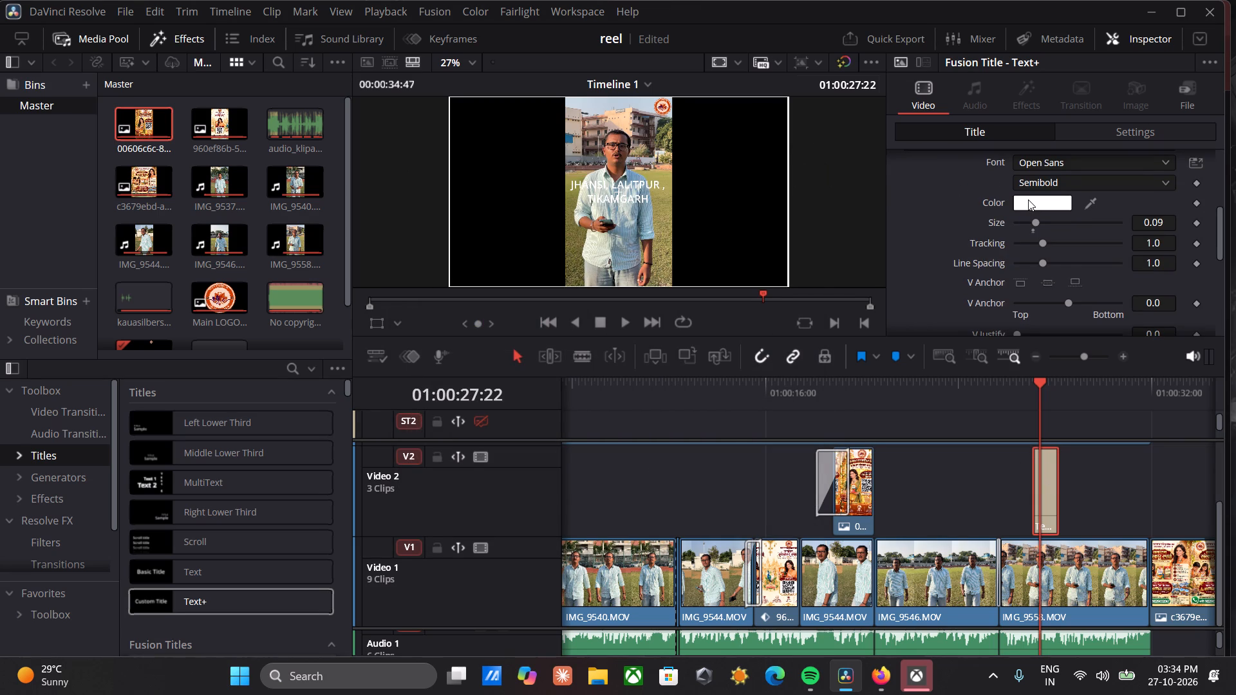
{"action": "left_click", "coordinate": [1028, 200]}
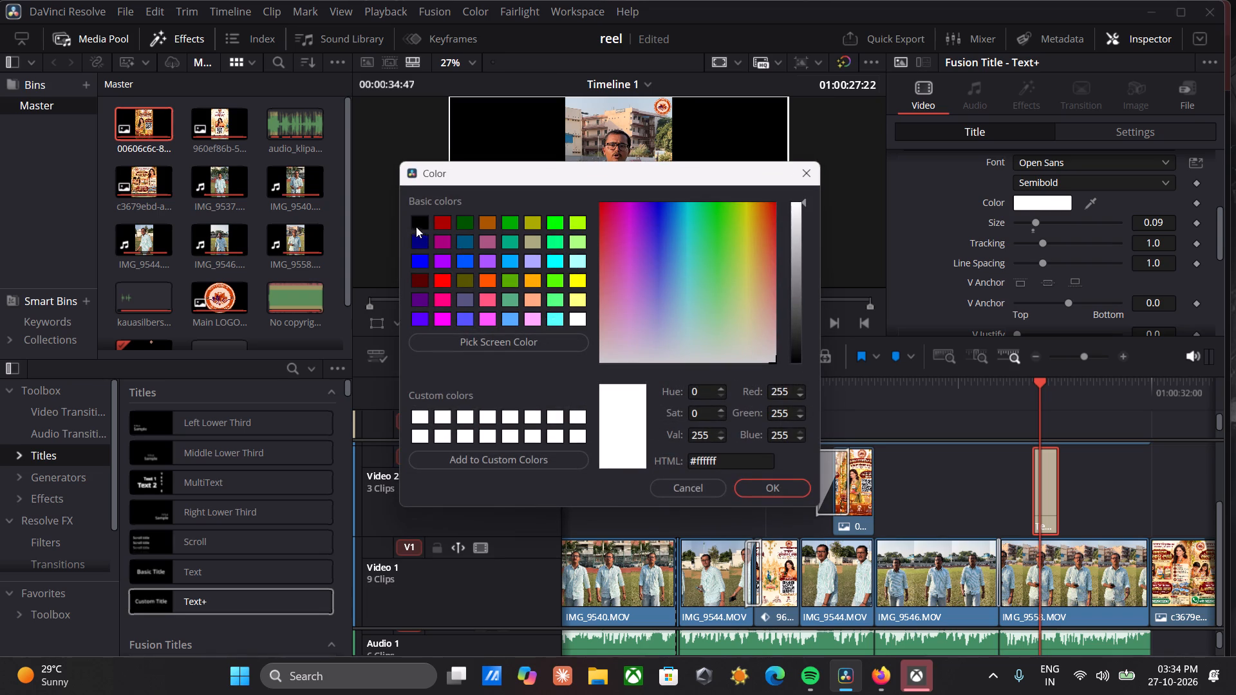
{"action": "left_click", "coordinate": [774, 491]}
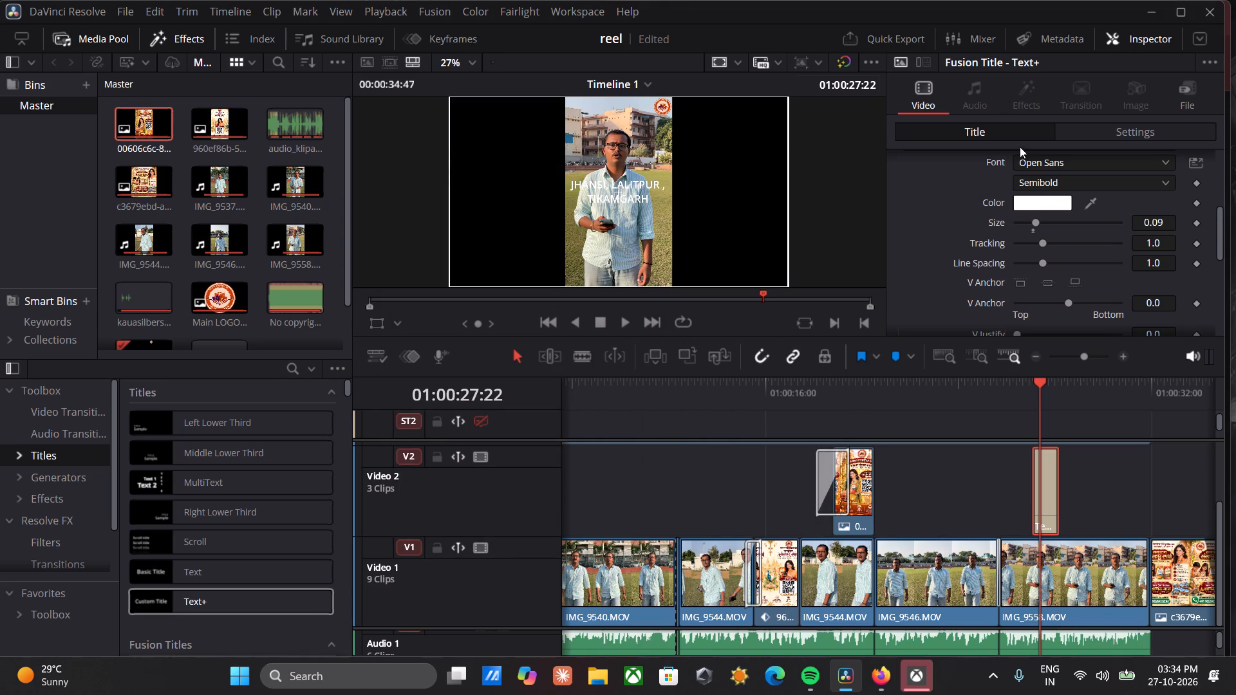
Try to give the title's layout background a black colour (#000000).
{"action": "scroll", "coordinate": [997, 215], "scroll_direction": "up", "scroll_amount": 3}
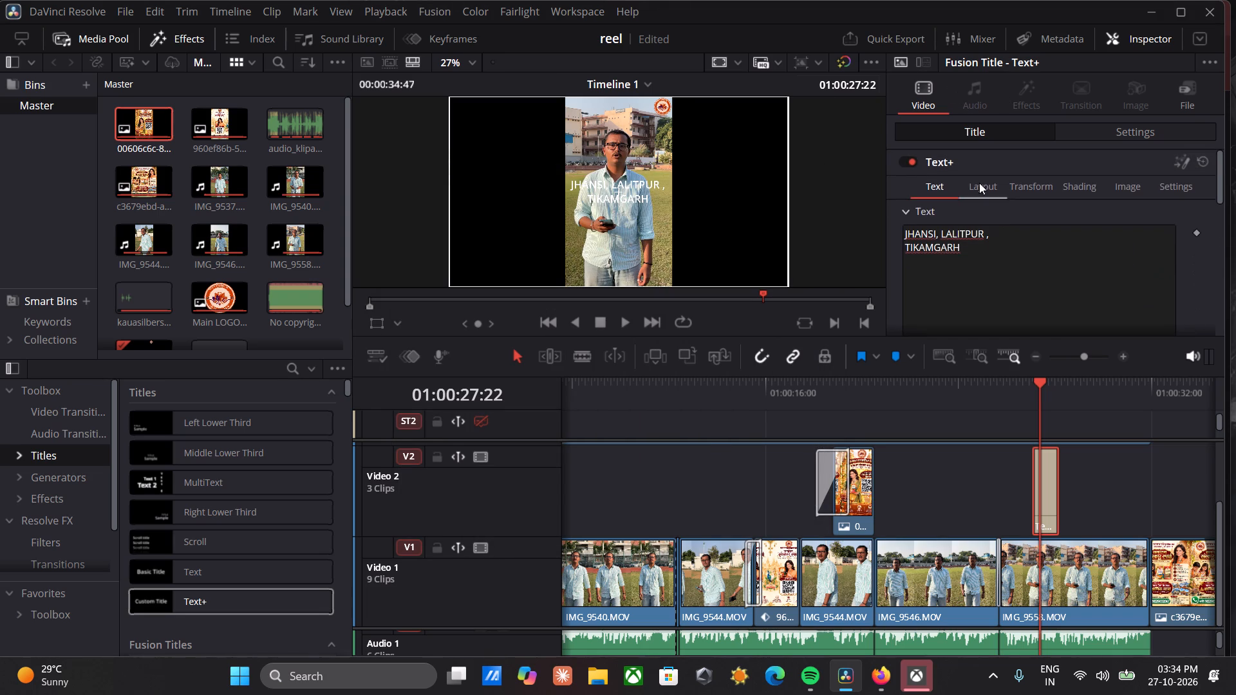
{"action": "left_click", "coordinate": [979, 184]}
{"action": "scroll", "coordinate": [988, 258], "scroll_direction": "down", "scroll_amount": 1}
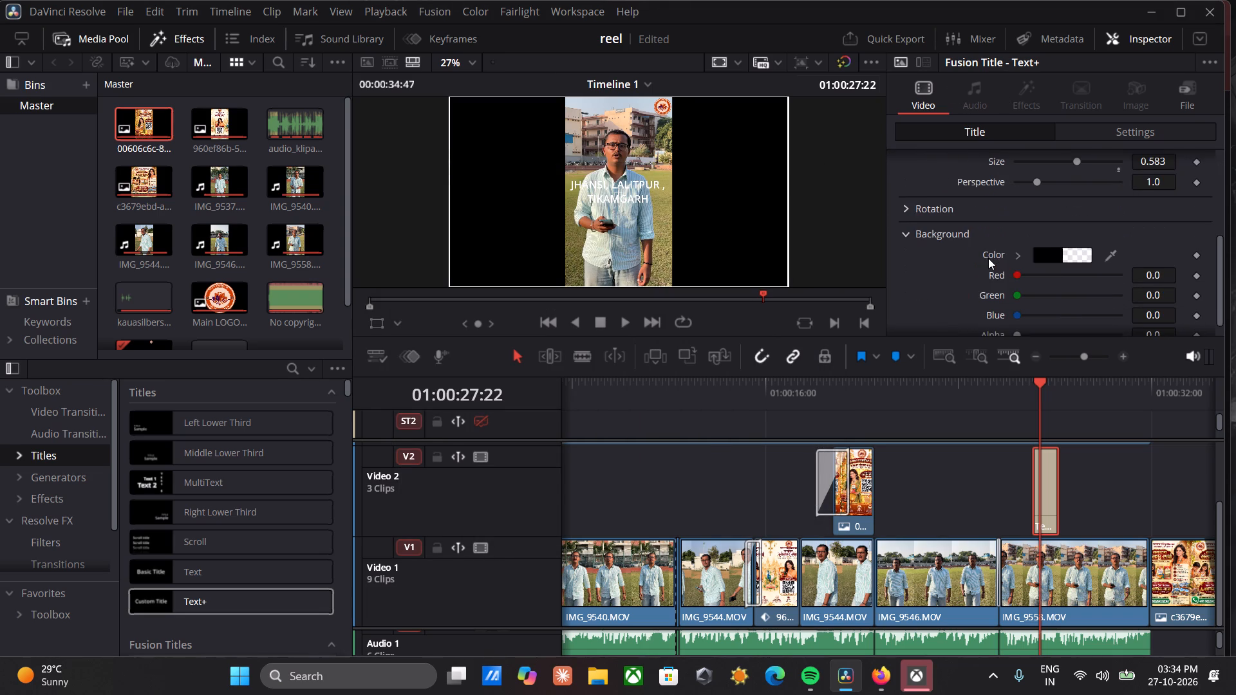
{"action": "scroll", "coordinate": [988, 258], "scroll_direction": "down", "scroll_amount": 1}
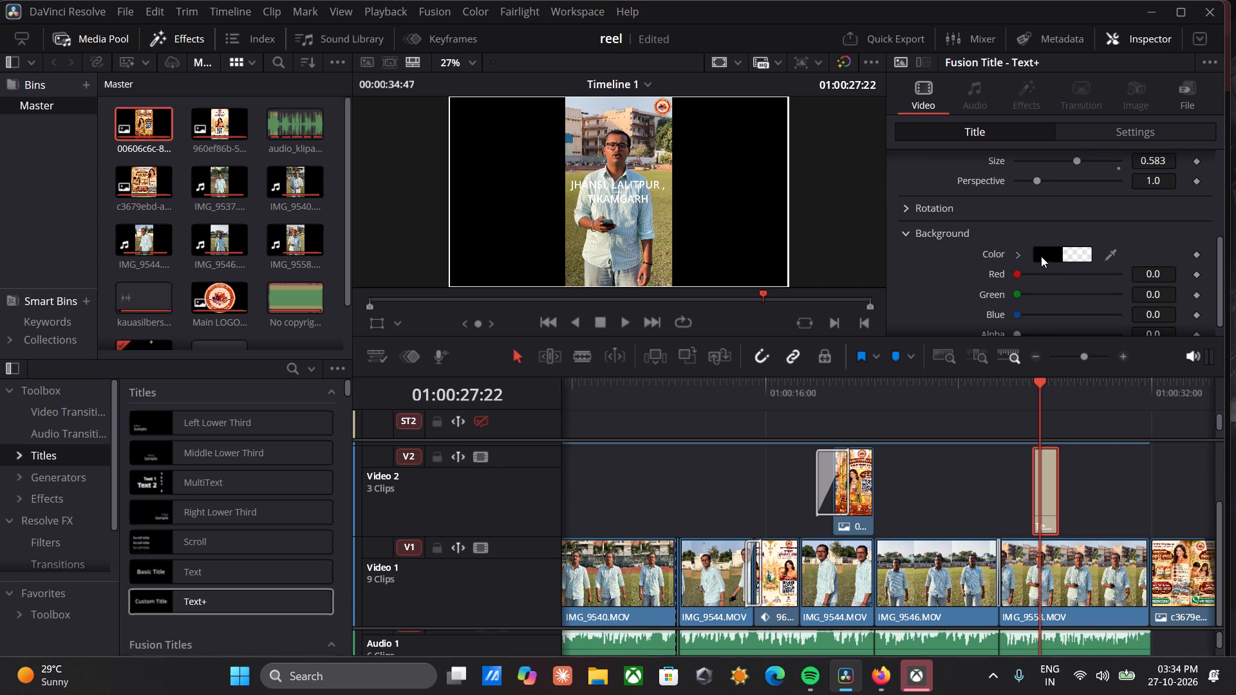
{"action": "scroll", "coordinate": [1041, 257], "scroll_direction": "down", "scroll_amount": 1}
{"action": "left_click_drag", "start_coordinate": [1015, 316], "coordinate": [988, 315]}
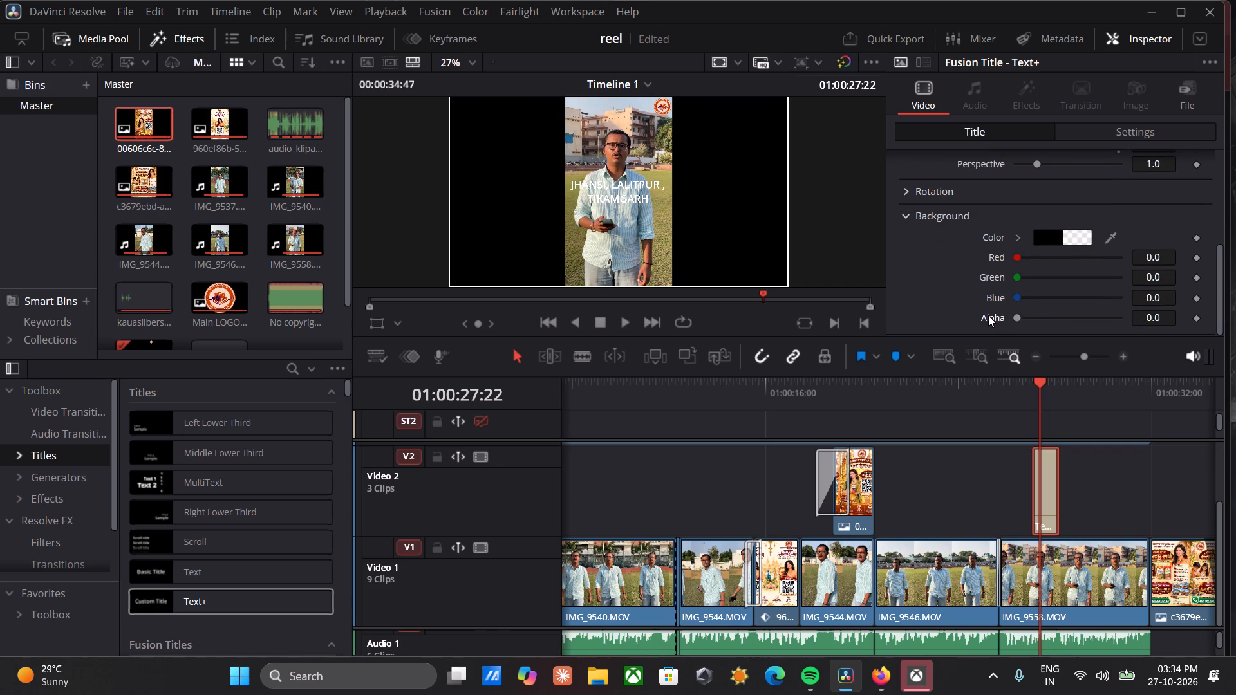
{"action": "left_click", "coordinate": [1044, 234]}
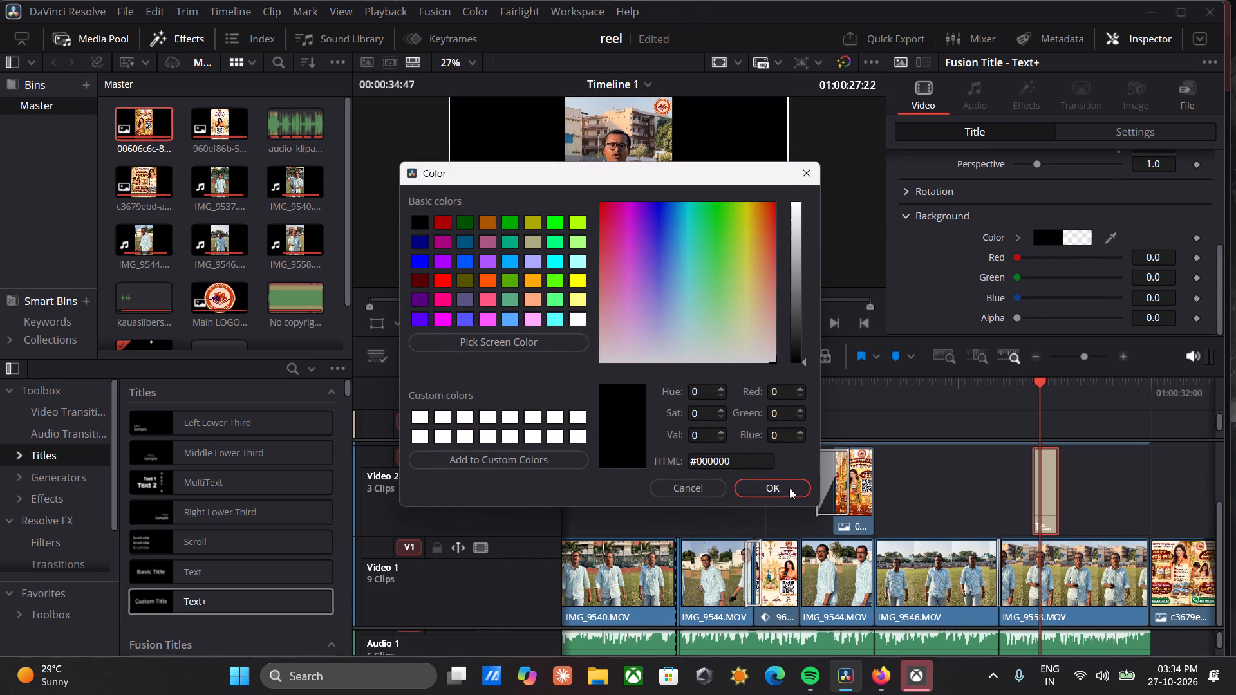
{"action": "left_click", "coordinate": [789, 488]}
Enable the Black Shadow shading element (element 3) on the Text+ title.
{"action": "scroll", "coordinate": [998, 237], "scroll_direction": "up", "scroll_amount": 2}
{"action": "left_click", "coordinate": [1085, 180]}
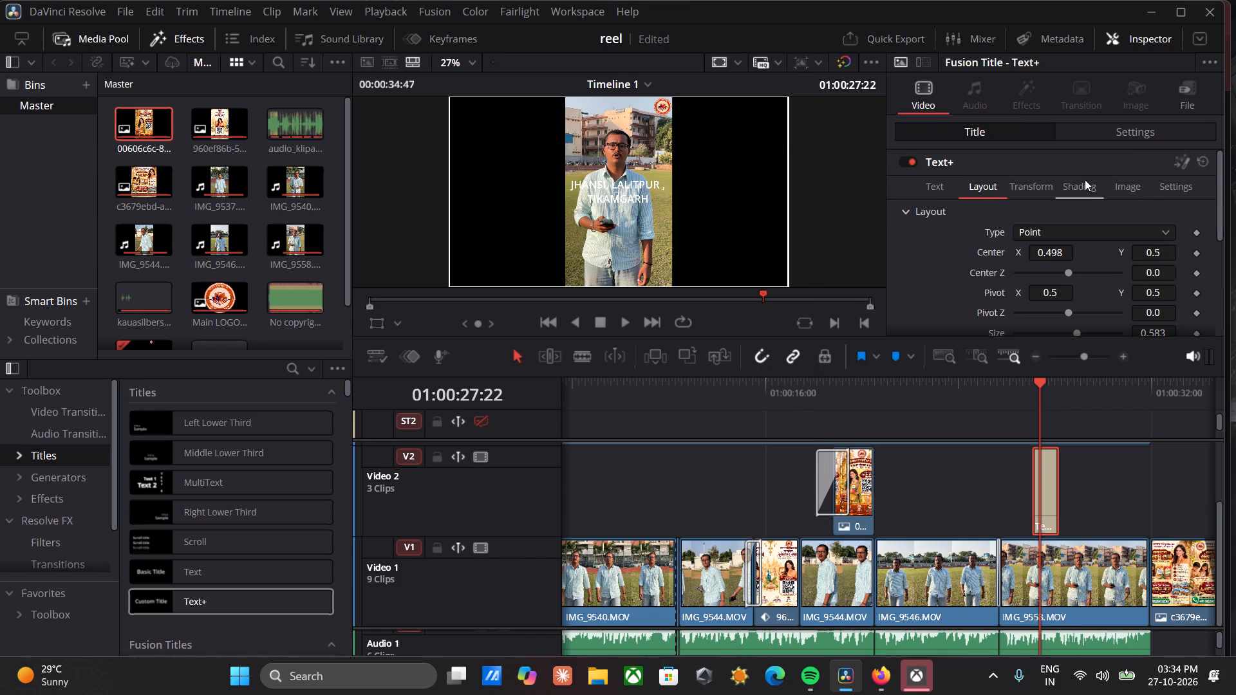
{"action": "left_click", "coordinate": [1040, 227]}
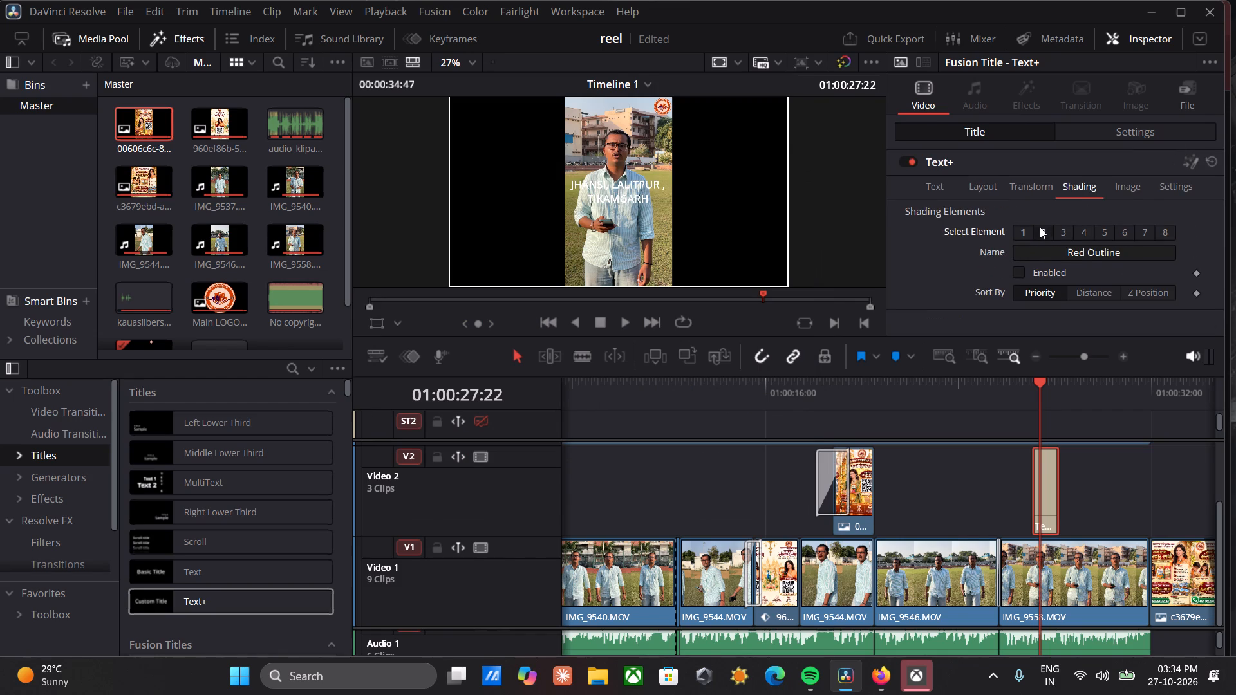
{"action": "left_click", "coordinate": [1055, 228]}
{"action": "scroll", "coordinate": [1047, 246], "scroll_direction": "down", "scroll_amount": 1}
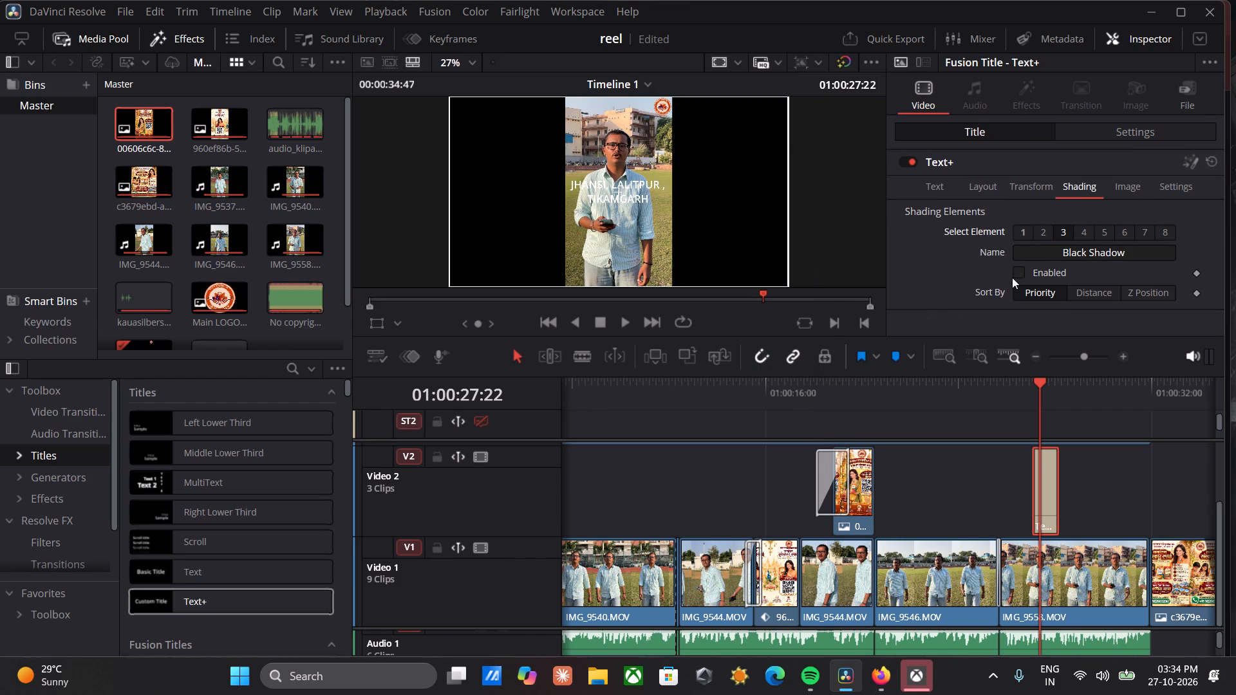
{"action": "left_click", "coordinate": [1017, 273]}
{"action": "scroll", "coordinate": [1017, 273], "scroll_direction": "down", "scroll_amount": 1}
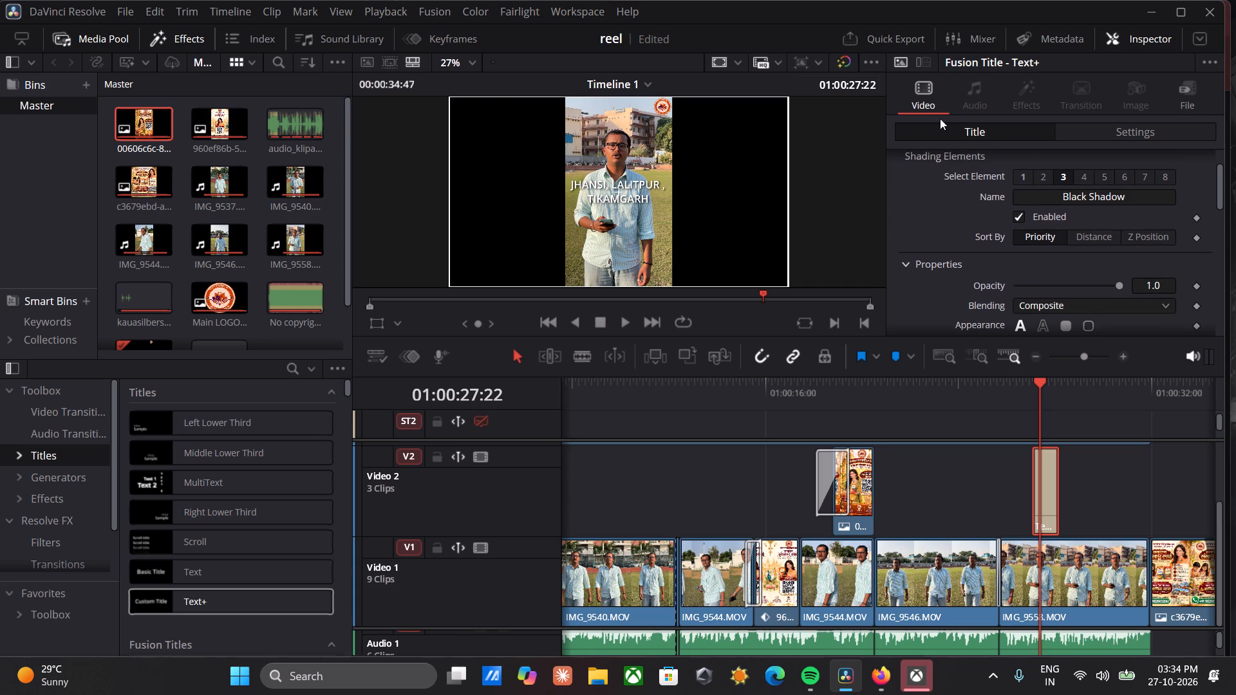
Enable the Red Outline shading element (element 2) on the Text+ title.
{"action": "scroll", "coordinate": [963, 186], "scroll_direction": "up", "scroll_amount": 1}
{"action": "left_click", "coordinate": [969, 188]}
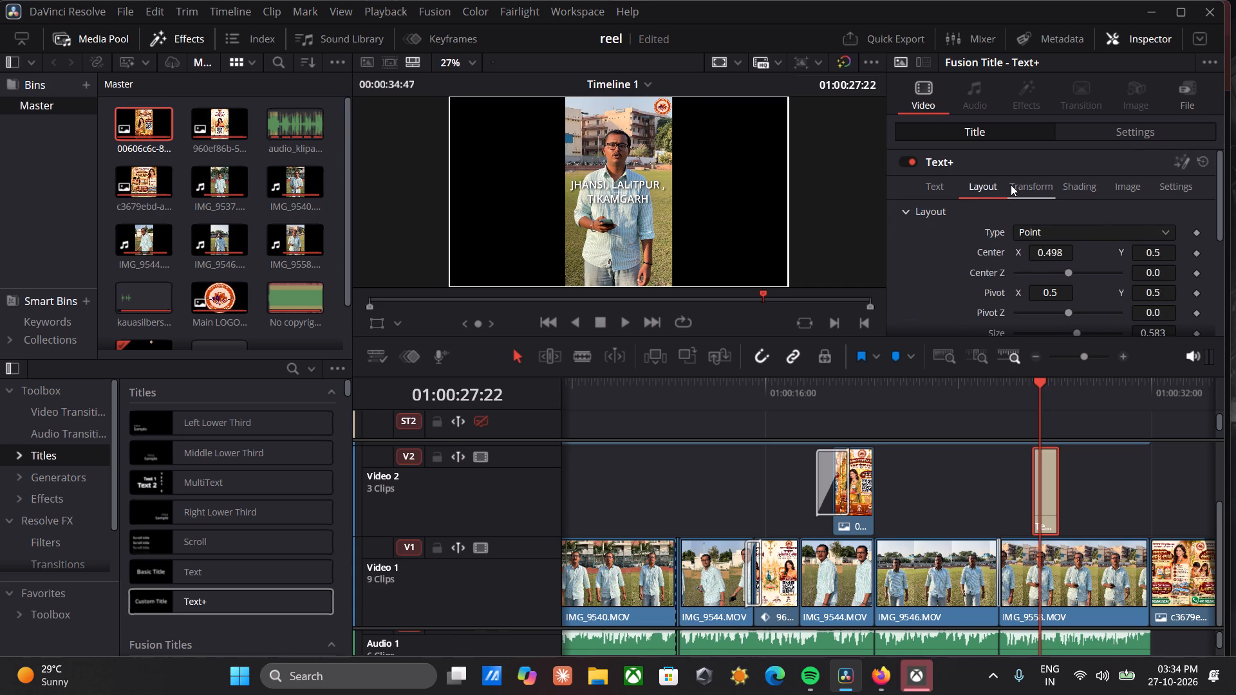
{"action": "left_click", "coordinate": [1010, 185]}
{"action": "left_click", "coordinate": [1085, 190]}
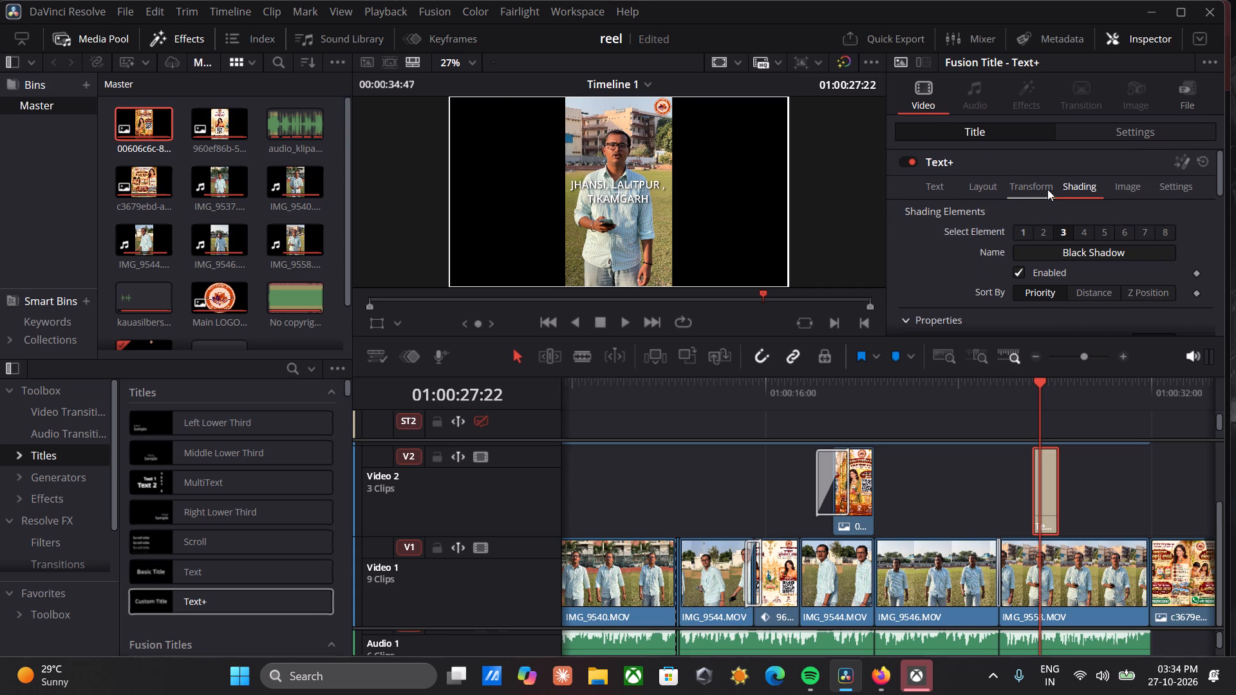
{"action": "left_click", "coordinate": [1047, 228]}
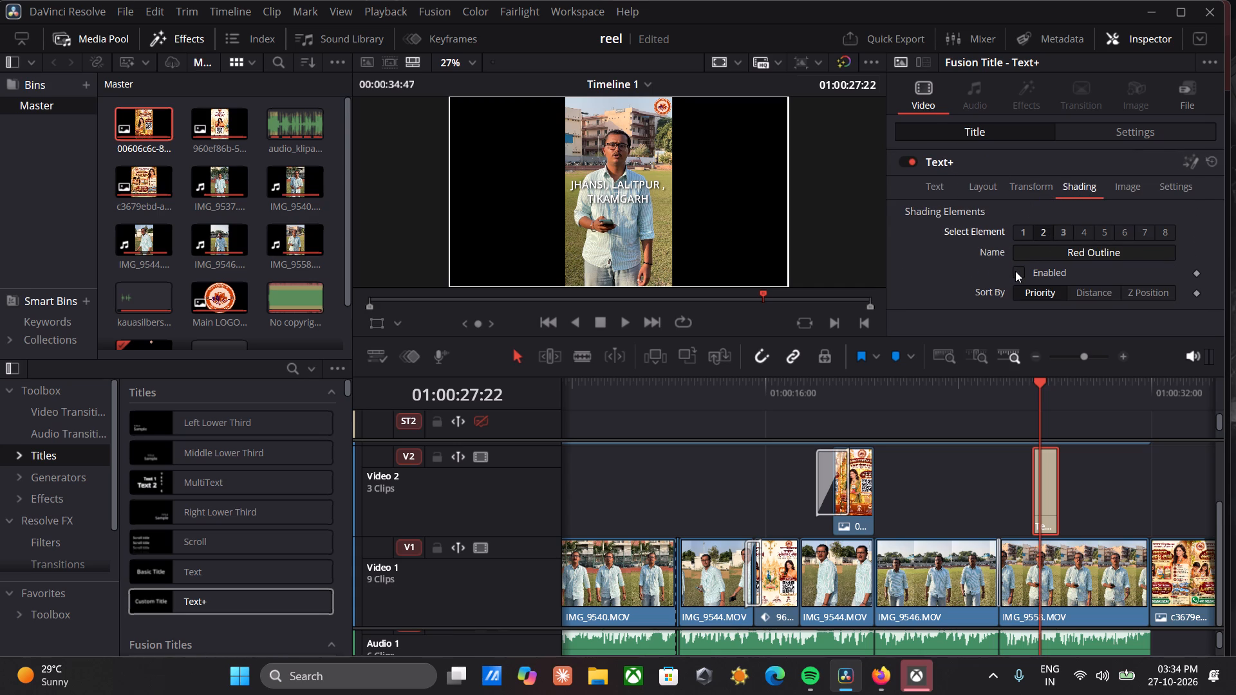
{"action": "left_click", "coordinate": [1015, 271]}
Change the colour of the title's outline shading element to solid black.
{"action": "scroll", "coordinate": [1015, 271], "scroll_direction": "down", "scroll_amount": 3}
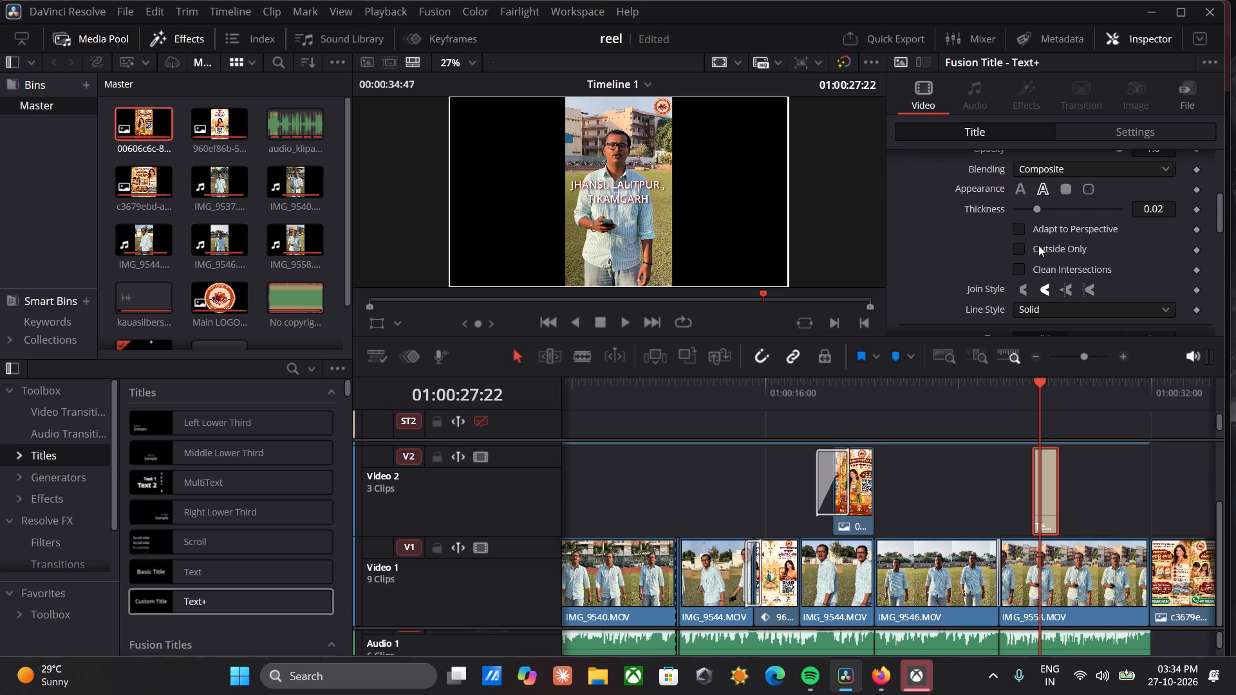
{"action": "scroll", "coordinate": [1038, 245], "scroll_direction": "down", "scroll_amount": 1}
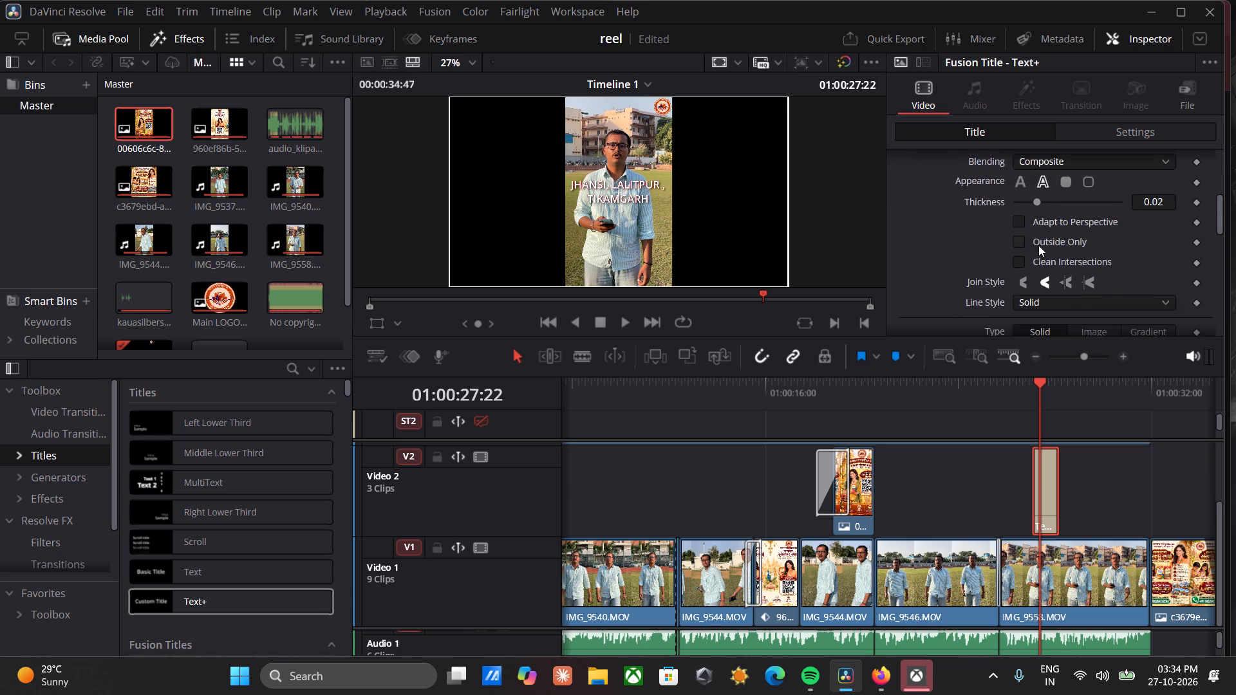
{"action": "scroll", "coordinate": [1038, 245], "scroll_direction": "down", "scroll_amount": 1}
{"action": "left_click", "coordinate": [1038, 245]}
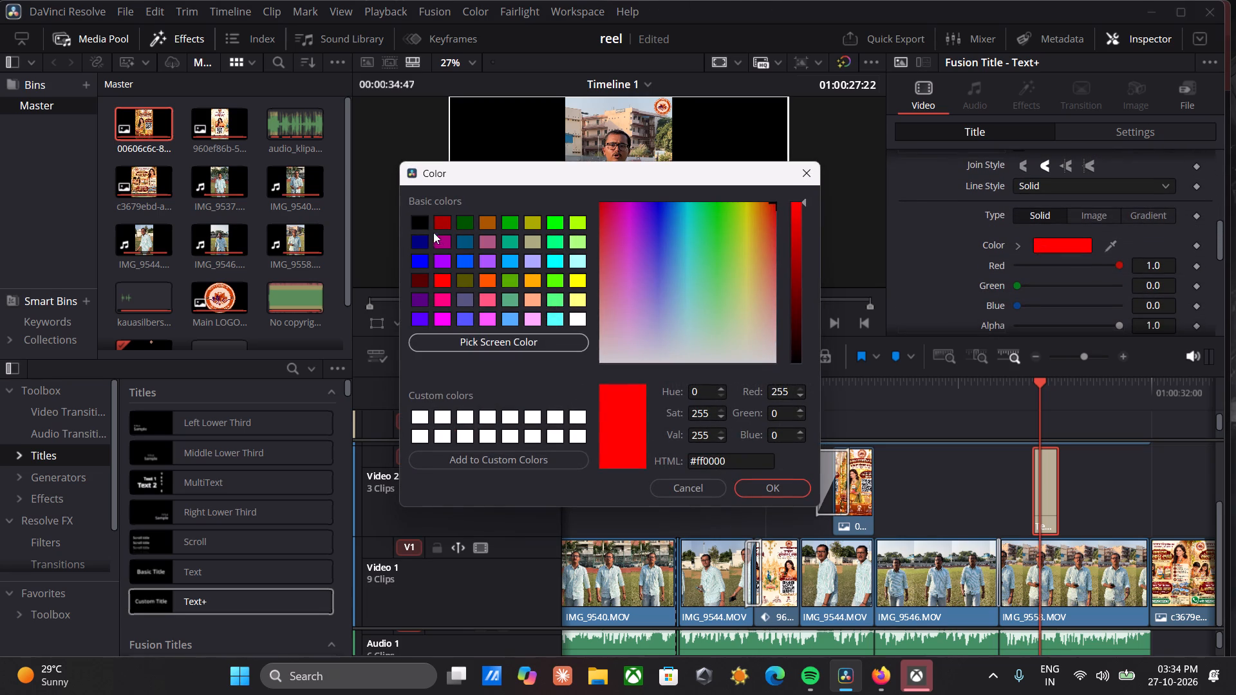
{"action": "left_click", "coordinate": [423, 221]}
{"action": "left_click", "coordinate": [759, 483]}
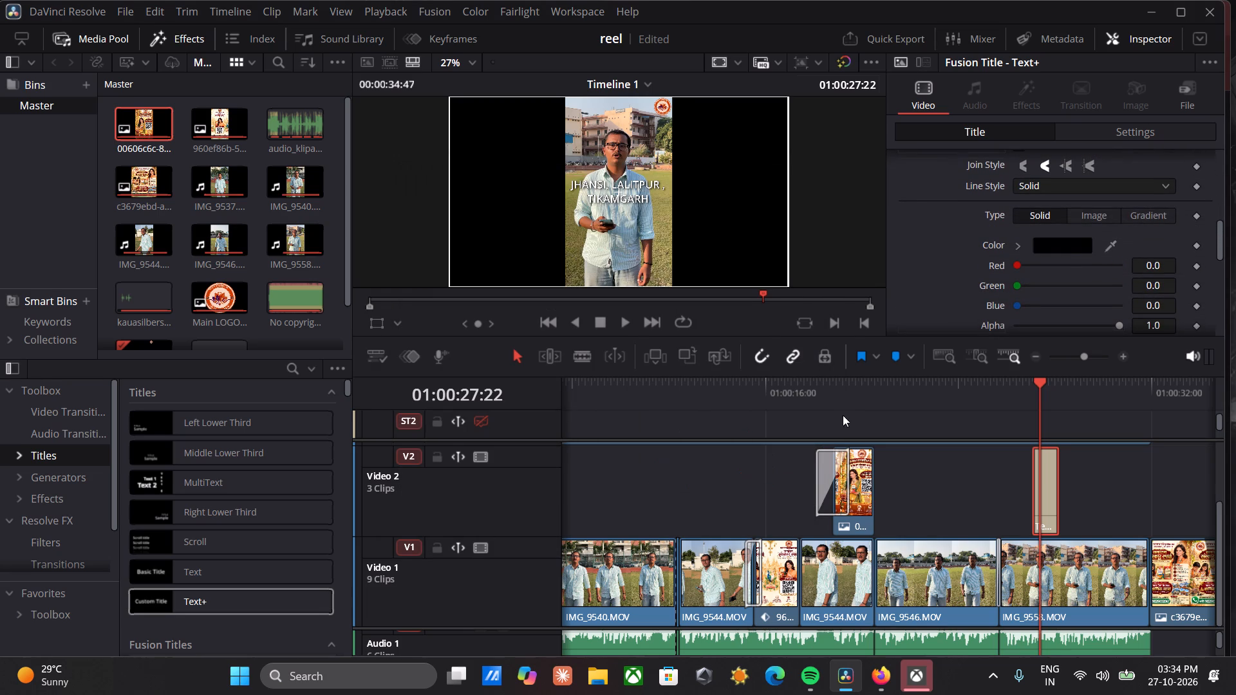
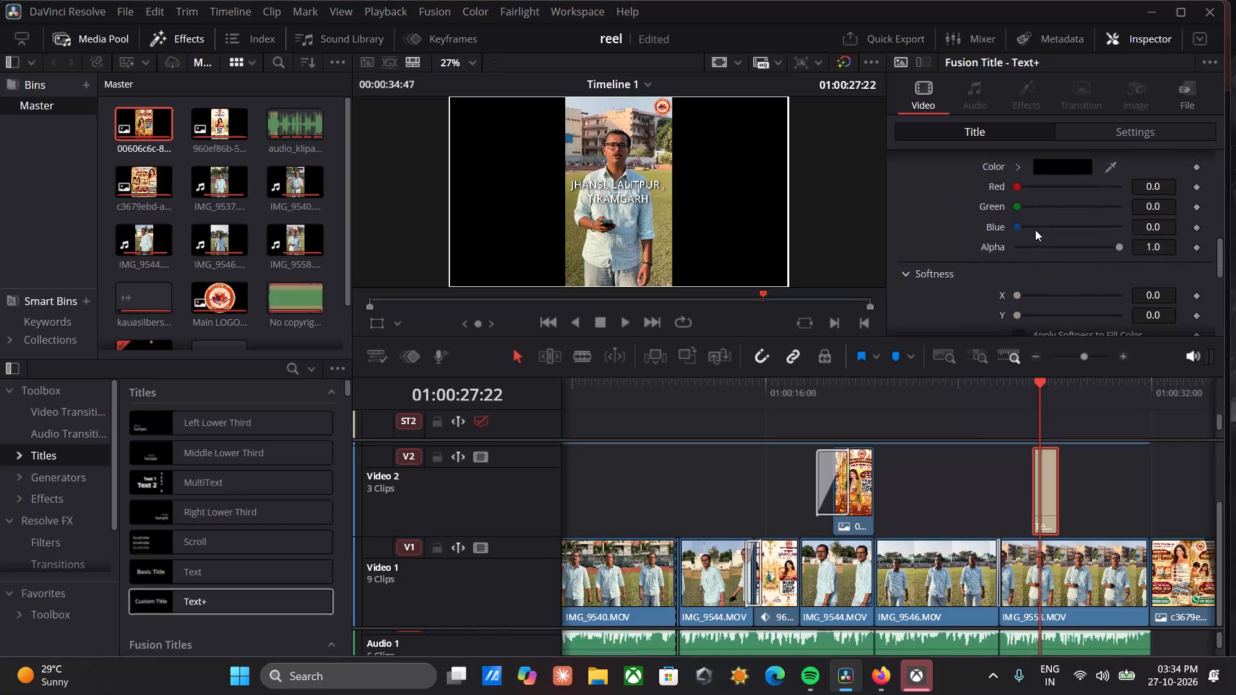
Soften the title's black outline element with X softness of about 4.72 and a glow of about 0.10.
{"action": "scroll", "coordinate": [1027, 250], "scroll_direction": "down", "scroll_amount": 1}
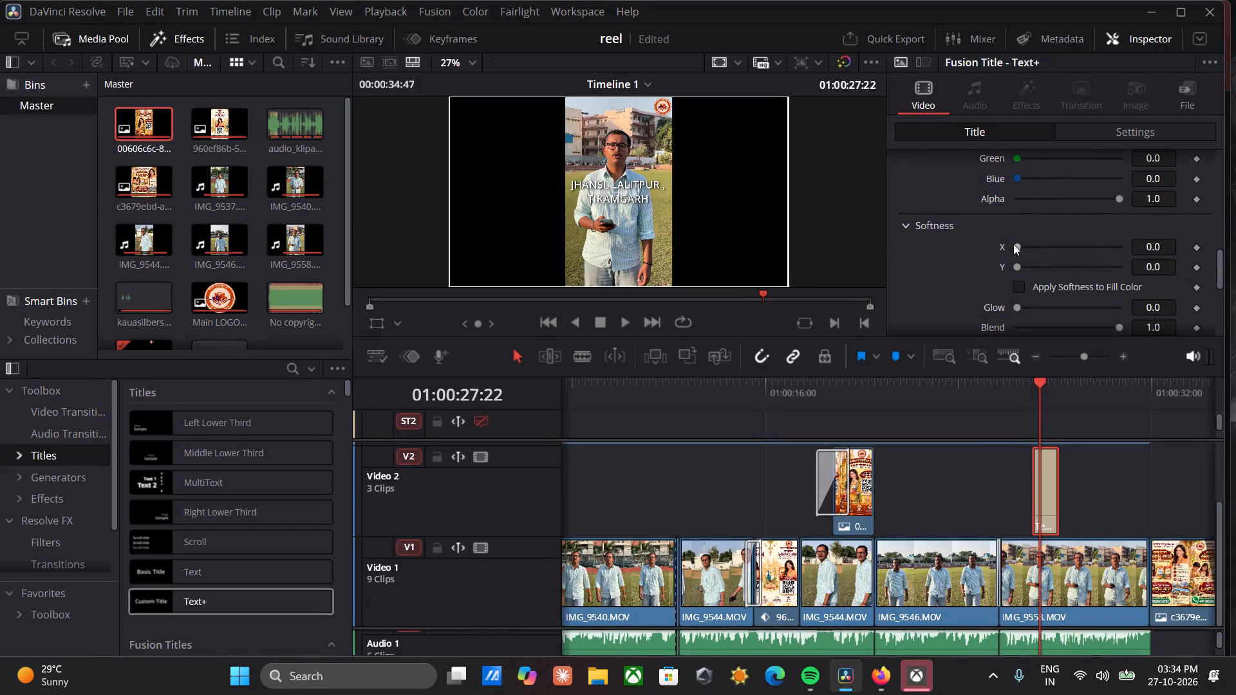
{"action": "left_click_drag", "start_coordinate": [1015, 242], "coordinate": [1038, 243]}
{"action": "left_click_drag", "start_coordinate": [1011, 265], "coordinate": [1022, 265]}
{"action": "left_click_drag", "start_coordinate": [1022, 265], "coordinate": [1030, 264]}
{"action": "left_click_drag", "start_coordinate": [1014, 308], "coordinate": [1066, 305]}
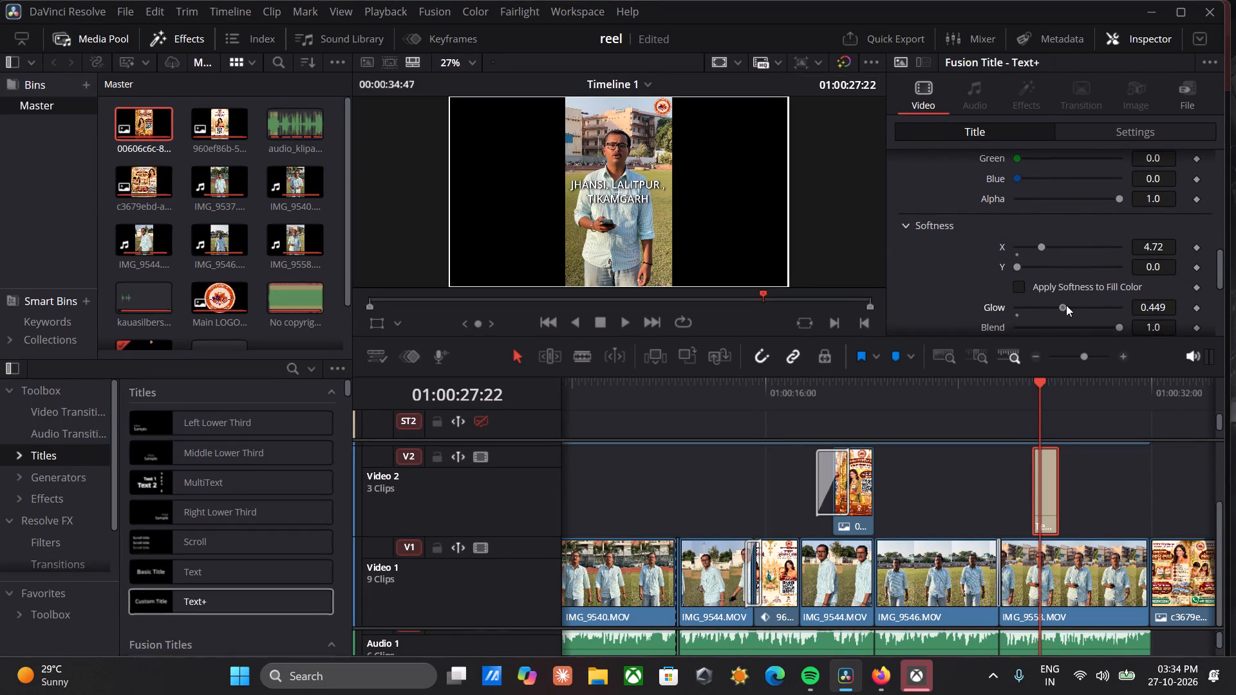
{"action": "left_click_drag", "start_coordinate": [1066, 305], "coordinate": [1031, 313]}
{"action": "left_click_drag", "start_coordinate": [1031, 313], "coordinate": [1024, 311]}
{"action": "scroll", "coordinate": [1024, 308], "scroll_direction": "down", "scroll_amount": 1}
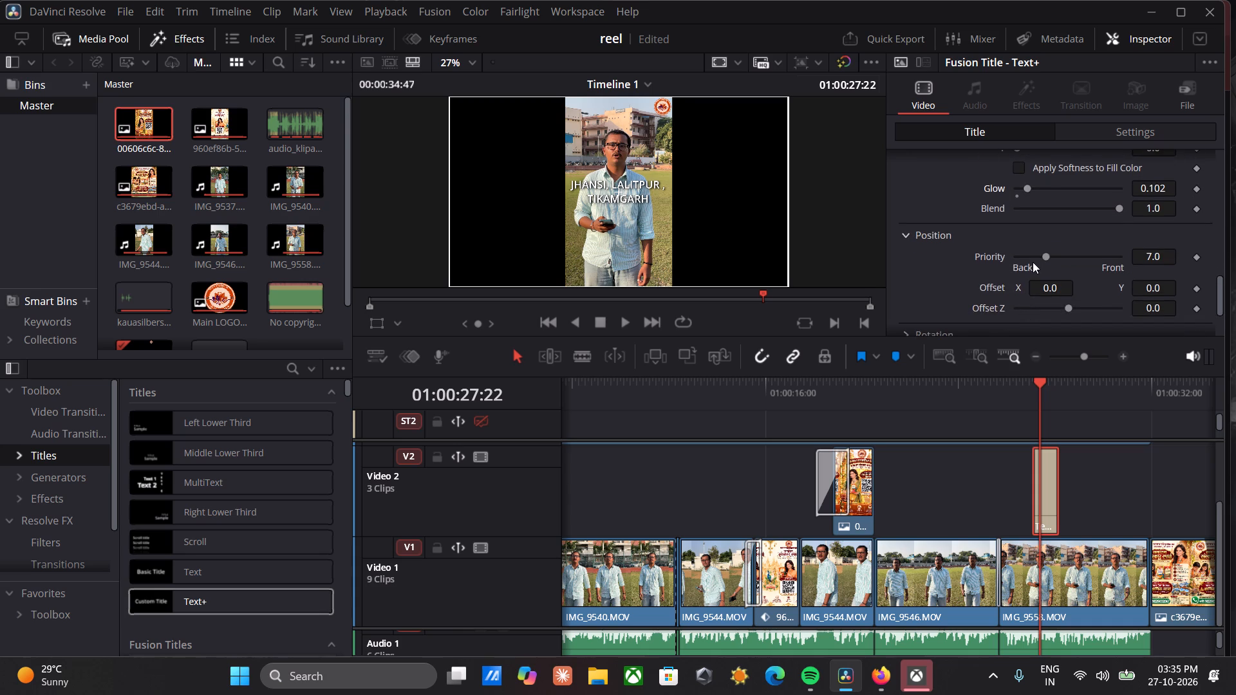
{"action": "scroll", "coordinate": [1033, 262], "scroll_direction": "down", "scroll_amount": 1}
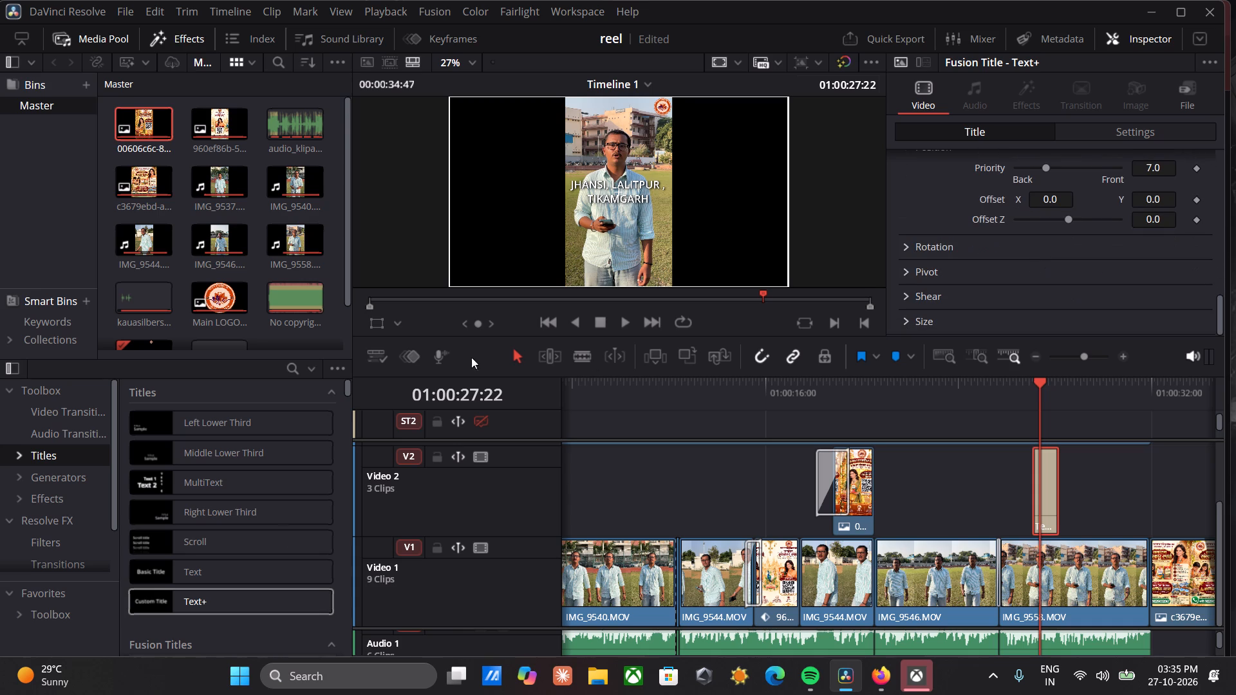
Add an Additive Dissolve to the start of the Text+ title on Video 2 and shorten it to 38 frames.
{"action": "left_click_drag", "start_coordinate": [224, 599], "coordinate": [991, 501]}
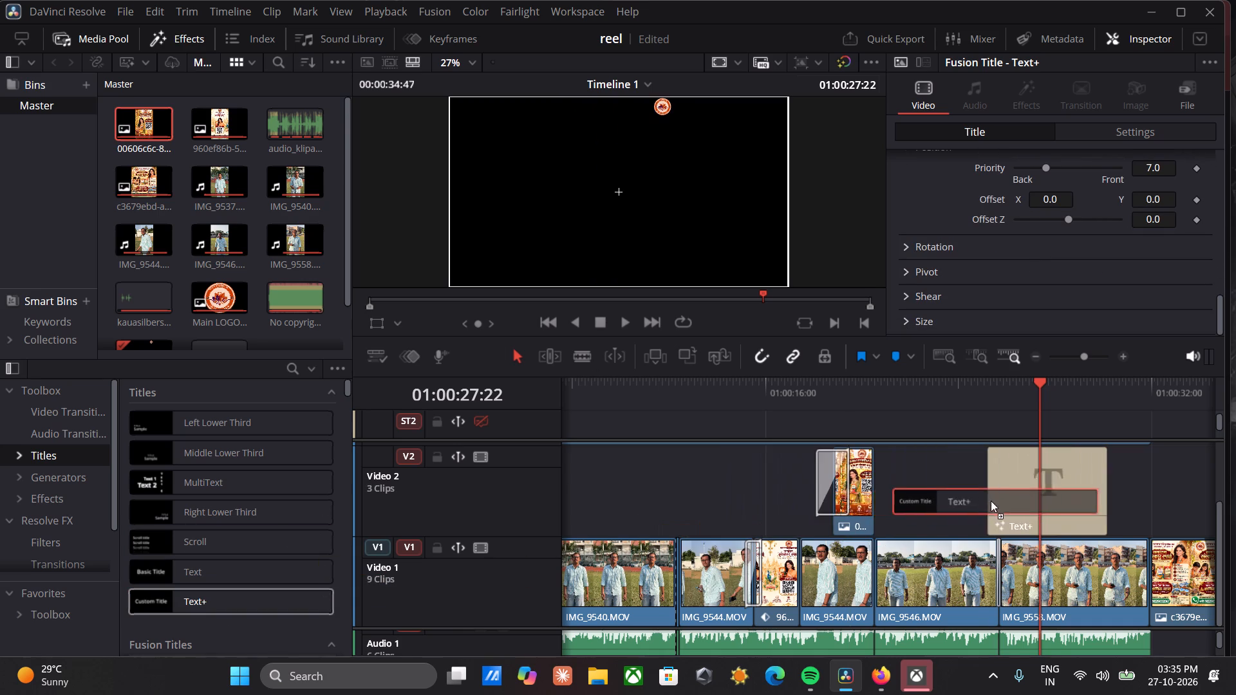
{"action": "left_click_drag", "start_coordinate": [991, 501], "coordinate": [178, 560]}
{"action": "left_click", "coordinate": [75, 413]}
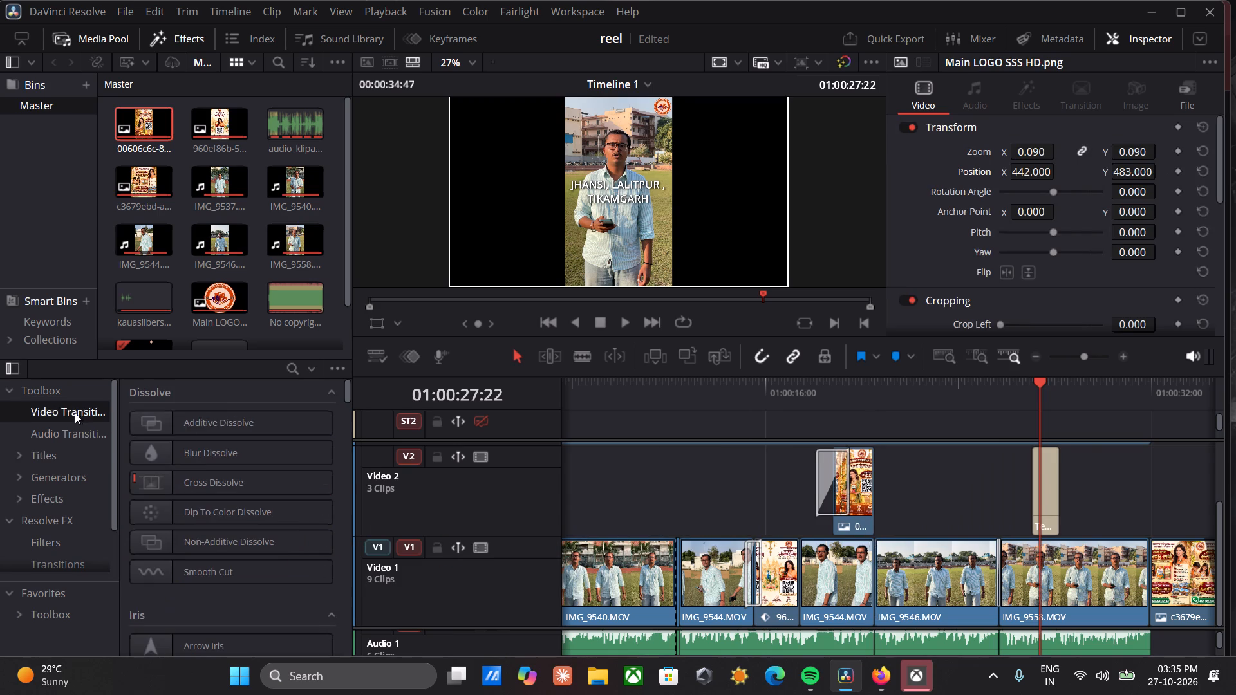
{"action": "left_click_drag", "start_coordinate": [191, 422], "coordinate": [1029, 498]}
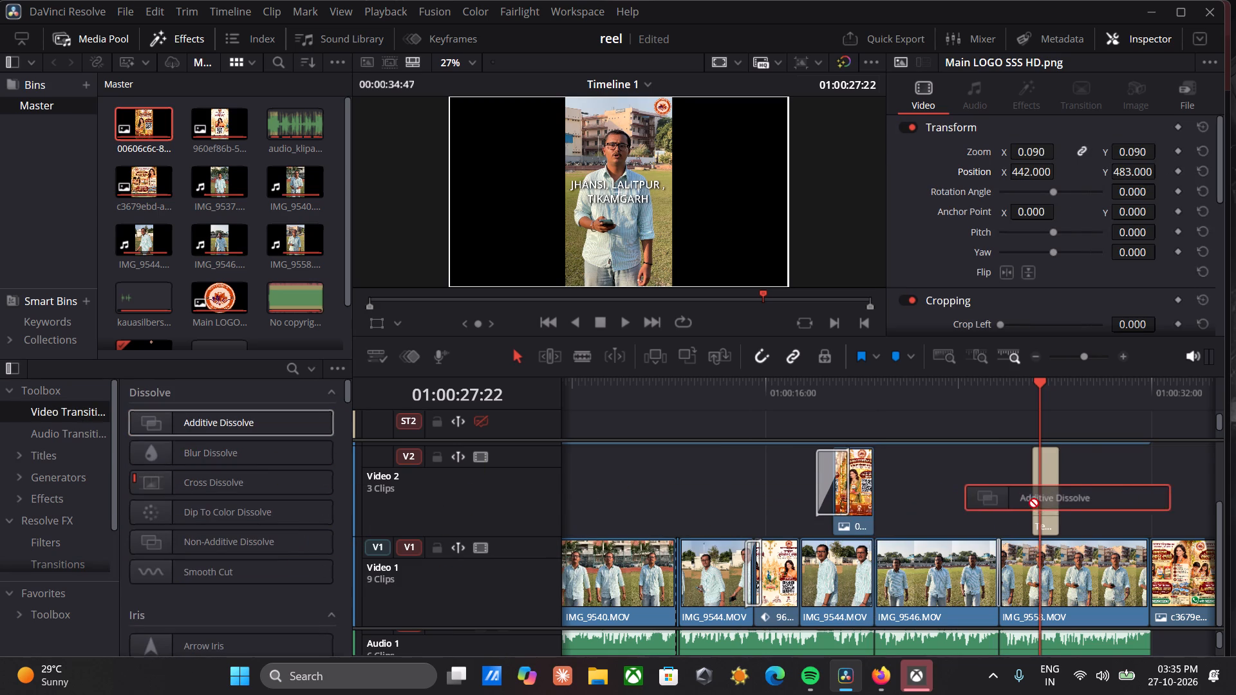
{"action": "left_click_drag", "start_coordinate": [1029, 498], "coordinate": [1034, 497]}
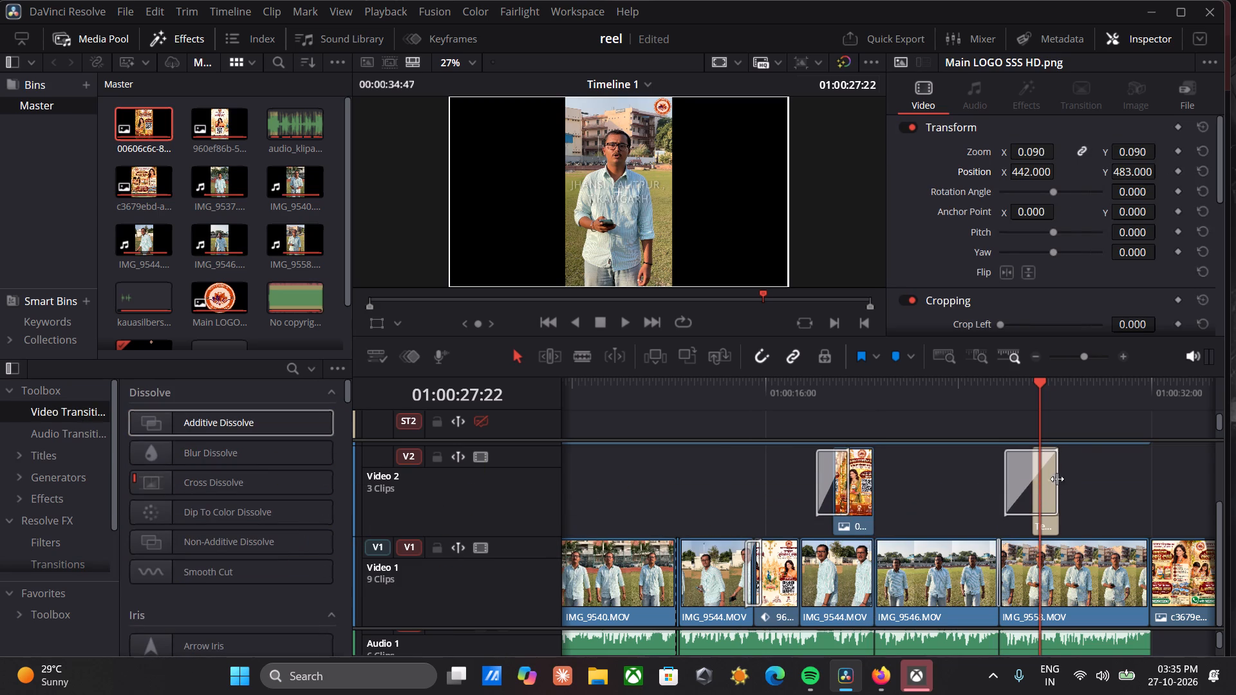
{"action": "left_click_drag", "start_coordinate": [1058, 477], "coordinate": [1045, 480]}
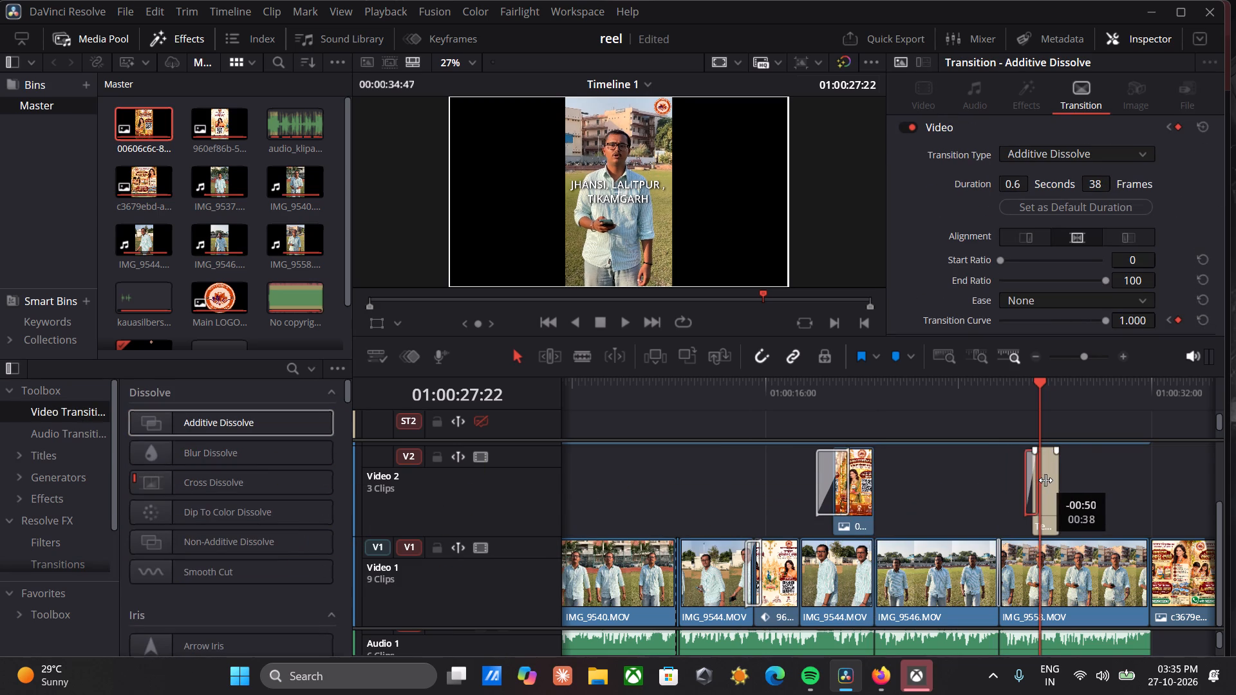
{"action": "left_click_drag", "start_coordinate": [1045, 480], "coordinate": [1045, 481]}
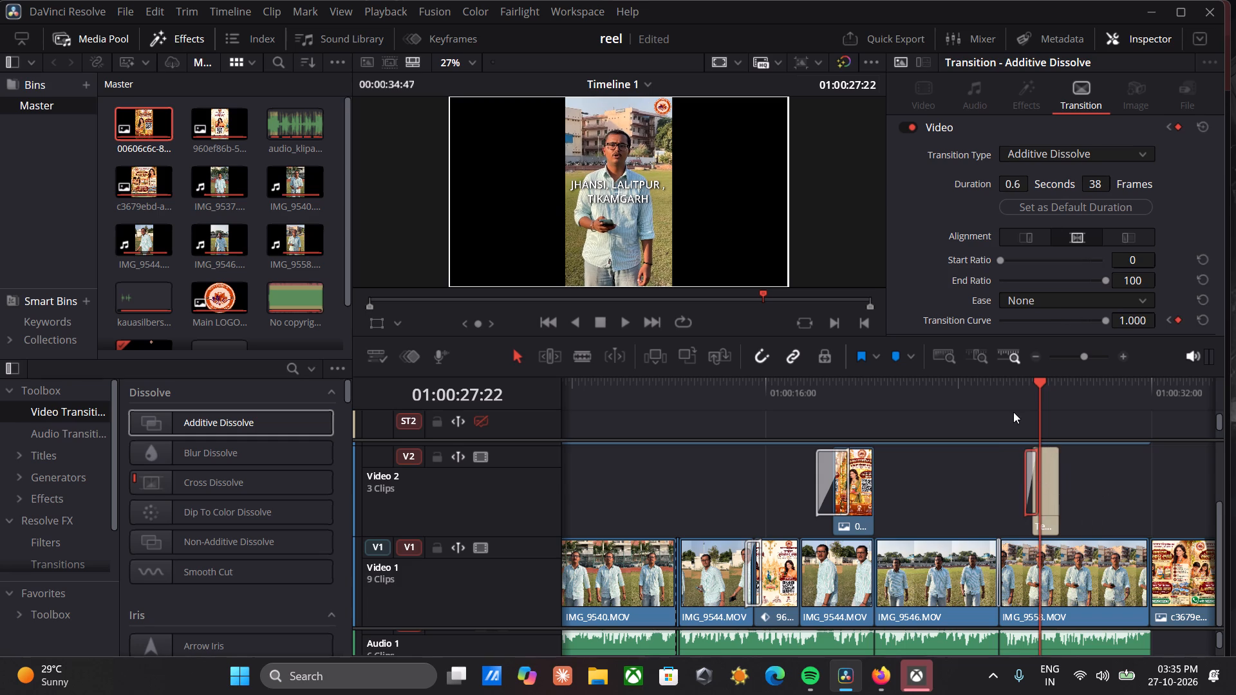
Play back the section around the Text+ title to review its dissolve against the IMG_9558.MOV clip.
{"action": "left_click", "coordinate": [1005, 398]}
{"action": "key", "text": "space"}
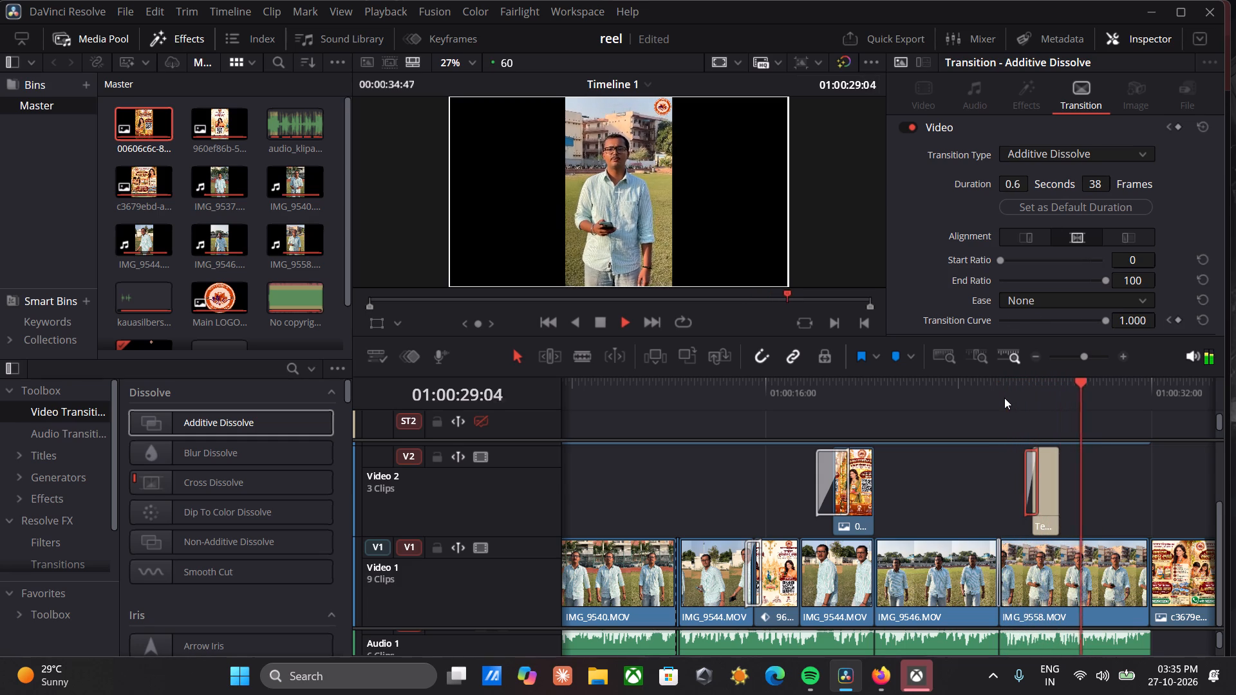
{"action": "key", "text": "space"}
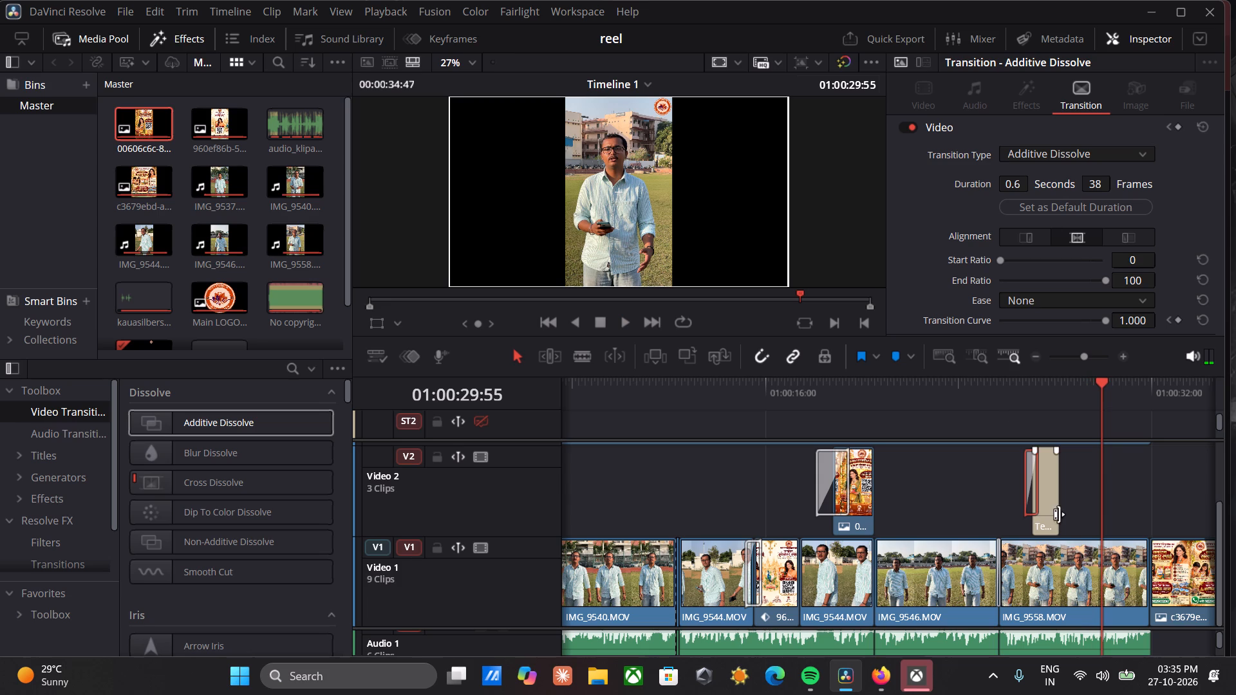
{"action": "left_click", "coordinate": [1015, 385]}
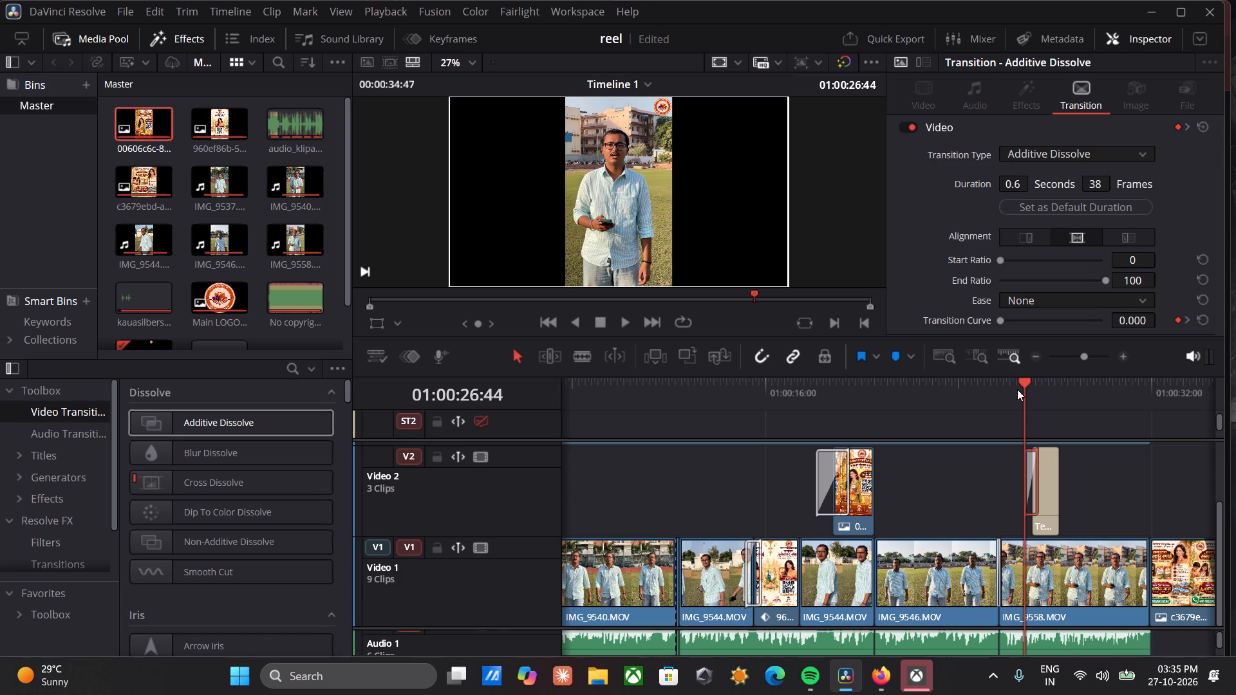
{"action": "key", "text": "space"}
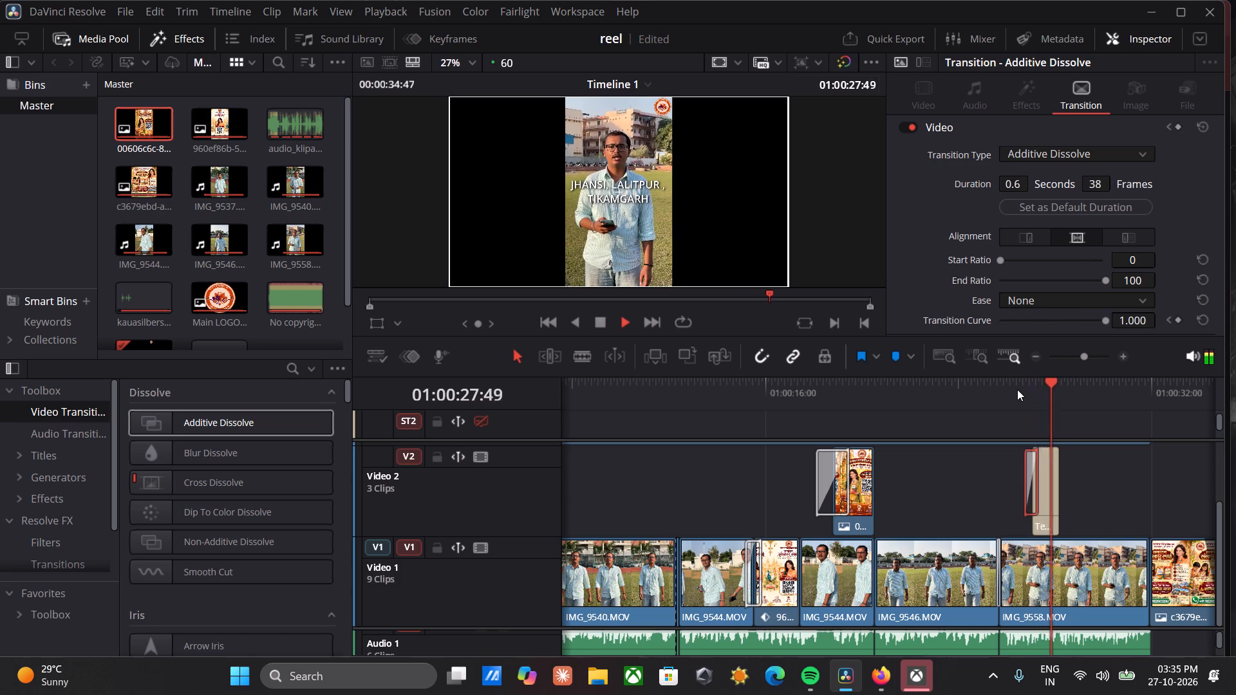
{"action": "key", "text": "space"}
{"action": "key", "text": "space"}
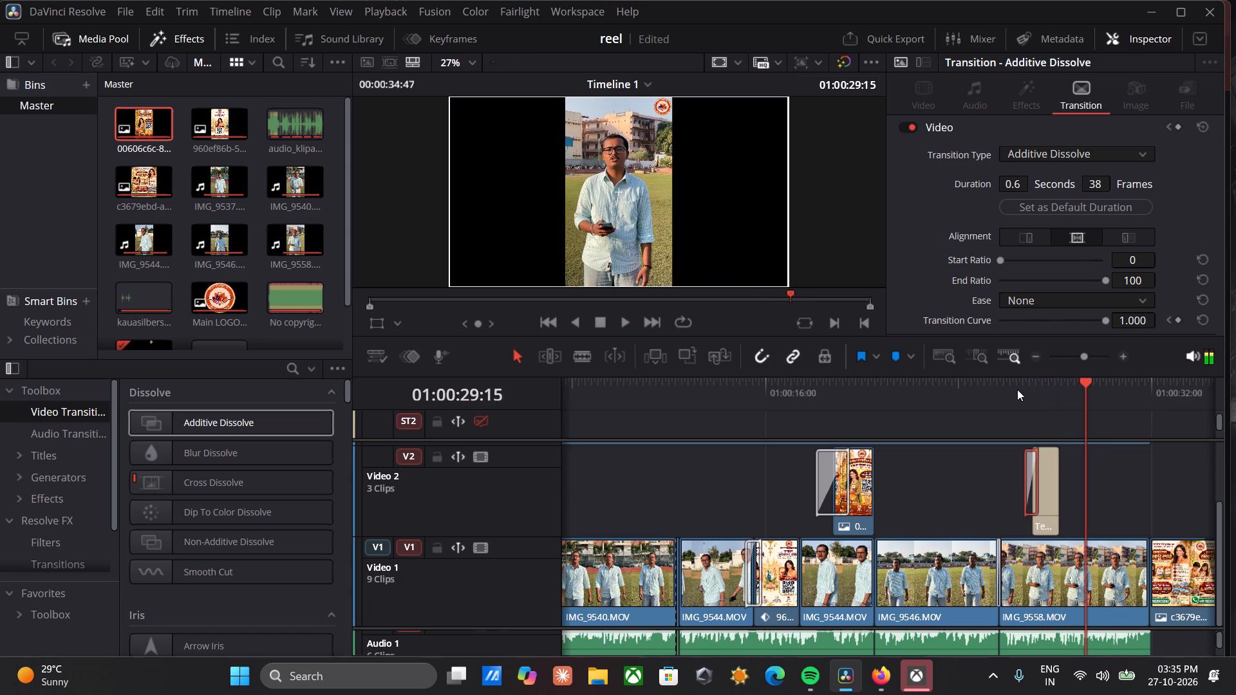
{"action": "key", "text": "space"}
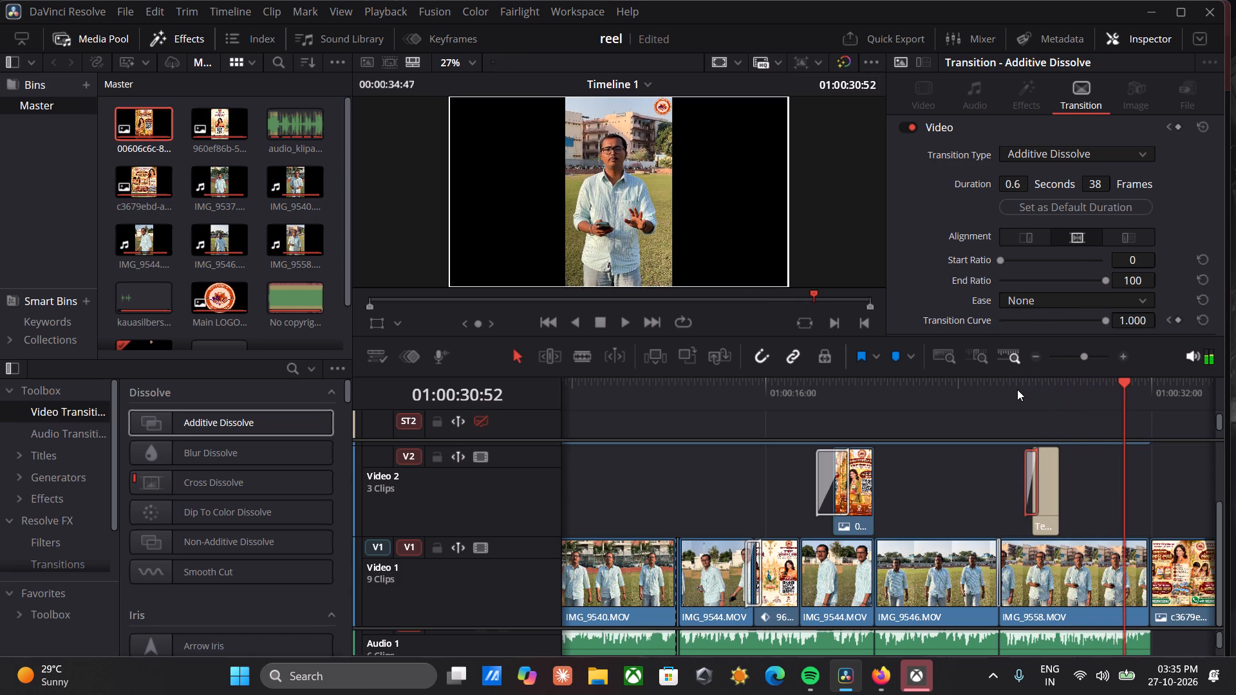
Play back the reel from around 01:00:17 up to the cut between IMG_9546.MOV and IMG_9558.MOV to review it.
{"action": "left_click", "coordinate": [792, 372]}
{"action": "left_click", "coordinate": [787, 398]}
{"action": "key", "text": "space"}
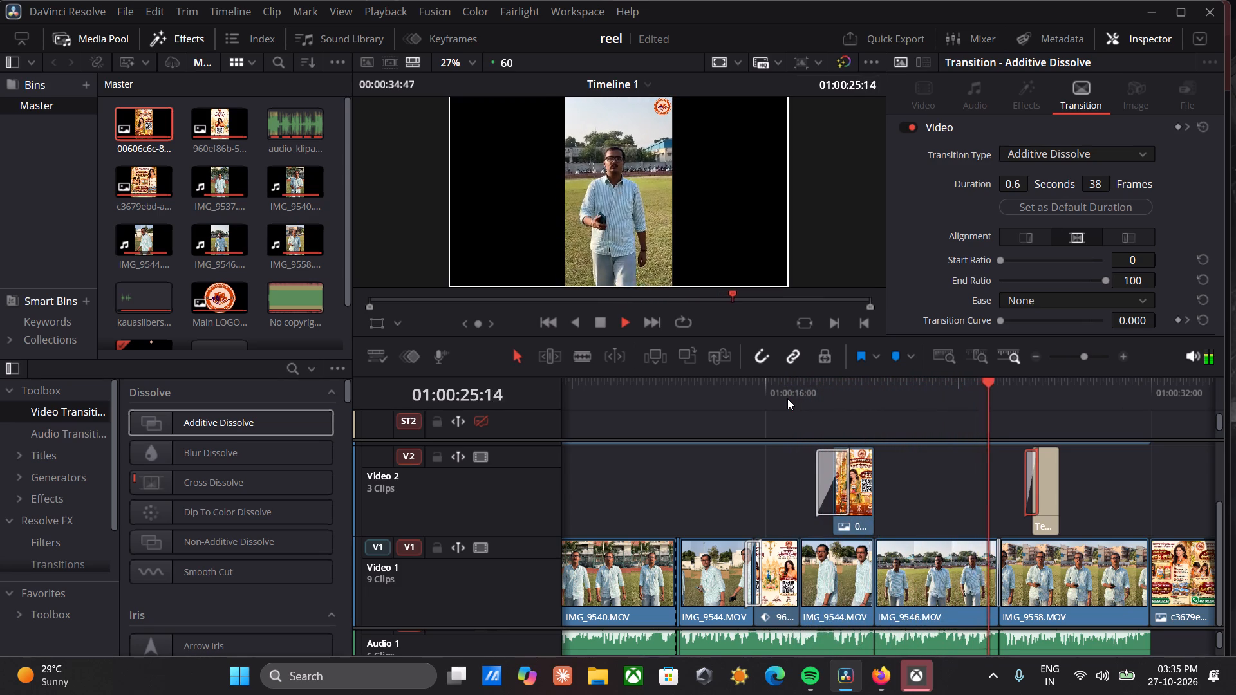
{"action": "key", "text": "space"}
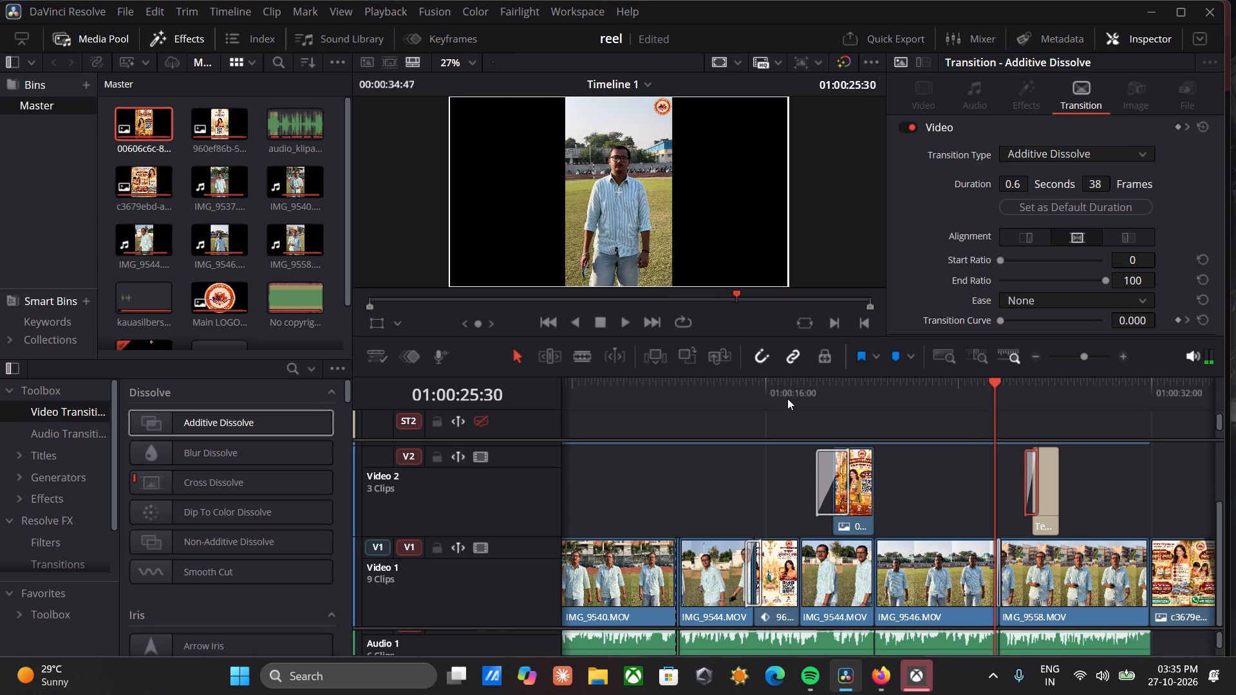
{"action": "key", "text": "space"}
{"action": "key", "text": "space"}
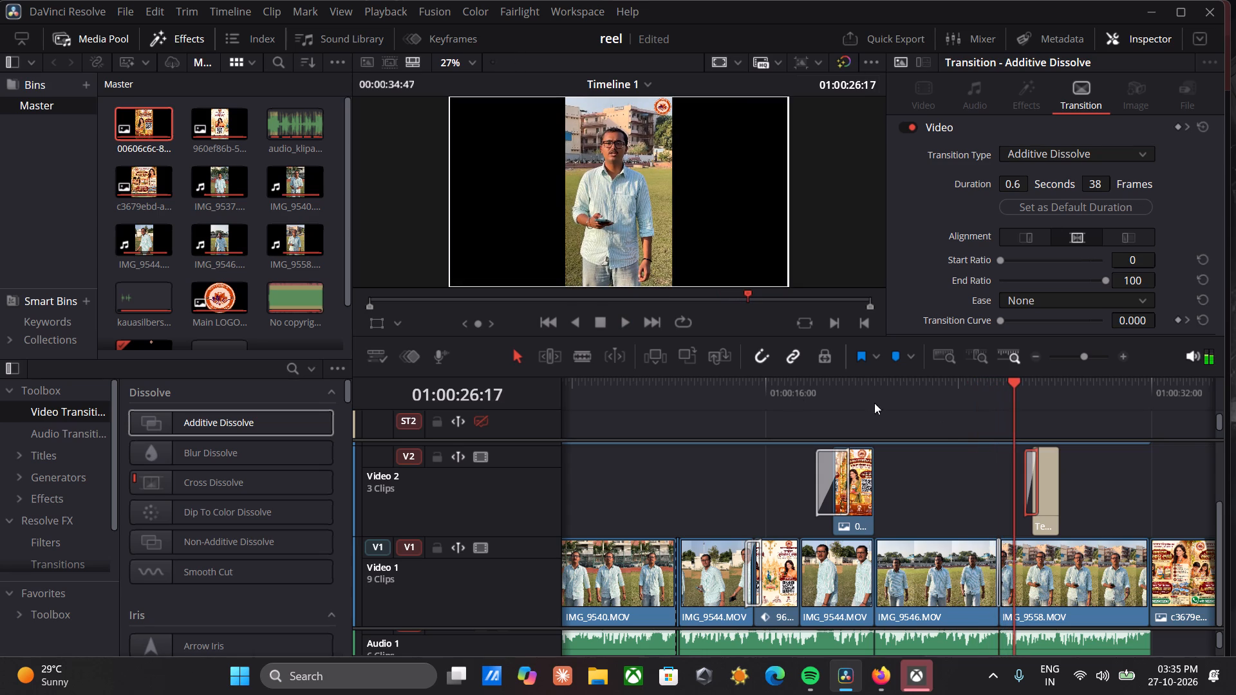
{"action": "left_click", "coordinate": [913, 400]}
{"action": "key", "text": "space"}
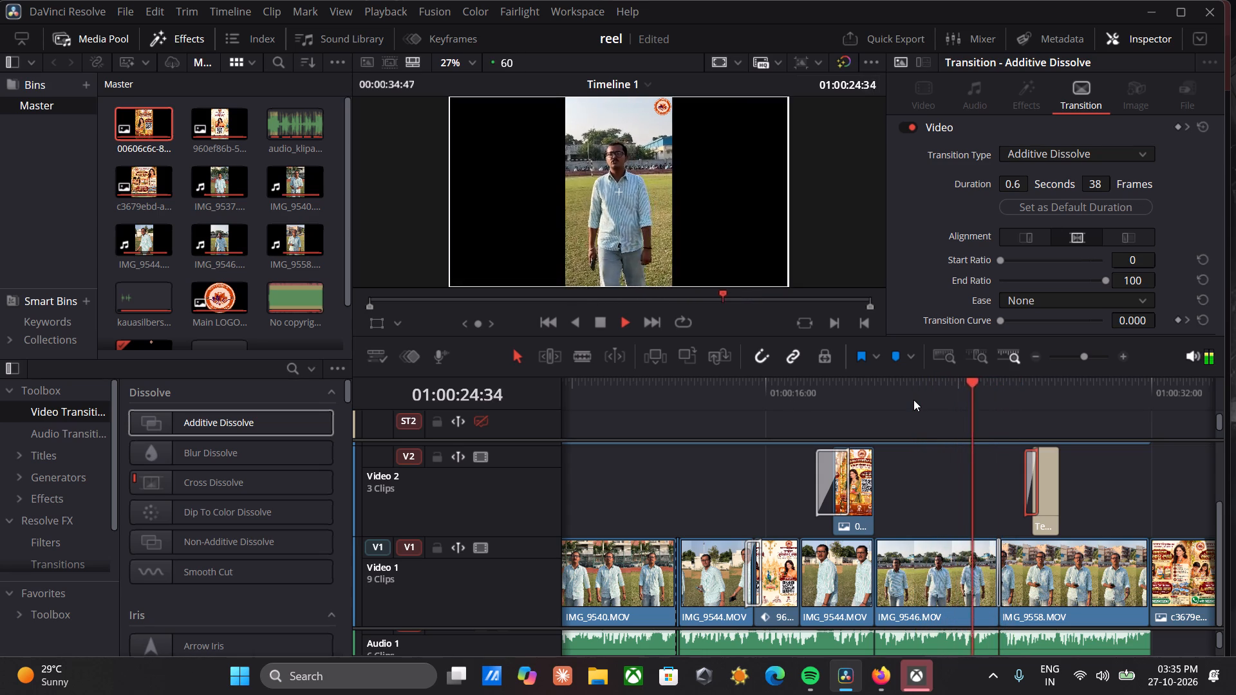
{"action": "key", "text": "space"}
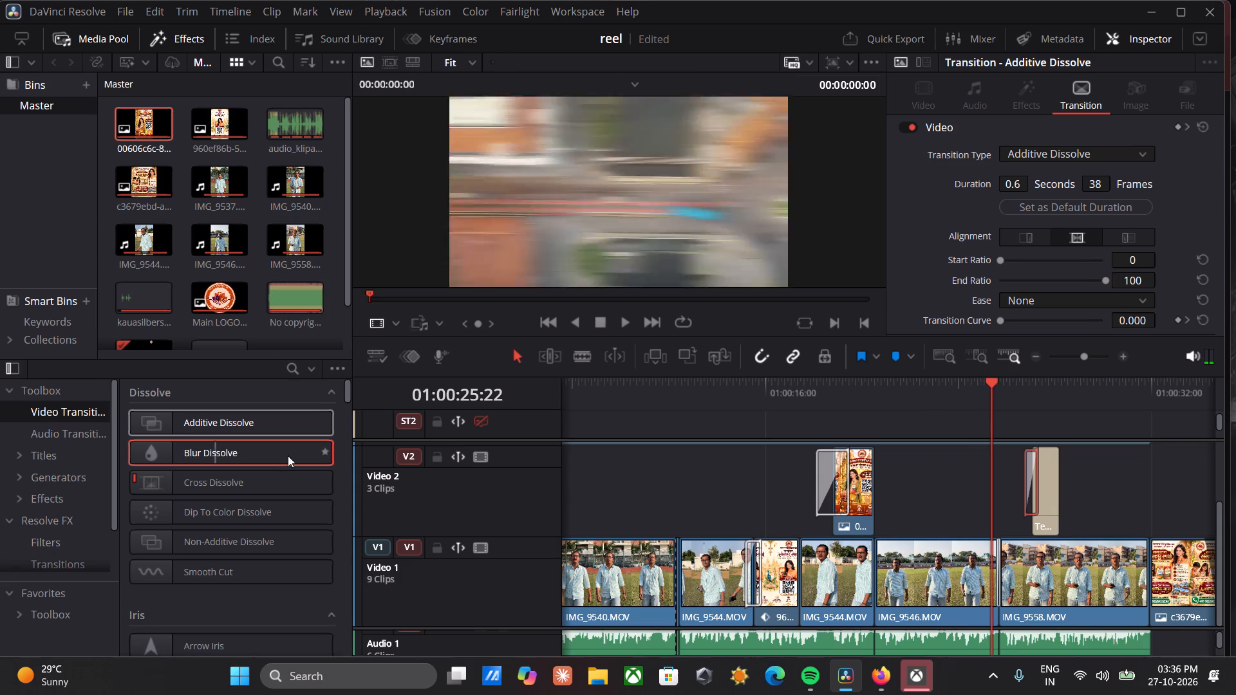
Select the Text+ title on Video 2 with the playhead at its end.
{"action": "left_click", "coordinate": [1054, 389]}
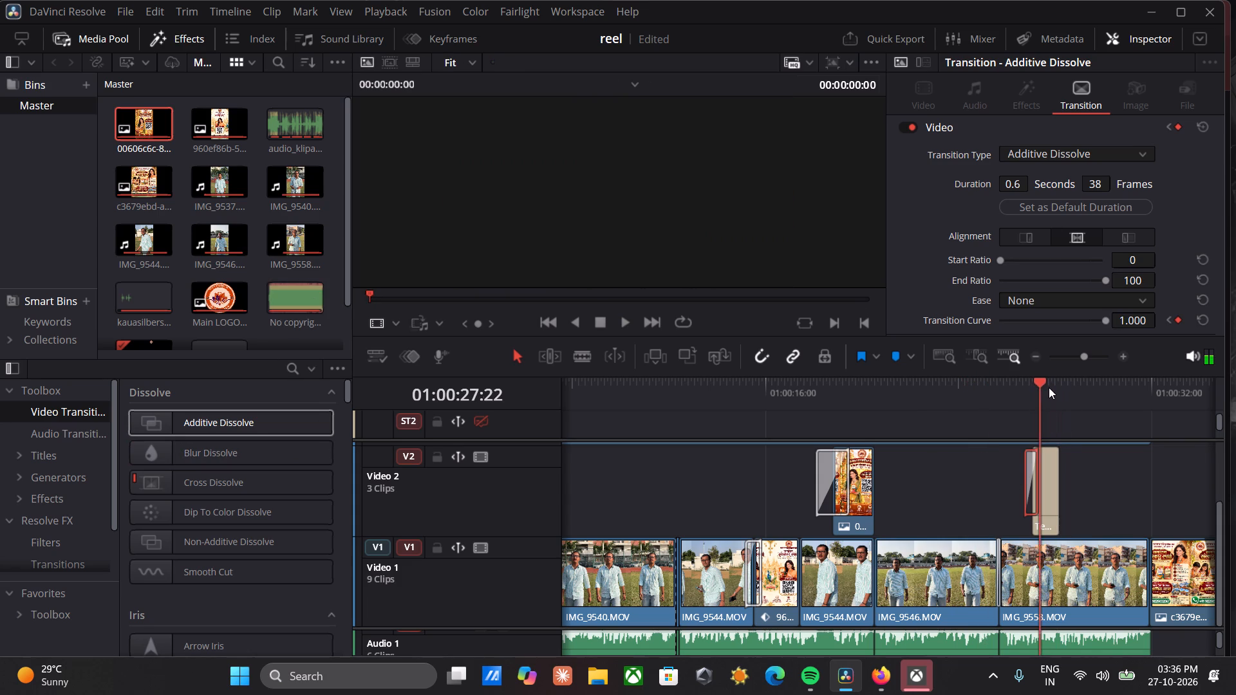
{"action": "left_click", "coordinate": [1051, 509]}
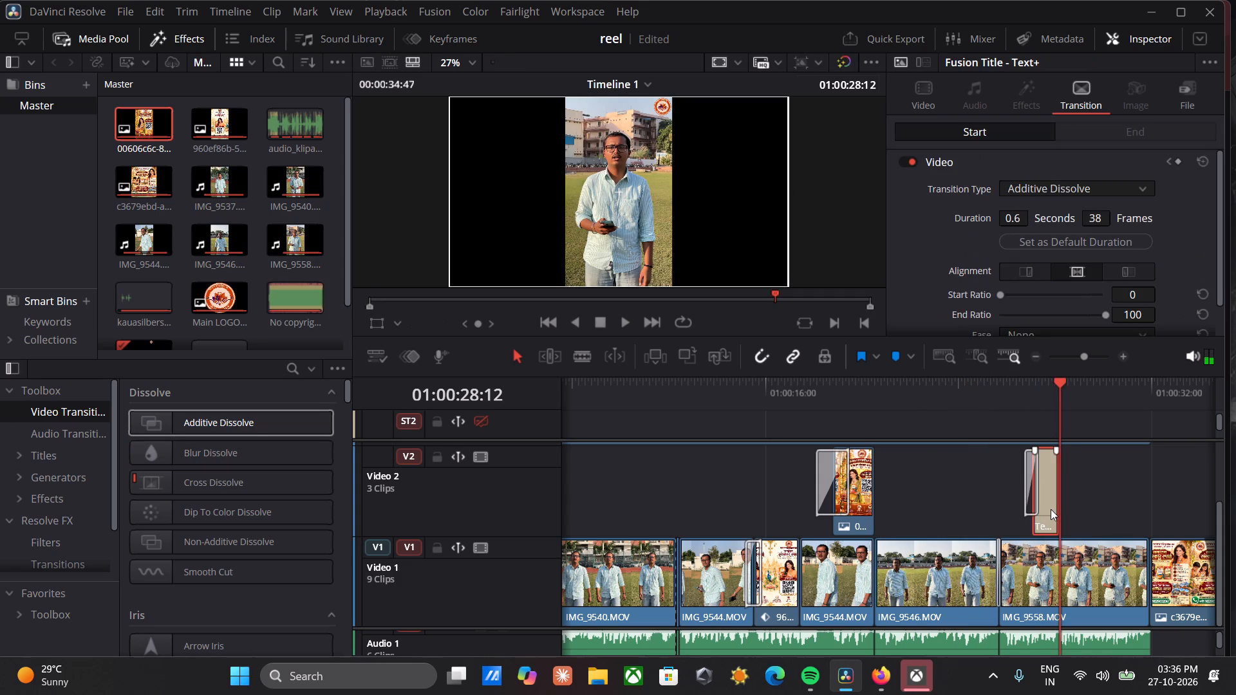
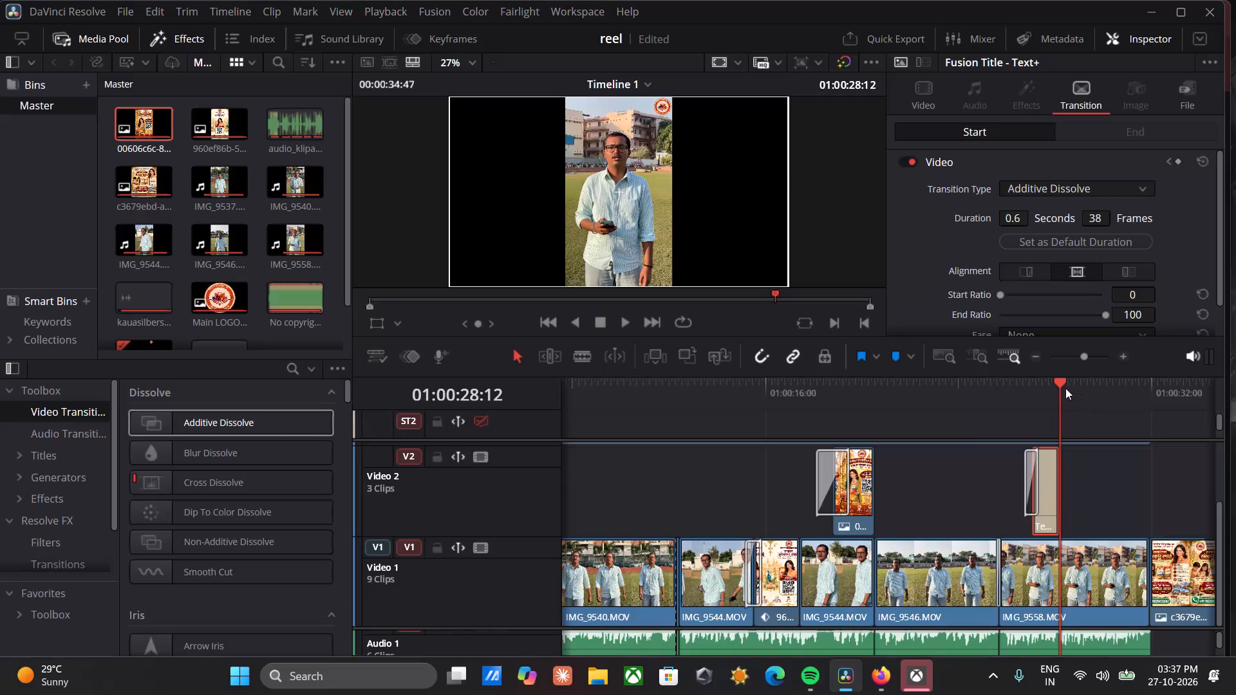
Scrub and play back the latter part of the IMG_9558.MOV clip to find the point around 01:00:30 for another overlay.
{"action": "left_click_drag", "start_coordinate": [1040, 389], "coordinate": [1185, 409]}
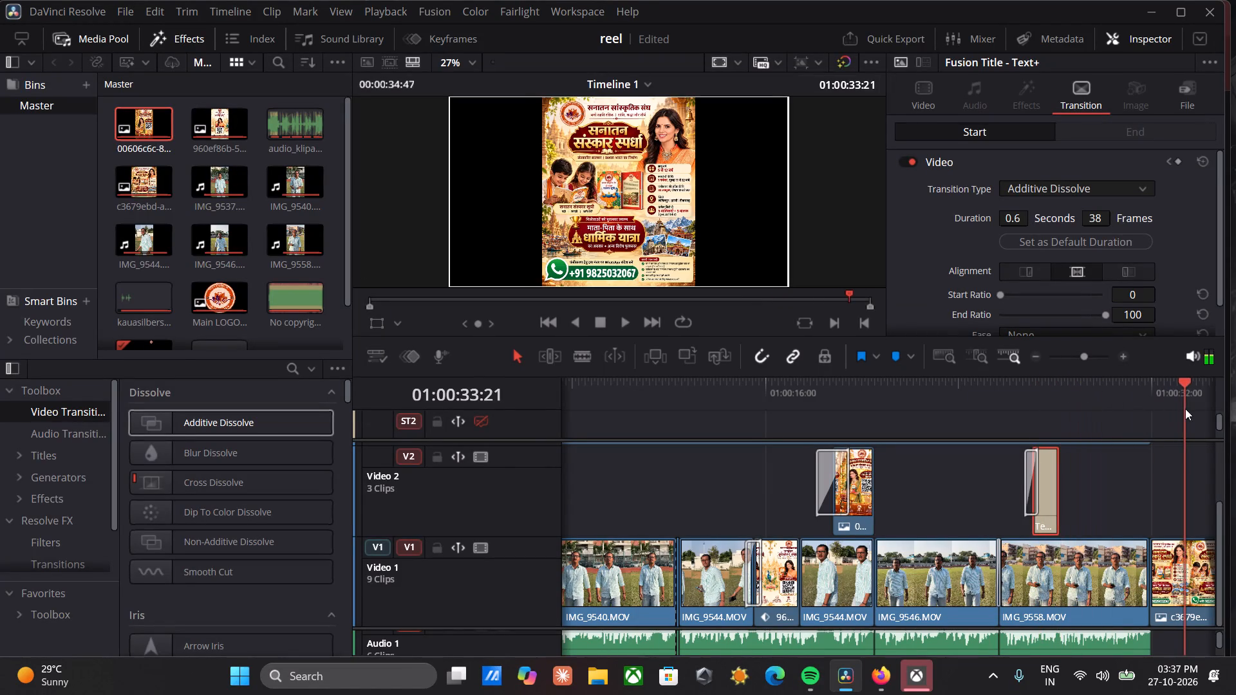
{"action": "left_click_drag", "start_coordinate": [1185, 409], "coordinate": [1076, 417]}
{"action": "key", "text": "space"}
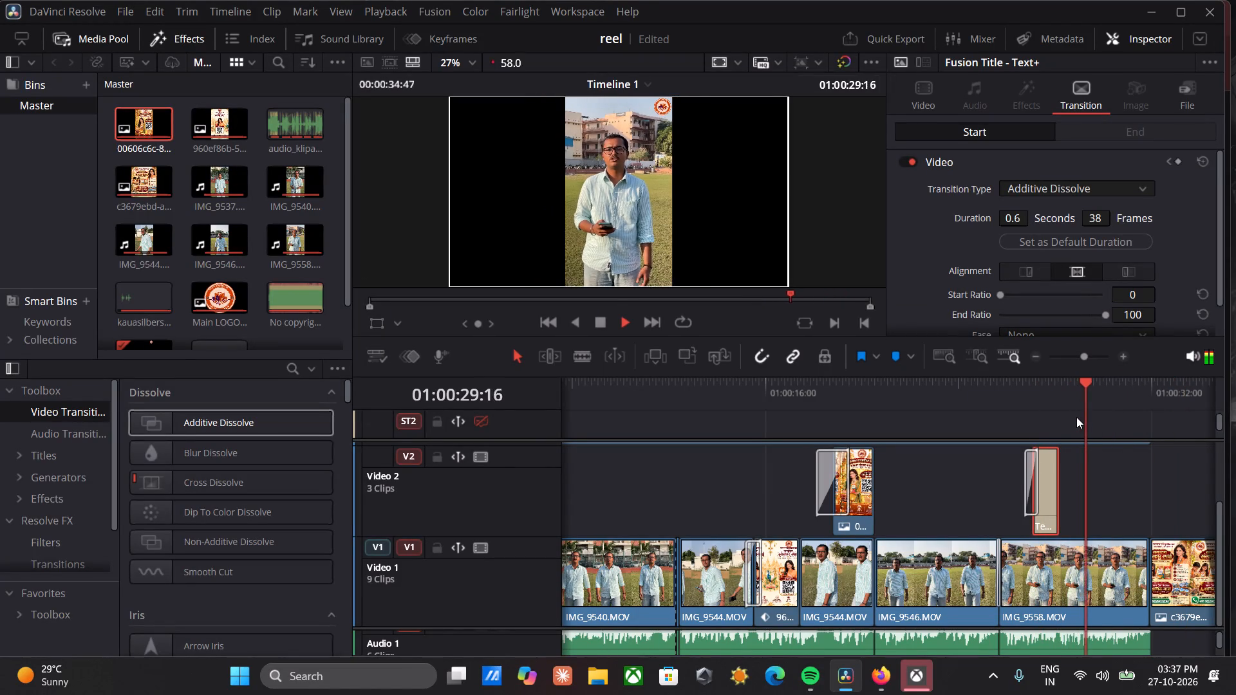
{"action": "key", "text": "space"}
{"action": "key", "text": "space"}
{"action": "key", "text": "space"}
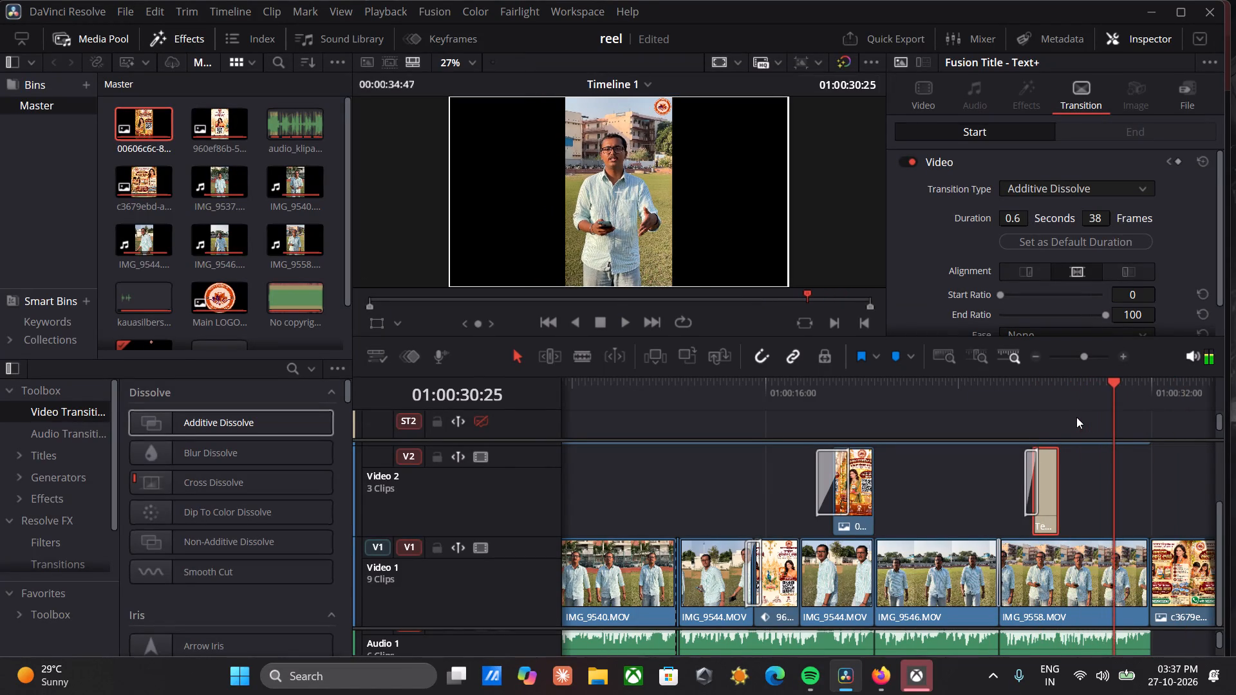
{"action": "key", "text": "Left"}
{"action": "key", "text": "Left"}
{"action": "key", "text": "Left"}
{"action": "key", "text": "Left"}
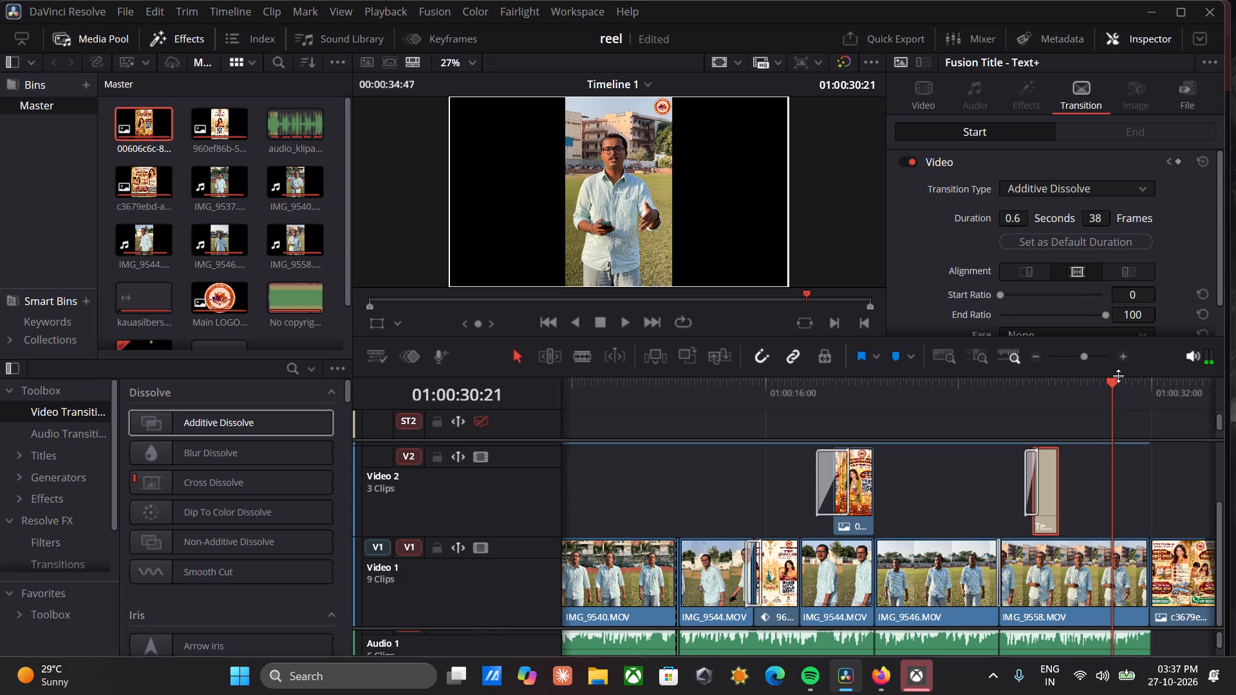
{"action": "key", "text": "Left"}
{"action": "key", "text": "Left"}
{"action": "key", "text": "Left"}
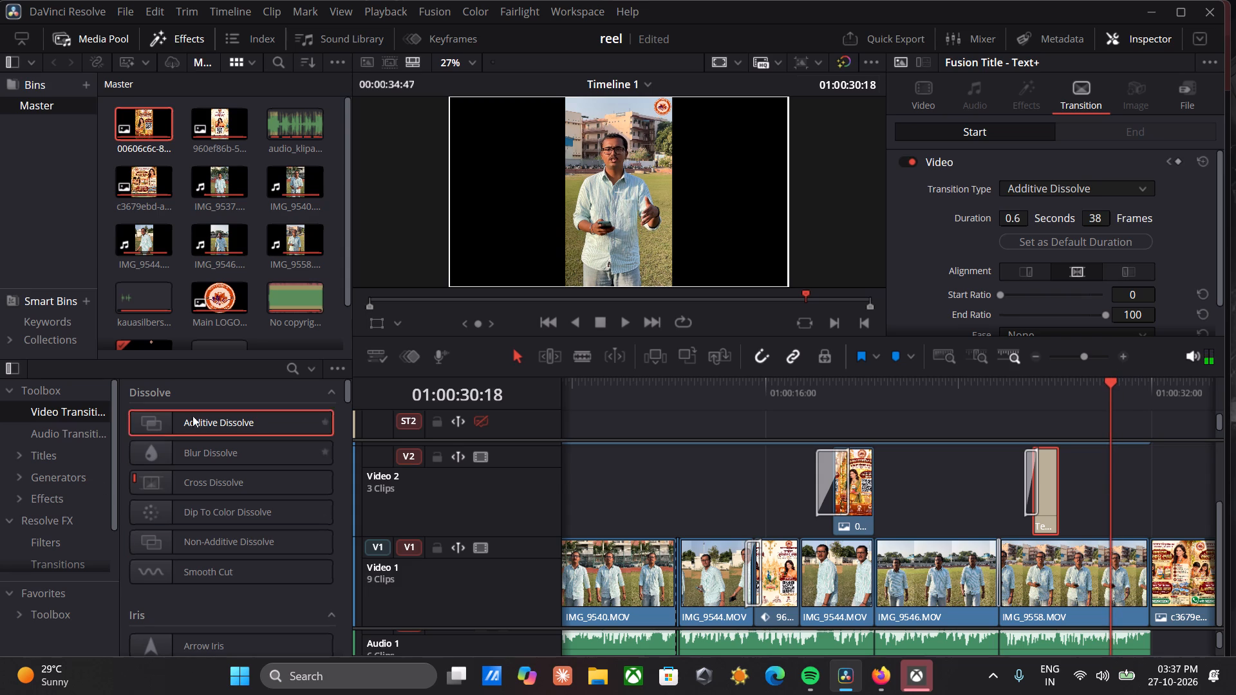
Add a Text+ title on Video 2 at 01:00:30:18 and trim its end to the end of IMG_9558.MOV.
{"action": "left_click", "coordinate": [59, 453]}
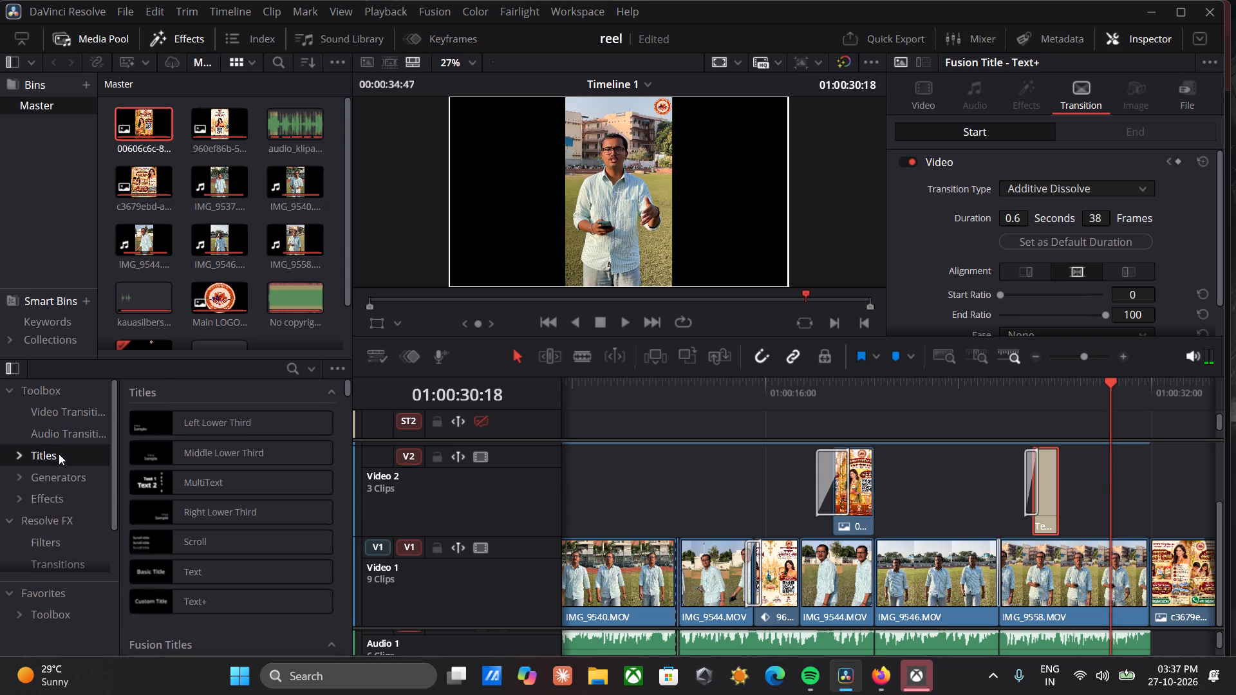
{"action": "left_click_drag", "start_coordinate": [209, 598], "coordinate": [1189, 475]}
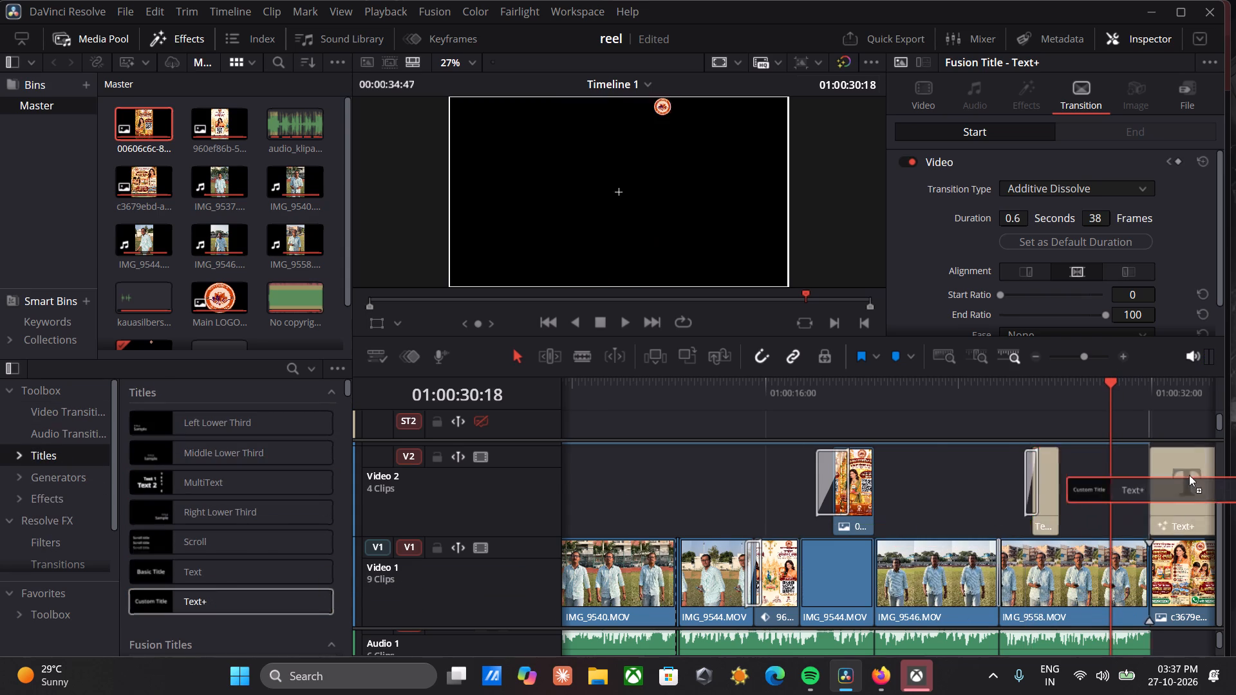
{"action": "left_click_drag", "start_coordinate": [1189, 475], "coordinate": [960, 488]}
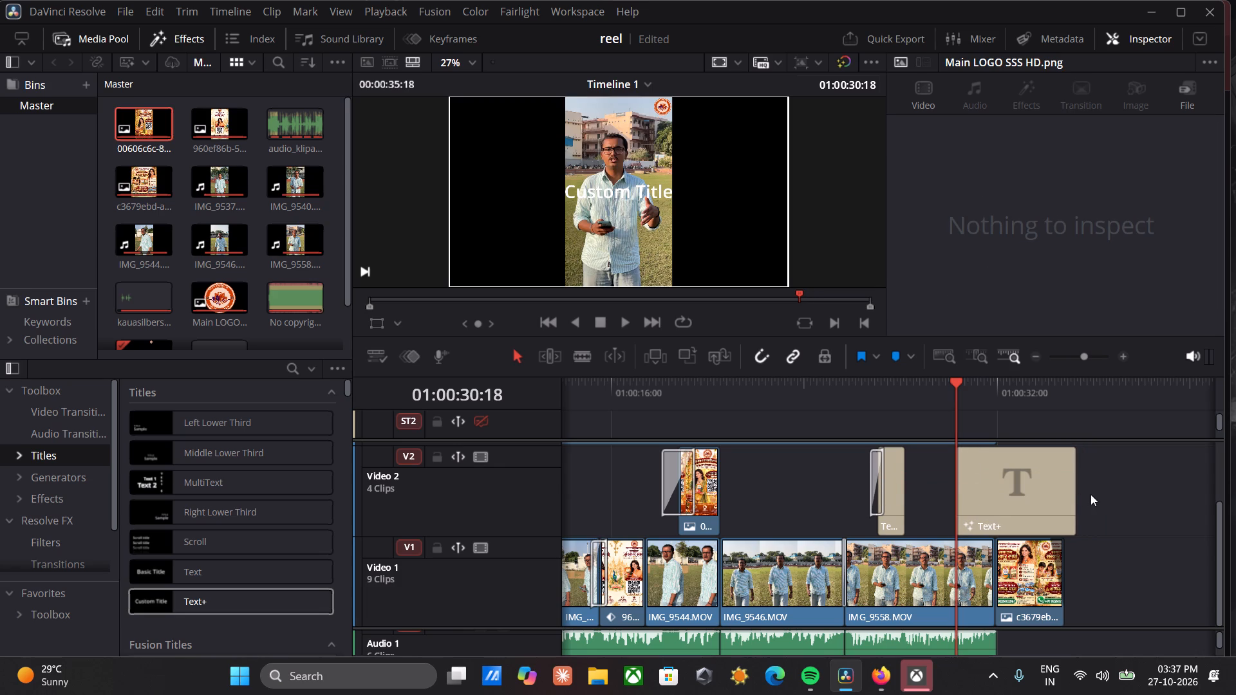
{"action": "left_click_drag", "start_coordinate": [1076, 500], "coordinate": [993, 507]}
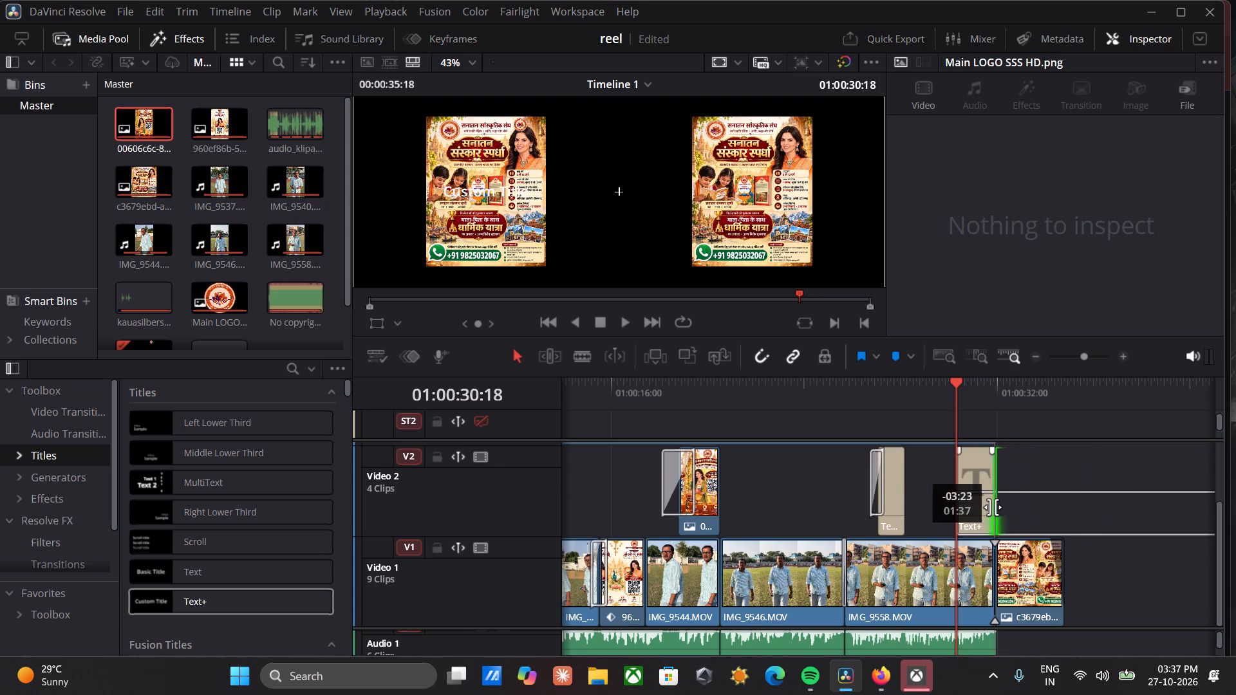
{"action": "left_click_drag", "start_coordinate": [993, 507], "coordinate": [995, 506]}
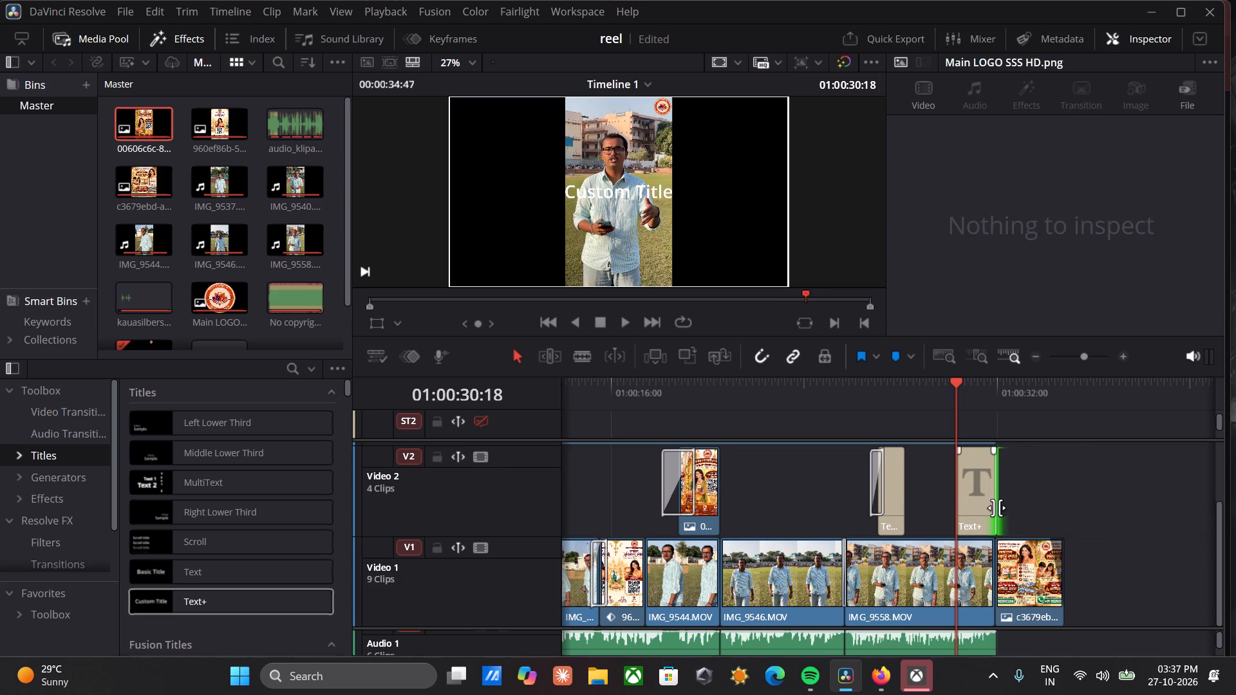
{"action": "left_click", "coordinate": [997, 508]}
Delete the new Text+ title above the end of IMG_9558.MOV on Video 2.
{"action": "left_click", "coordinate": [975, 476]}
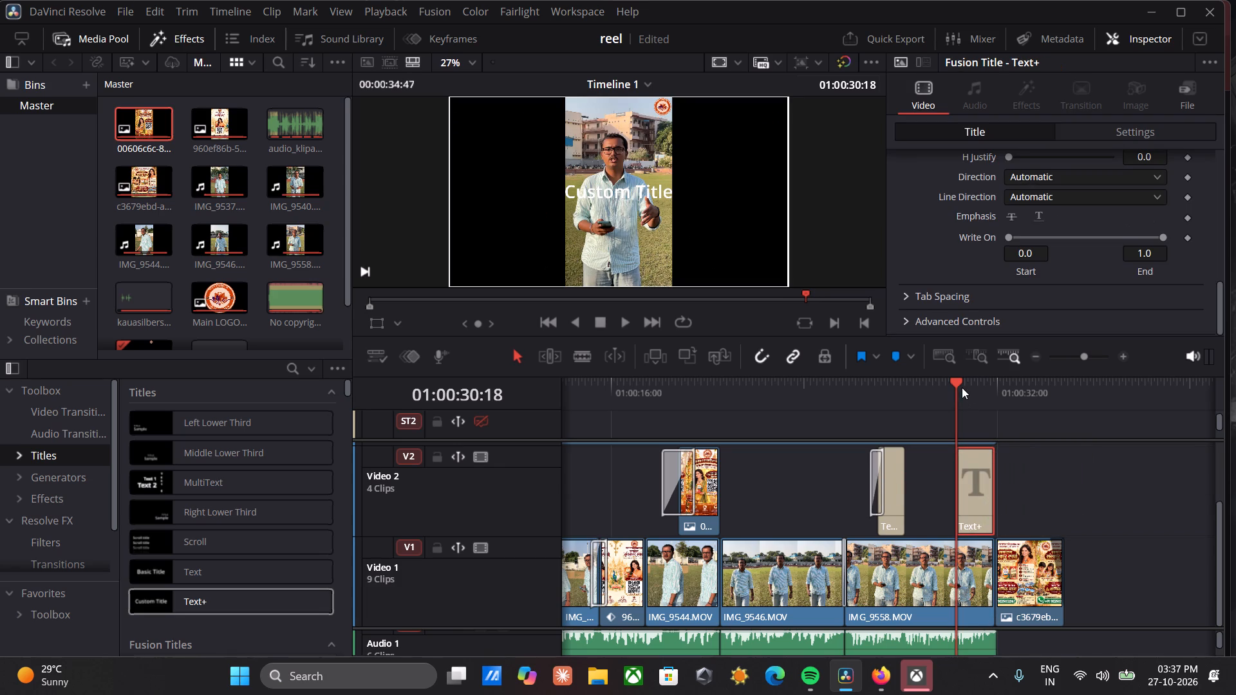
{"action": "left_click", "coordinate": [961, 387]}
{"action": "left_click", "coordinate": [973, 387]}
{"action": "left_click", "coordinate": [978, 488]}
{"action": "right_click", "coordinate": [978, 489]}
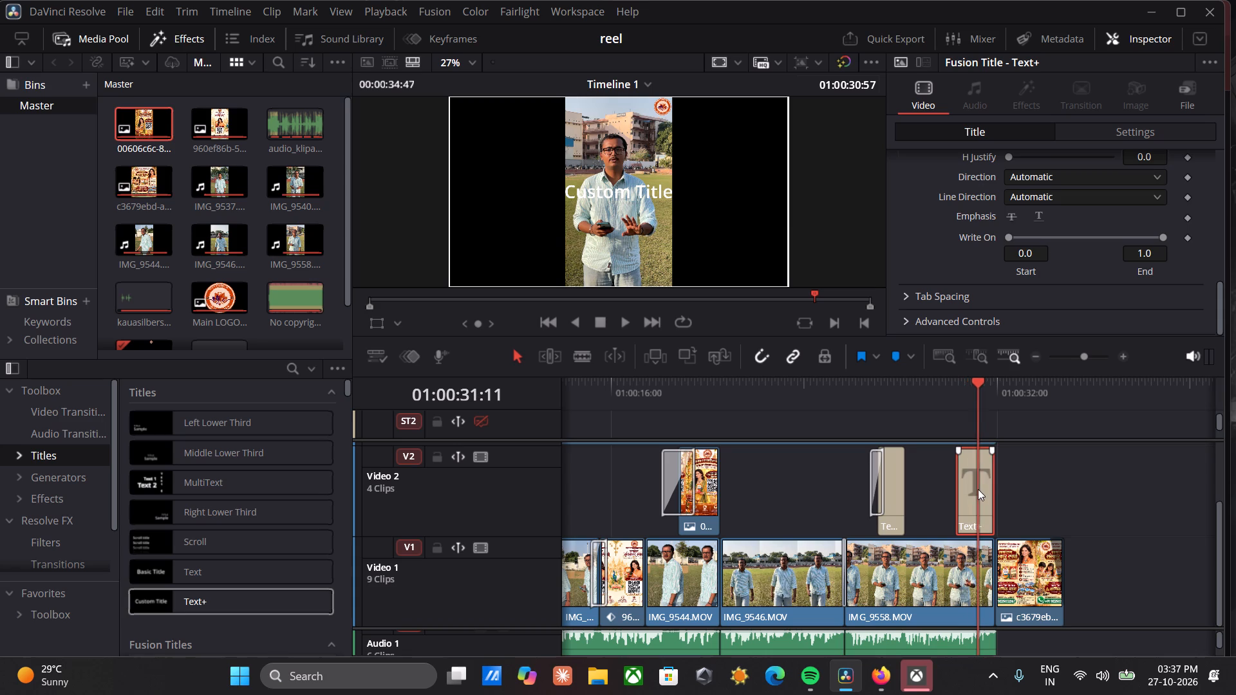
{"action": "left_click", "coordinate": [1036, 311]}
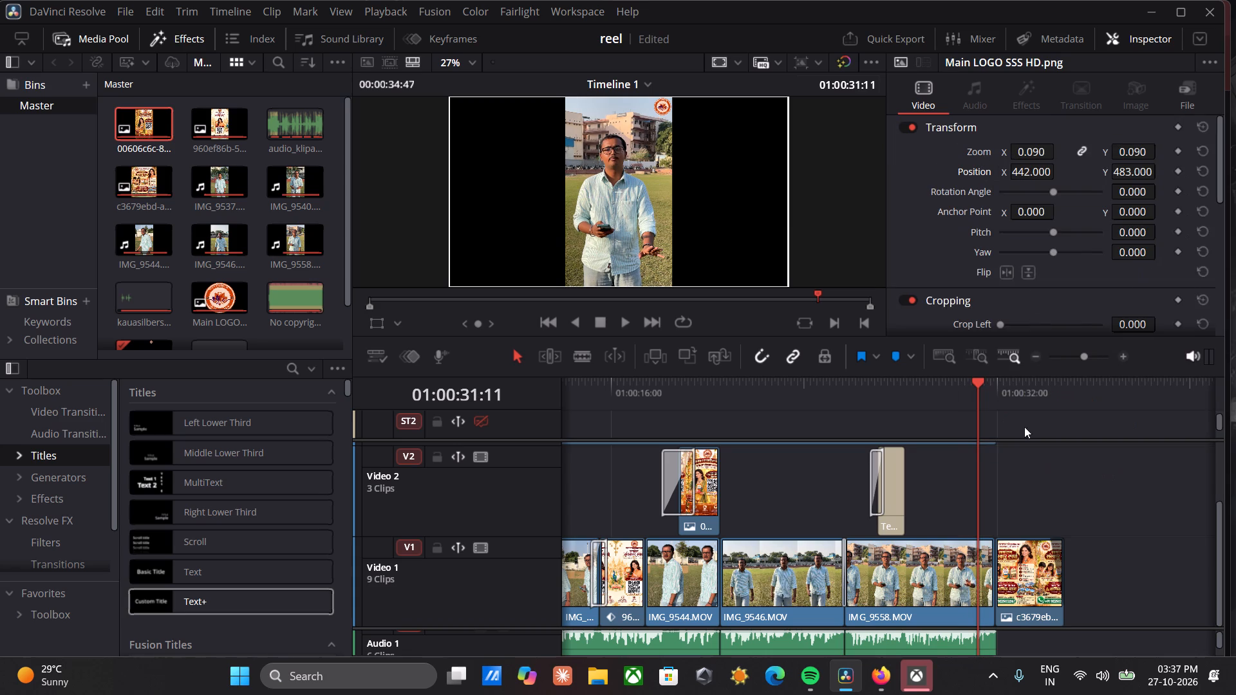
Duplicate the closing c3679ebd poster clip onto Video 2 and move the copy to start at 01:00:30:37 over IMG_9558.MOV.
{"action": "left_click_drag", "start_coordinate": [1027, 563], "coordinate": [1025, 494], "text": "alt"}
{"action": "left_click_drag", "start_coordinate": [1046, 447], "coordinate": [1051, 447]}
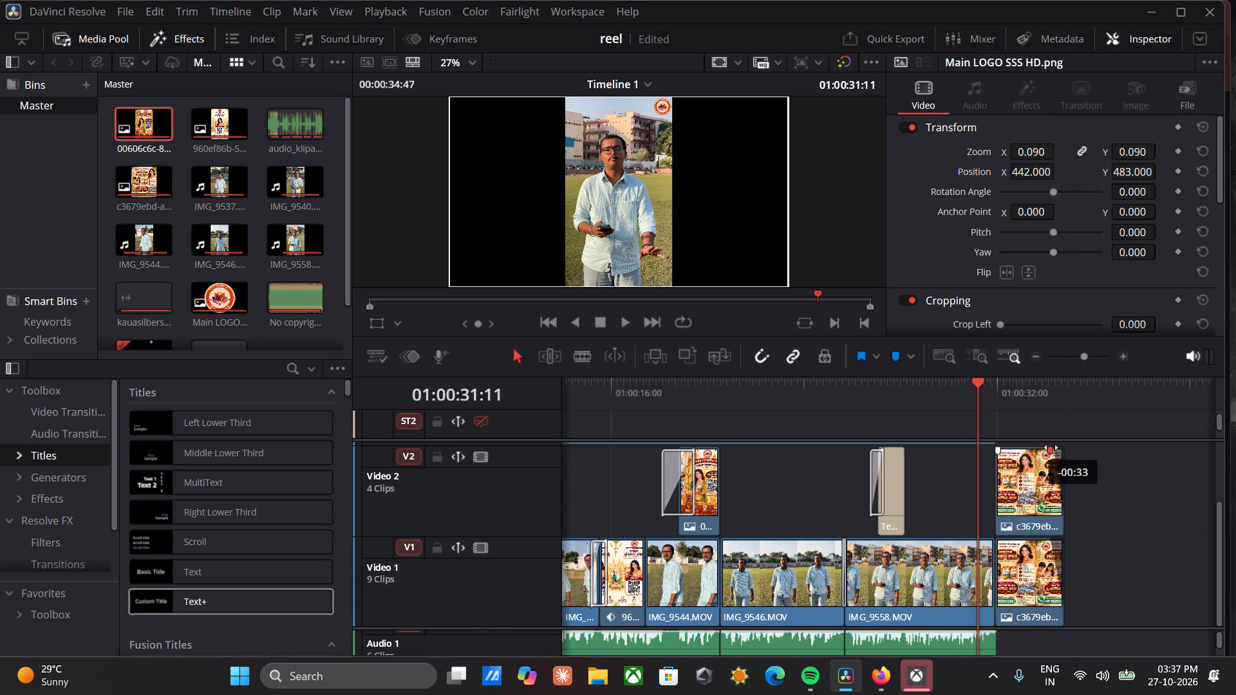
{"action": "left_click_drag", "start_coordinate": [1051, 447], "coordinate": [1065, 449]}
{"action": "left_click_drag", "start_coordinate": [1035, 498], "coordinate": [1015, 500]}
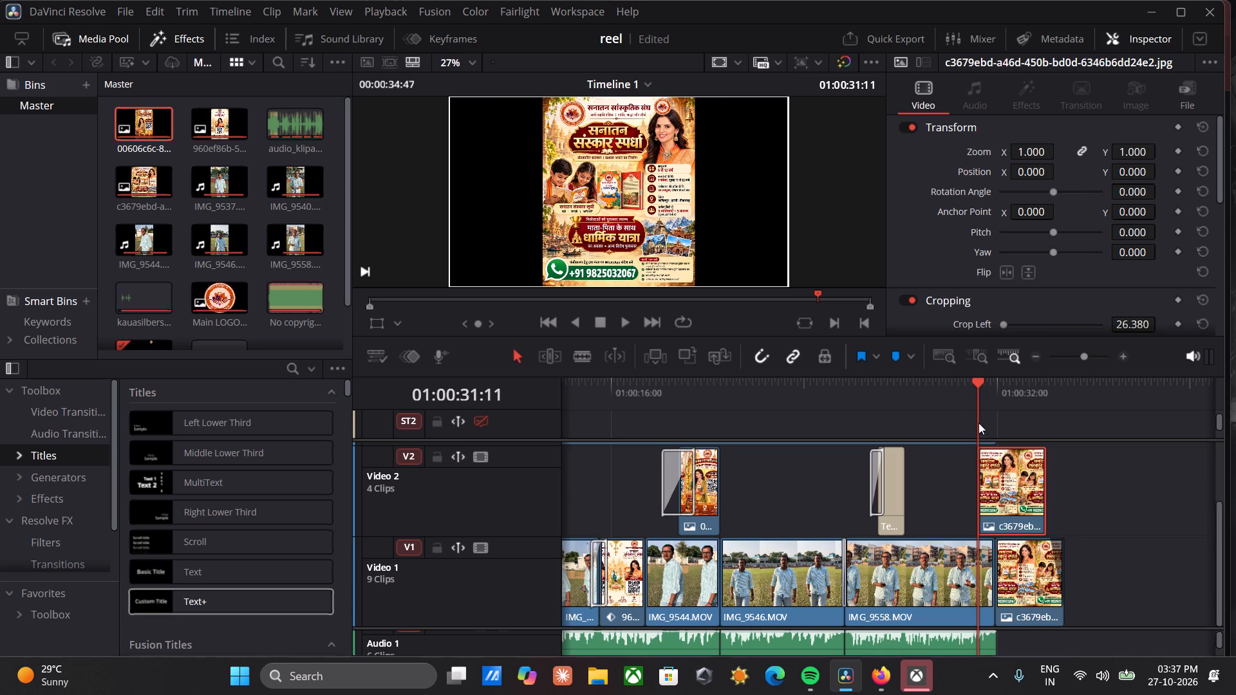
{"action": "left_click", "coordinate": [951, 385]}
{"action": "key", "text": "space"}
{"action": "key", "text": "space"}
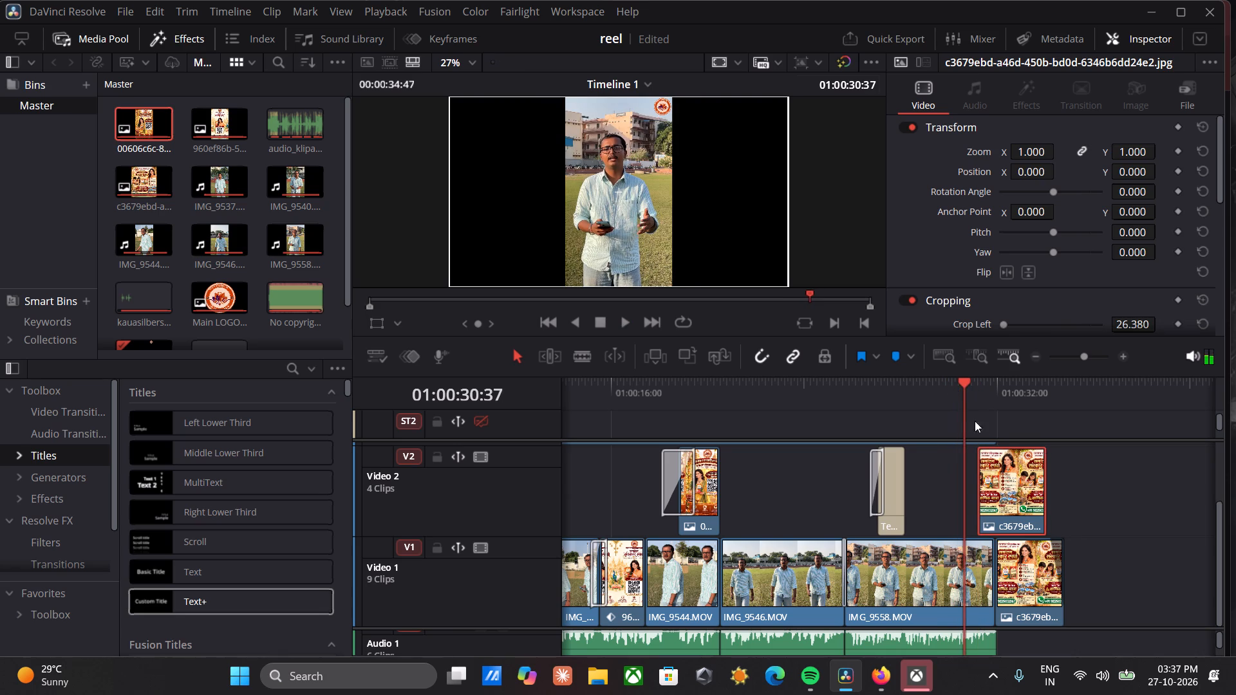
{"action": "left_click_drag", "start_coordinate": [1015, 488], "coordinate": [995, 489]}
{"action": "left_click", "coordinate": [995, 489]}
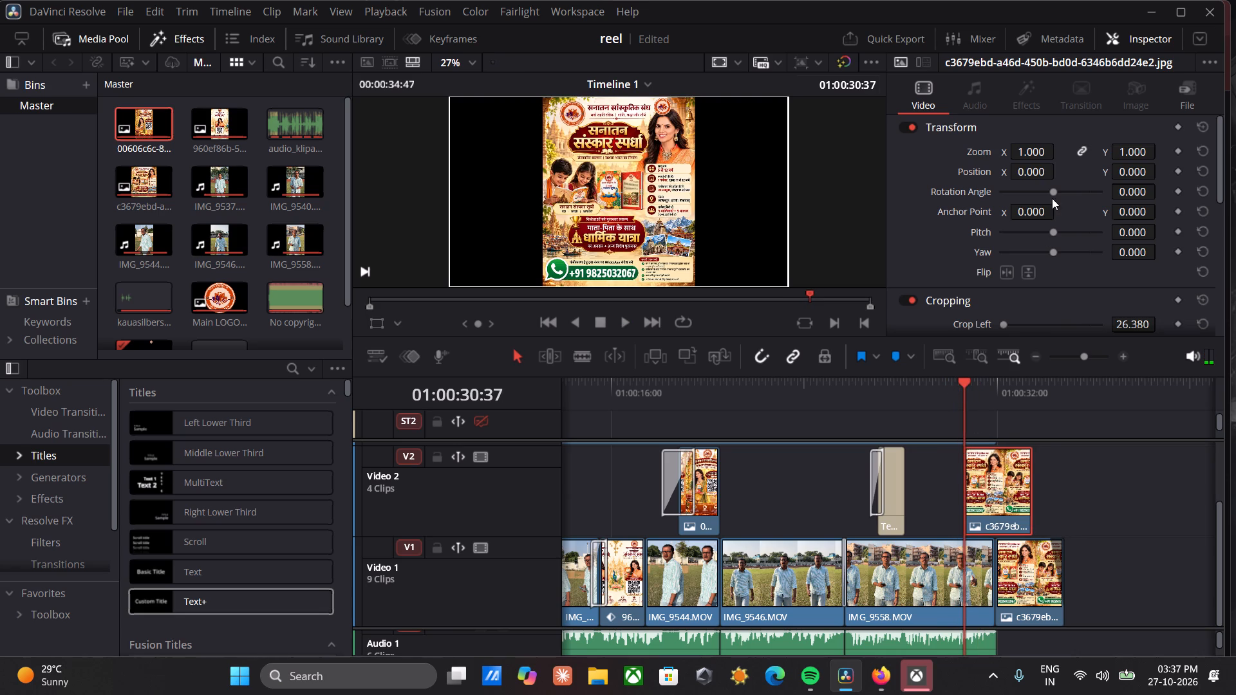
Set the Video 2 poster copy's Crop Top to 898.600, keeping only its bottom contact strip.
{"action": "scroll", "coordinate": [1009, 286], "scroll_direction": "down", "scroll_amount": 1}
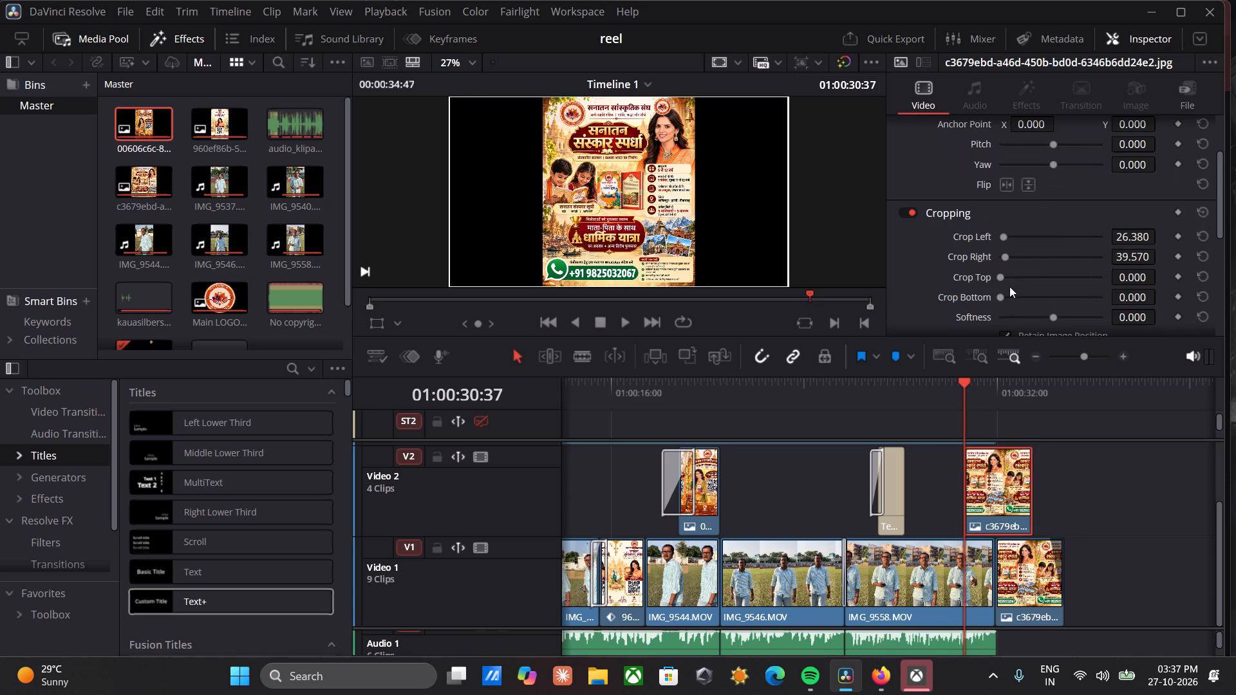
{"action": "left_click_drag", "start_coordinate": [998, 277], "coordinate": [1009, 273]}
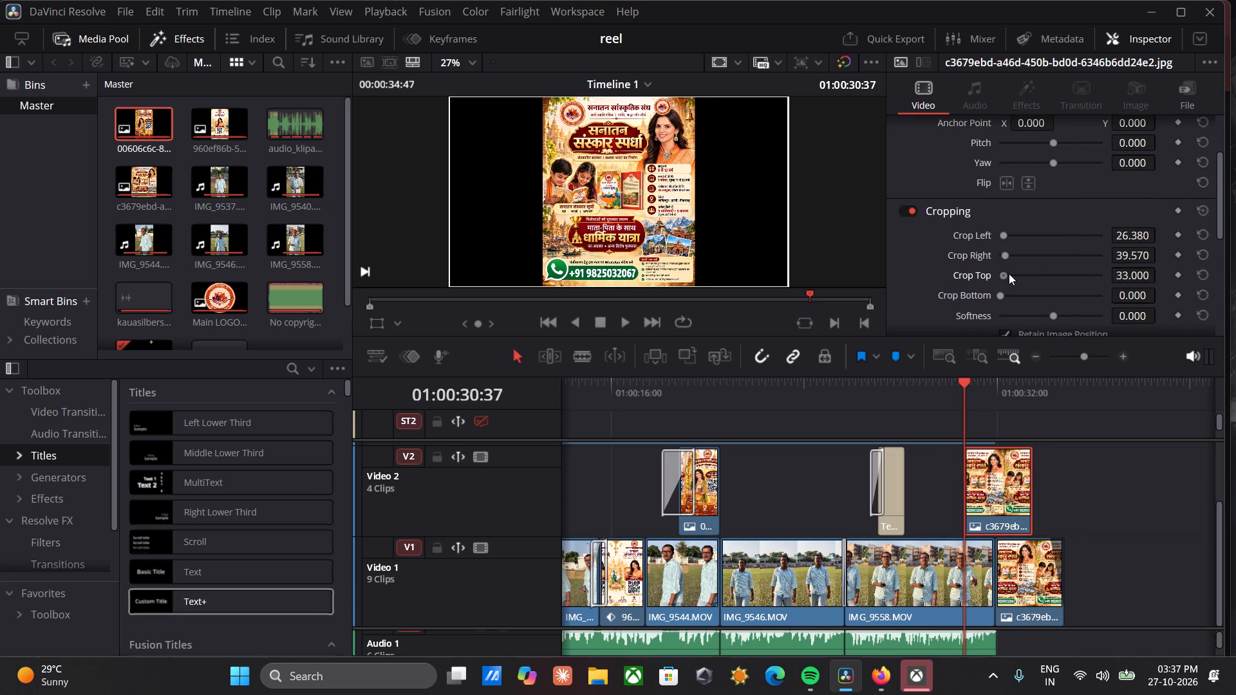
{"action": "left_click_drag", "start_coordinate": [1009, 273], "coordinate": [1089, 277]}
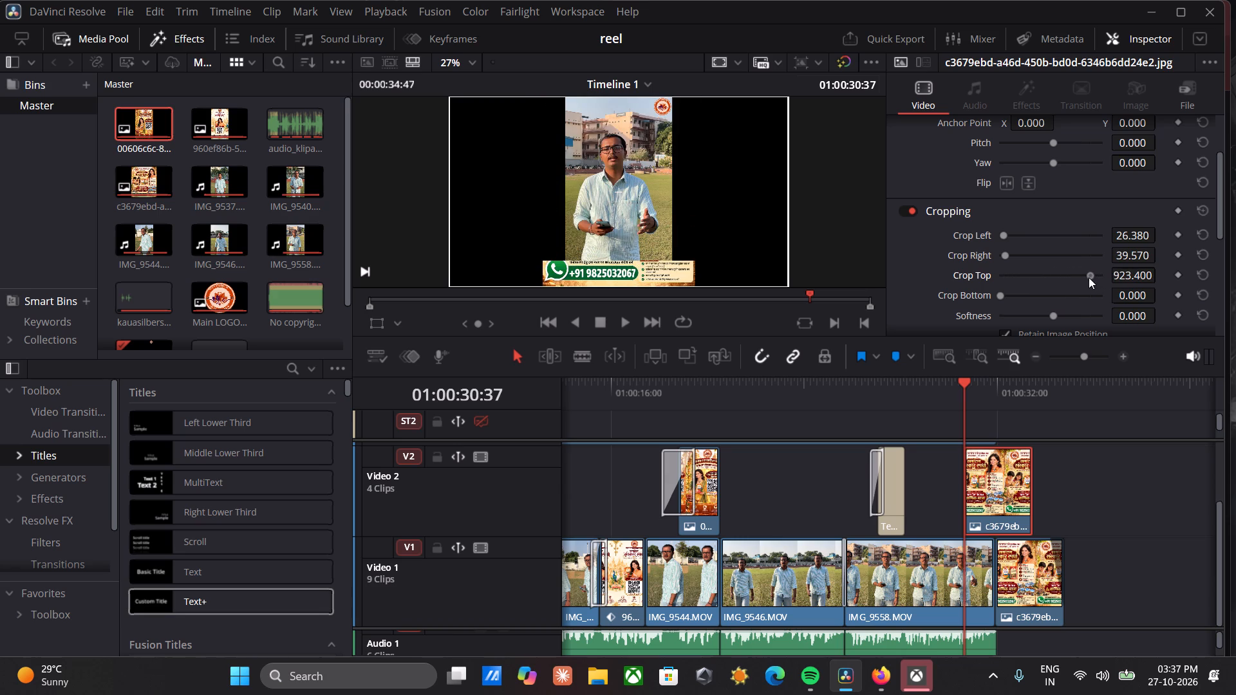
{"action": "left_click_drag", "start_coordinate": [1089, 277], "coordinate": [1084, 277]}
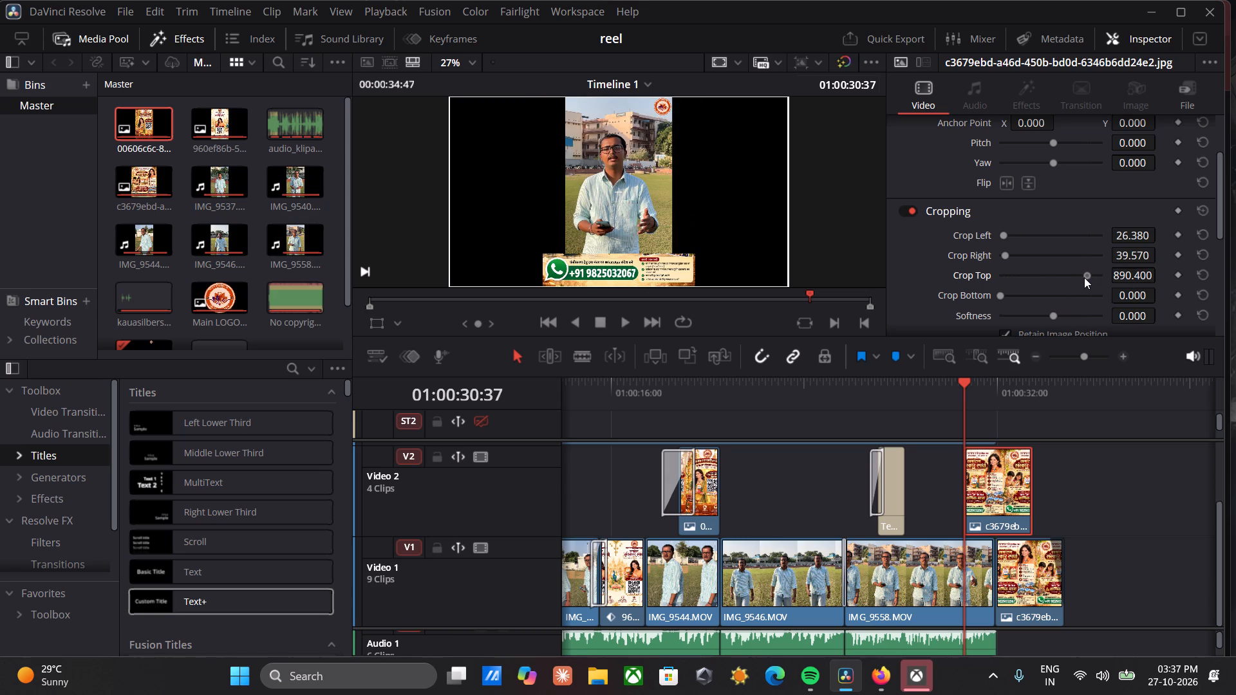
{"action": "left_click_drag", "start_coordinate": [1084, 277], "coordinate": [1086, 278]}
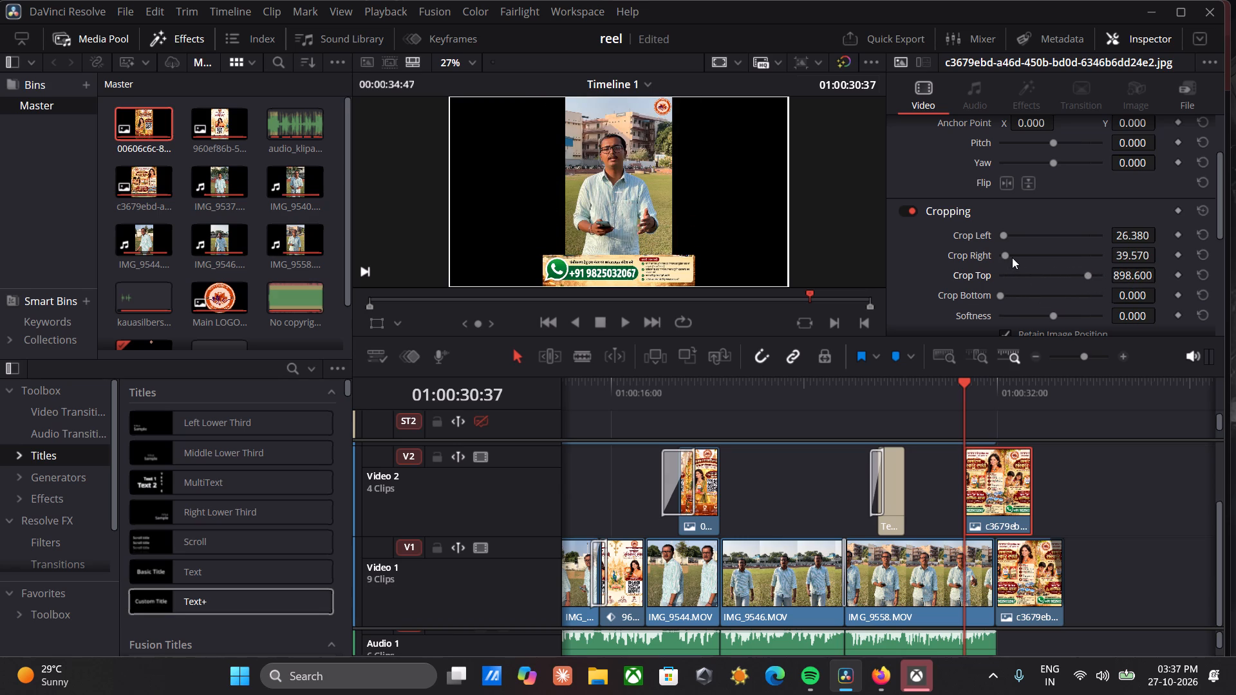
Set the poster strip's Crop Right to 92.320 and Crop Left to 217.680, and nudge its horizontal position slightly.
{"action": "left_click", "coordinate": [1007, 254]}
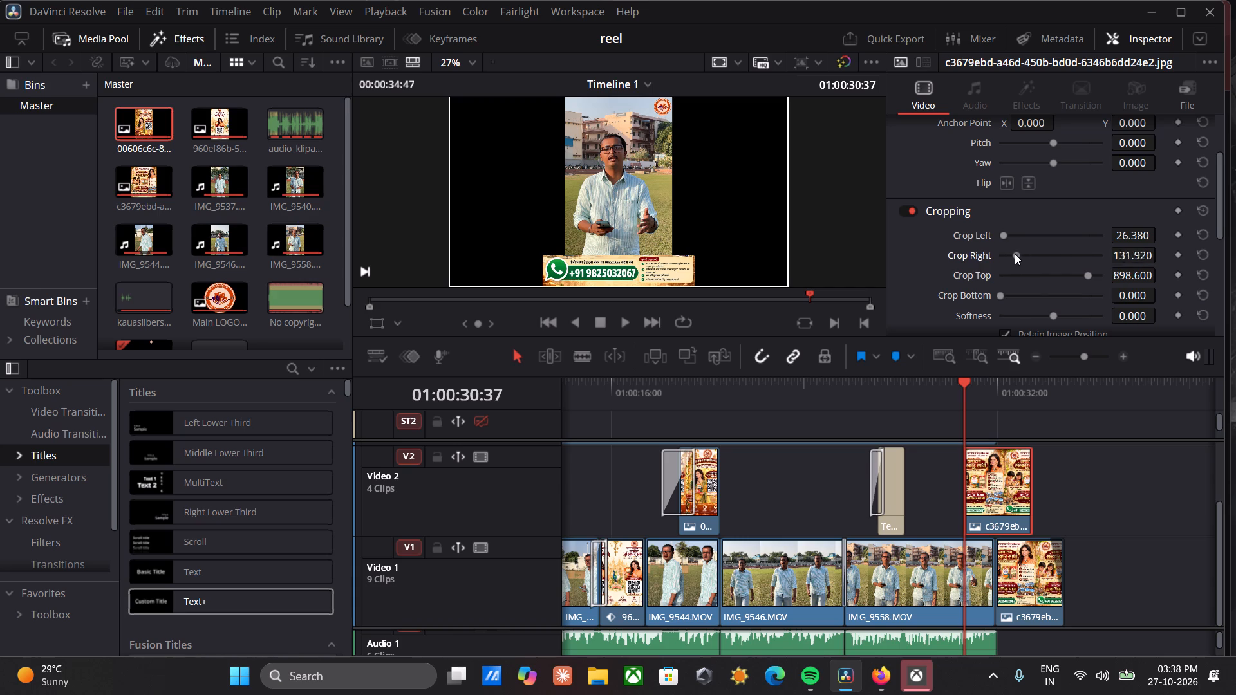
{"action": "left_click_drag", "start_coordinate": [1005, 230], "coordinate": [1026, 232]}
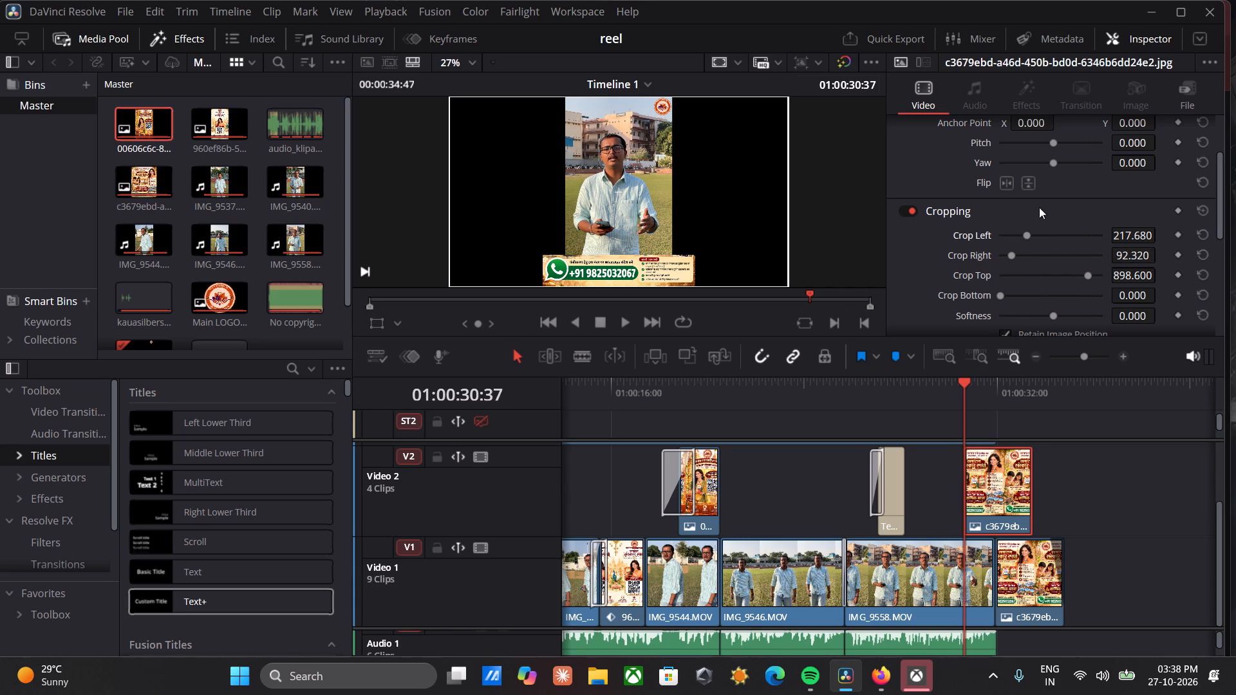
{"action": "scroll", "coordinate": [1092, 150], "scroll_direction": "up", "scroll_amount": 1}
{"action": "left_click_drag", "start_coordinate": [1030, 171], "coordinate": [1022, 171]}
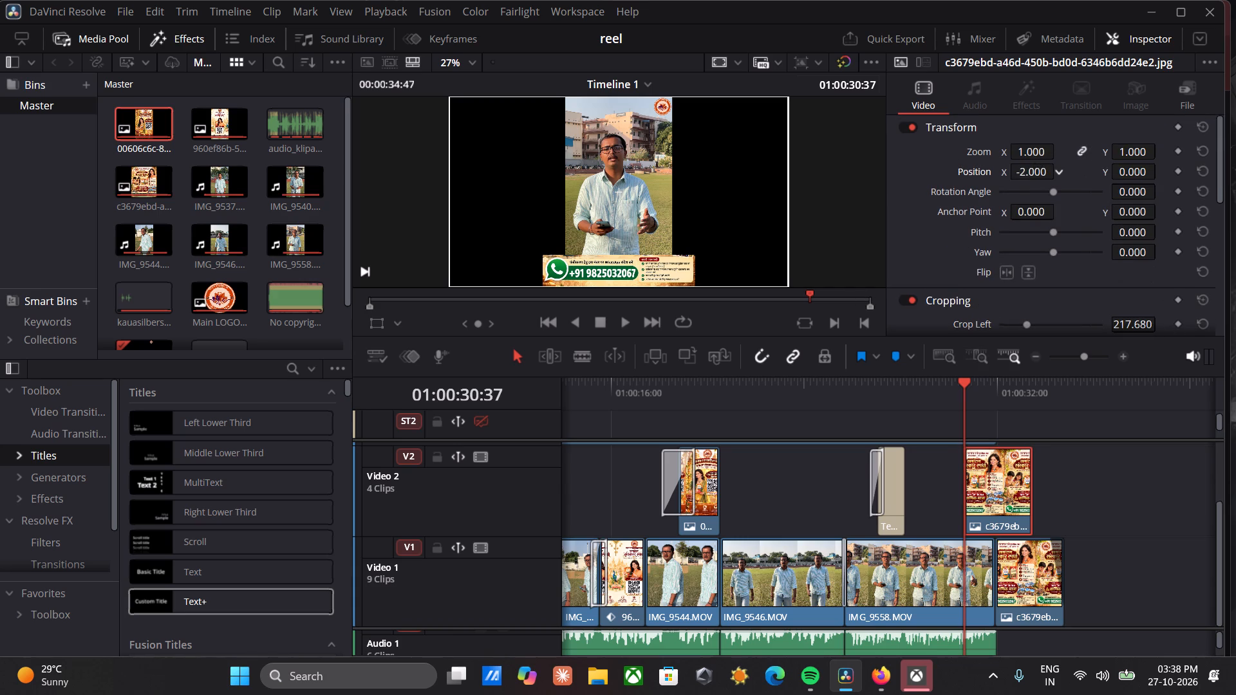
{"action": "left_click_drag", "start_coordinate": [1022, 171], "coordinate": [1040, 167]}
Set the poster strip's Crop Bottom to 24.700.
{"action": "scroll", "coordinate": [986, 284], "scroll_direction": "down", "scroll_amount": 1}
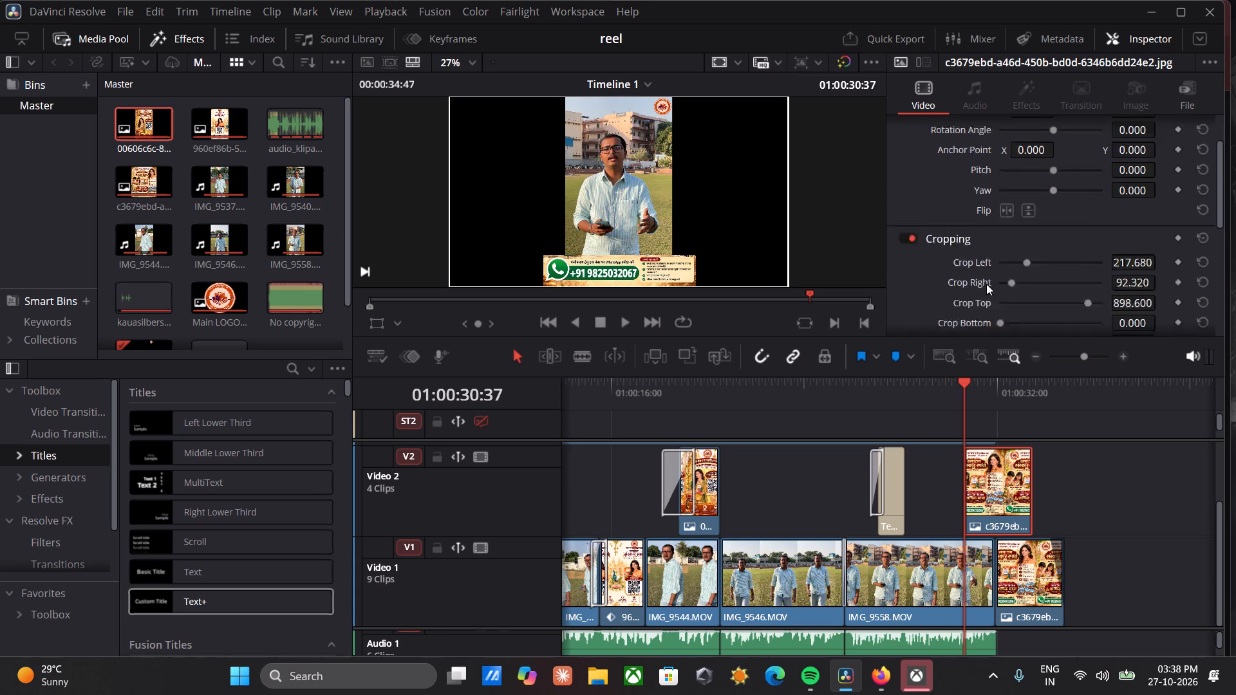
{"action": "scroll", "coordinate": [986, 284], "scroll_direction": "down", "scroll_amount": 1}
{"action": "left_click", "coordinate": [997, 239]}
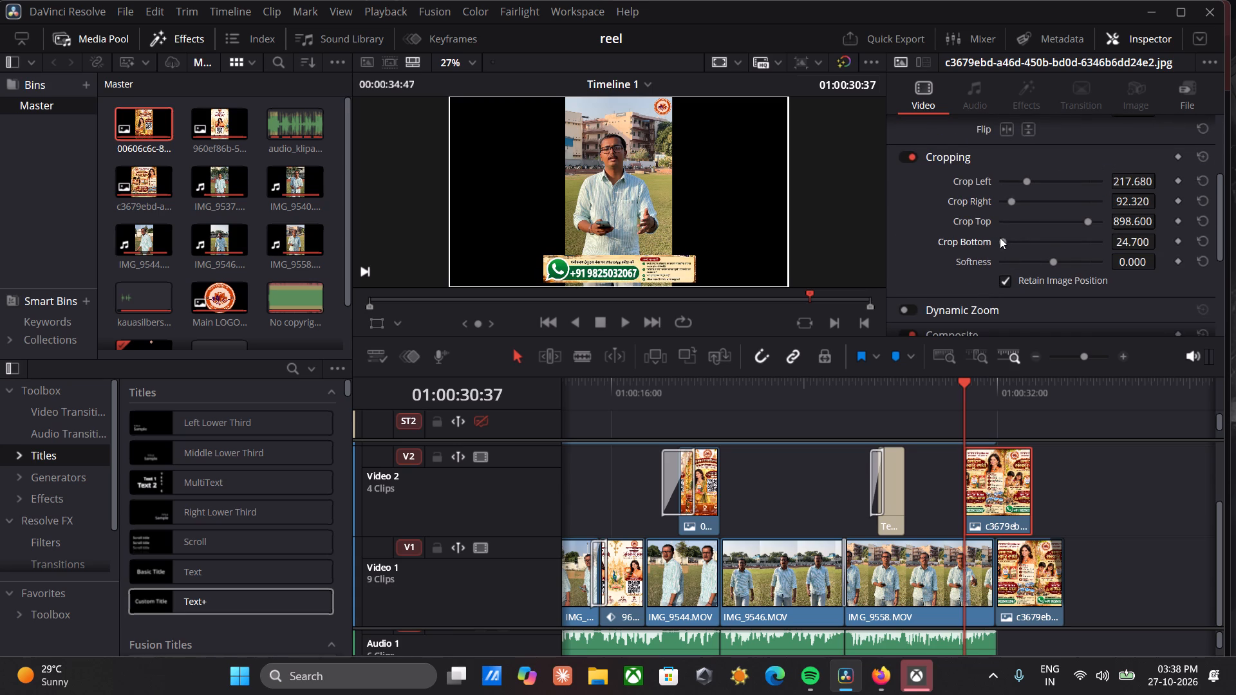
Adjust the poster strip's side cropping to Crop Right 377.360 and Crop Left 175.680.
{"action": "left_click_drag", "start_coordinate": [1011, 200], "coordinate": [1012, 200]}
{"action": "left_click_drag", "start_coordinate": [1012, 200], "coordinate": [1045, 205]}
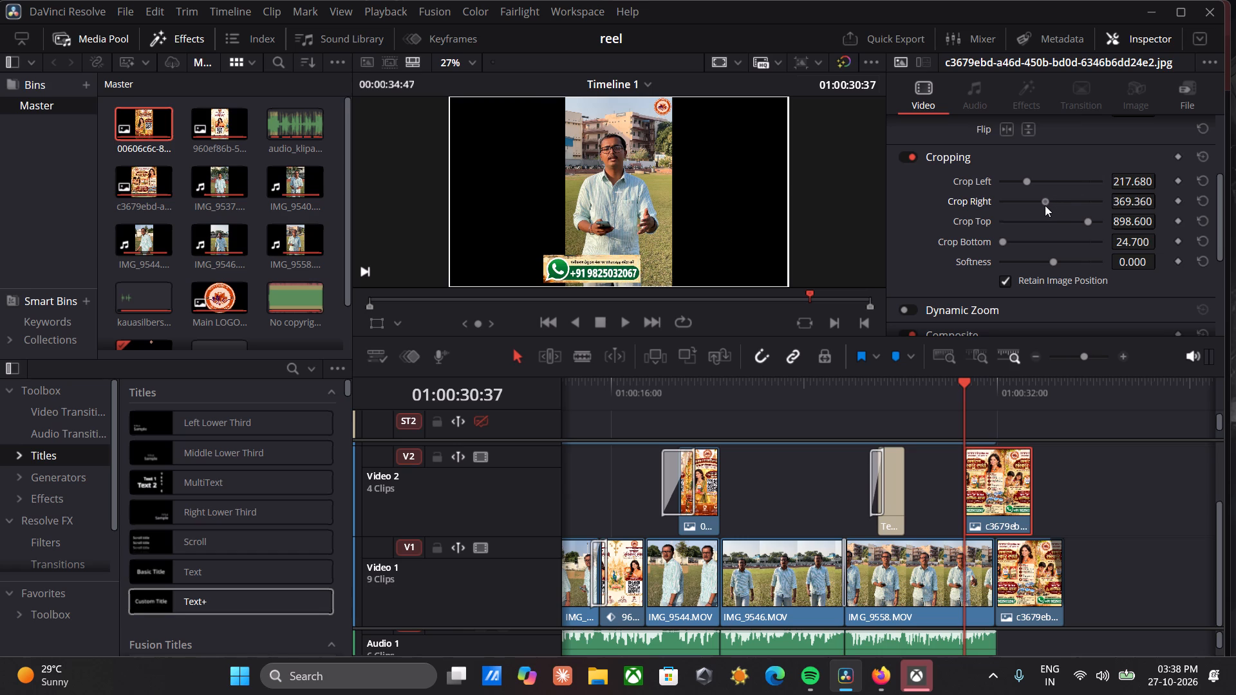
{"action": "left_click_drag", "start_coordinate": [1045, 205], "coordinate": [1045, 207]}
{"action": "left_click_drag", "start_coordinate": [1115, 200], "coordinate": [1121, 200]}
{"action": "left_click_drag", "start_coordinate": [1127, 180], "coordinate": [1093, 185]}
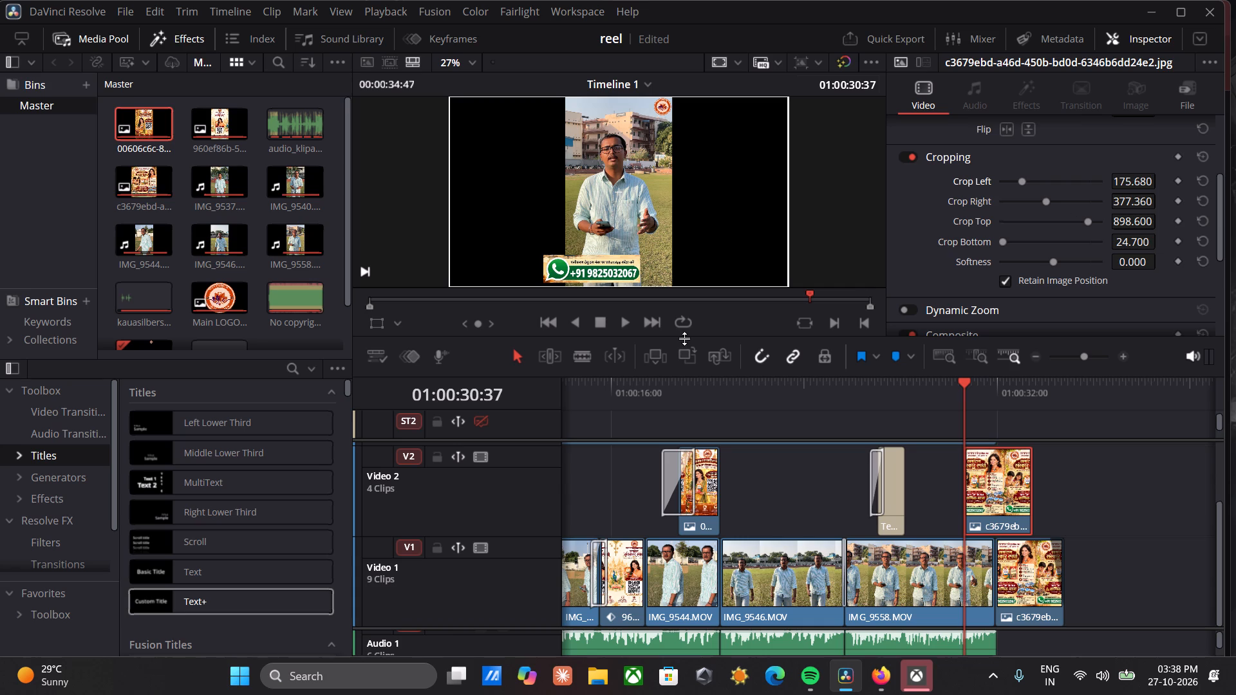
Shift the poster strip horizontally to Position X 12.000.
{"action": "scroll", "coordinate": [920, 180], "scroll_direction": "up", "scroll_amount": 2}
{"action": "left_click_drag", "start_coordinate": [1036, 158], "coordinate": [483, 357]}
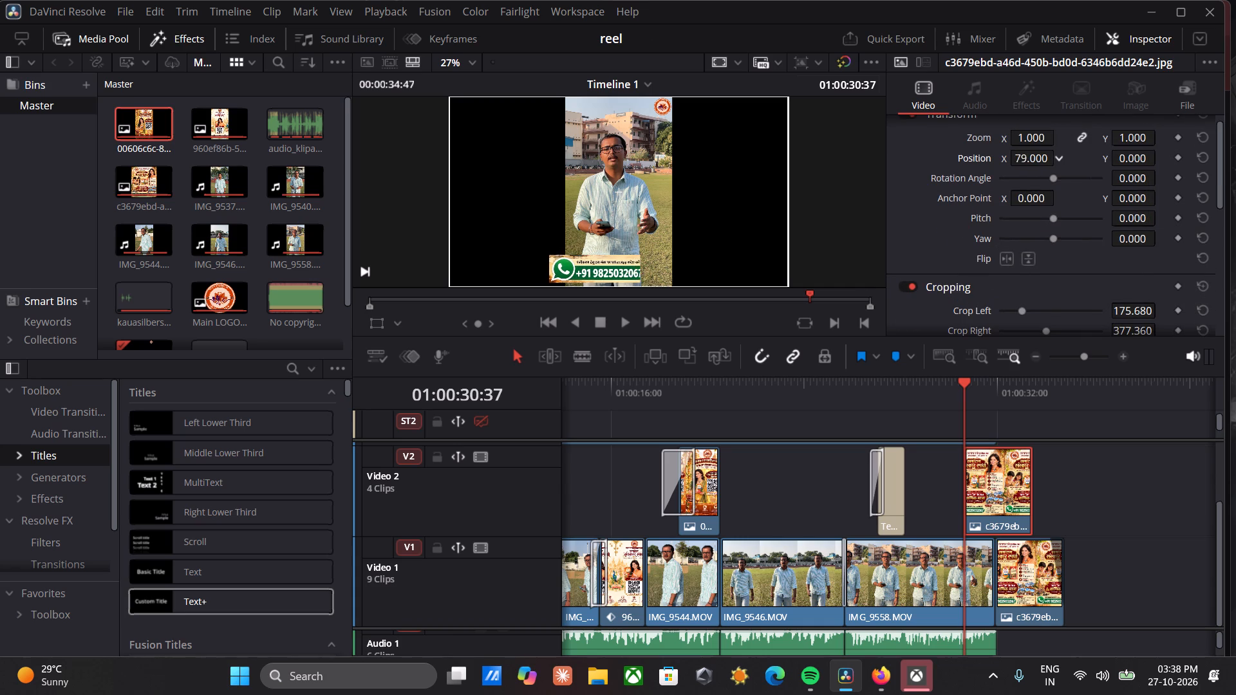
{"action": "left_click_drag", "start_coordinate": [483, 357], "coordinate": [433, 359]}
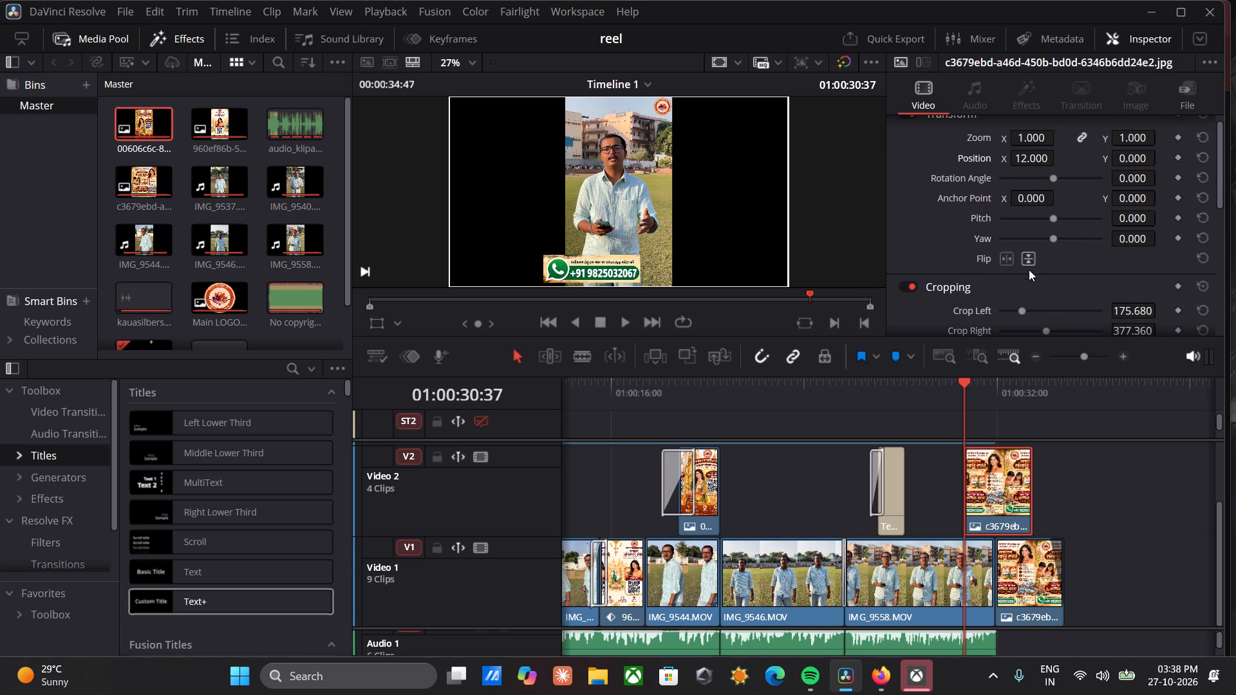
Shift the poster contact strip to Position X 342.000 and set its Crop Right to 308.800.
{"action": "scroll", "coordinate": [1027, 258], "scroll_direction": "down", "scroll_amount": 1}
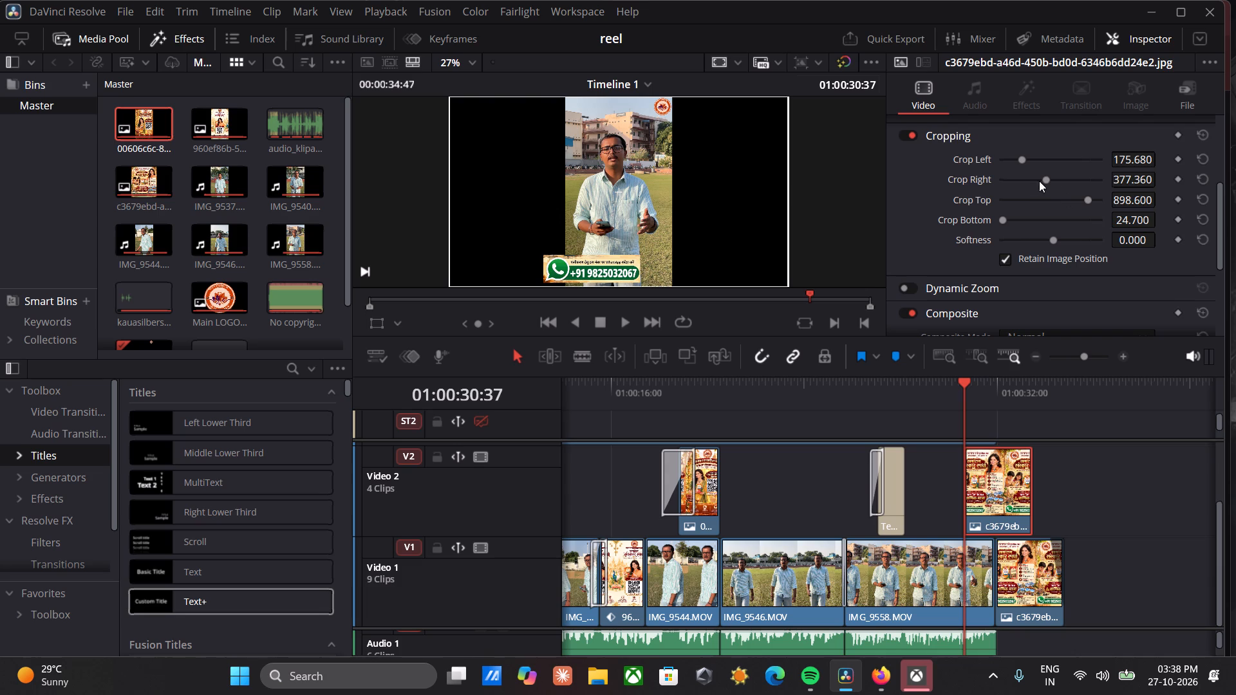
{"action": "left_click_drag", "start_coordinate": [1044, 179], "coordinate": [1030, 176]}
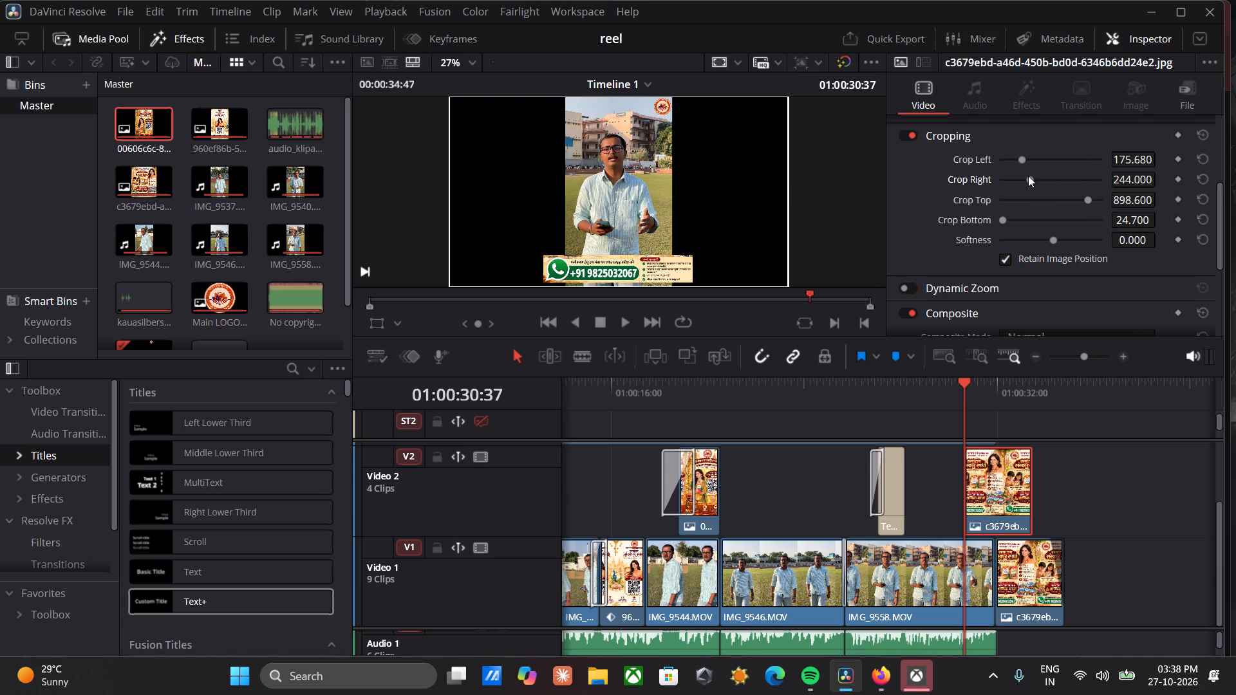
{"action": "scroll", "coordinate": [1028, 176], "scroll_direction": "up", "scroll_amount": 3}
{"action": "scroll", "coordinate": [948, 178], "scroll_direction": "up", "scroll_amount": 1}
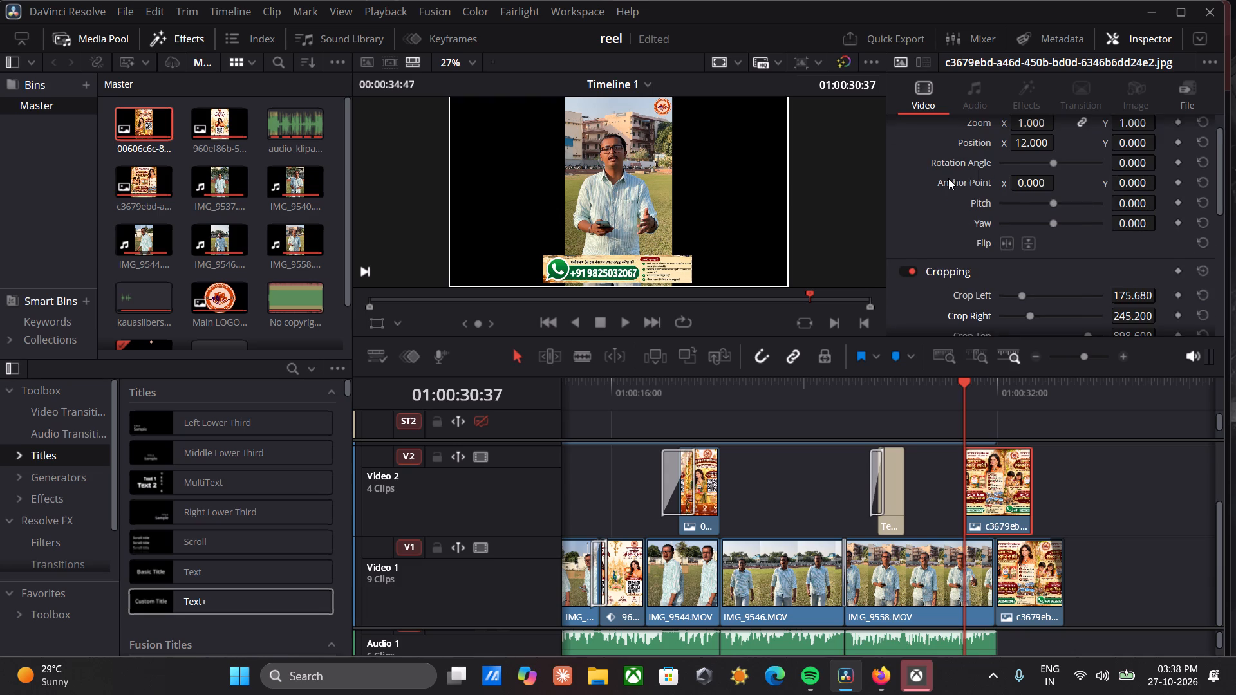
{"action": "left_click_drag", "start_coordinate": [1031, 149], "coordinate": [1175, 127]}
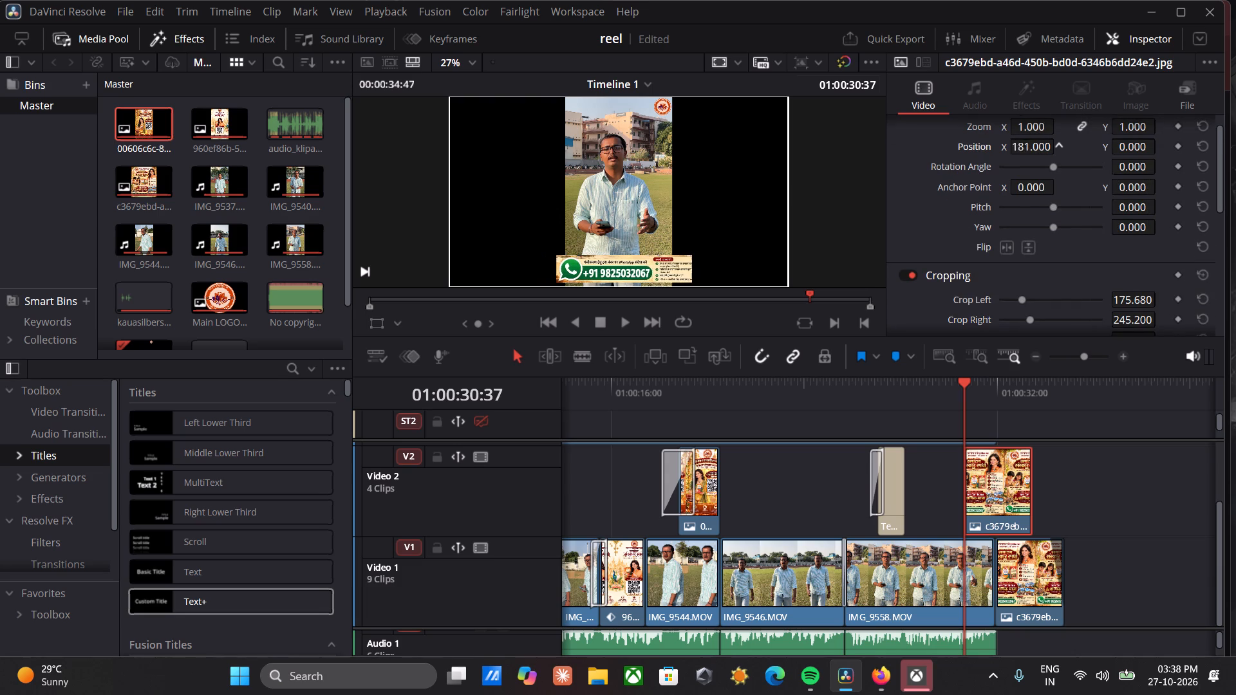
{"action": "left_click_drag", "start_coordinate": [1175, 127], "coordinate": [693, 334]}
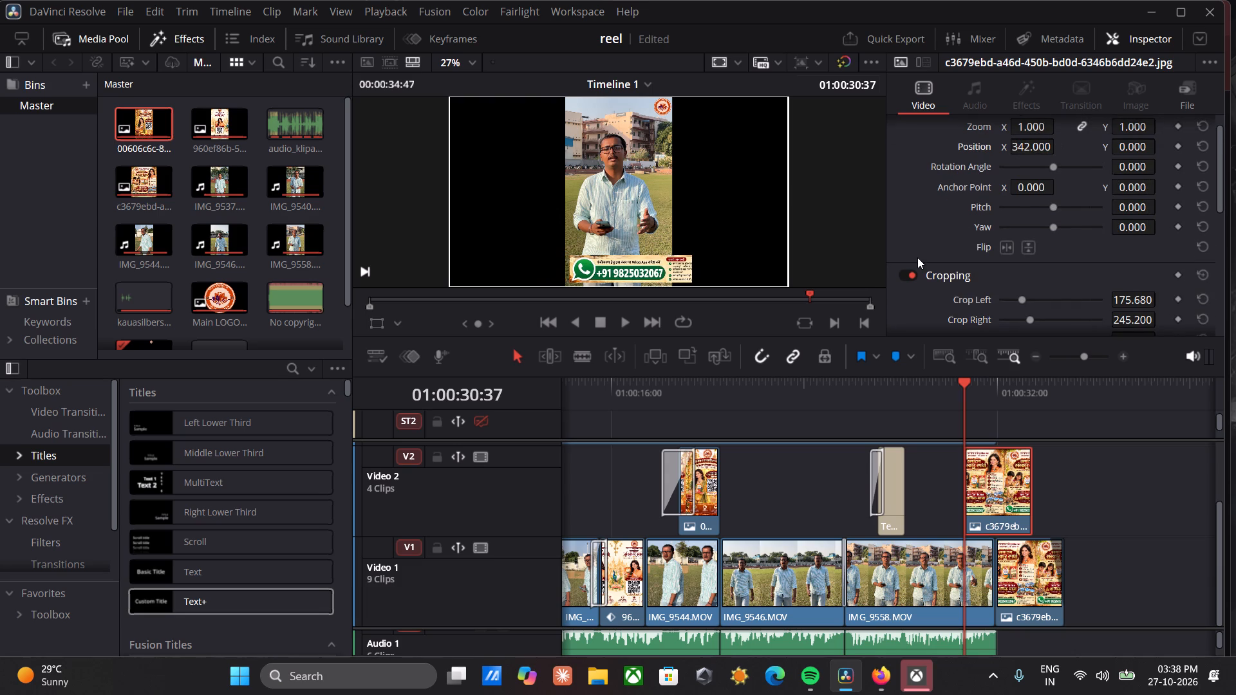
{"action": "left_click_drag", "start_coordinate": [1027, 316], "coordinate": [1040, 319]}
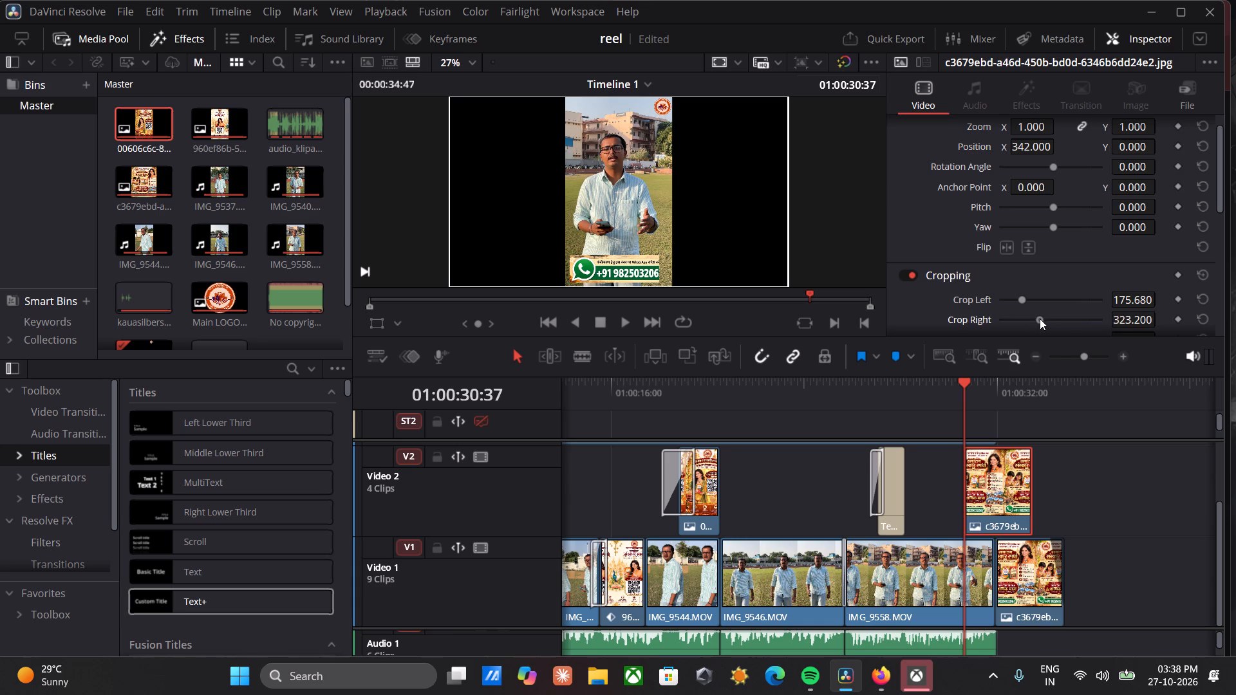
{"action": "left_click_drag", "start_coordinate": [1040, 319], "coordinate": [1036, 319]}
{"action": "left_click_drag", "start_coordinate": [1127, 319], "coordinate": [1131, 319]}
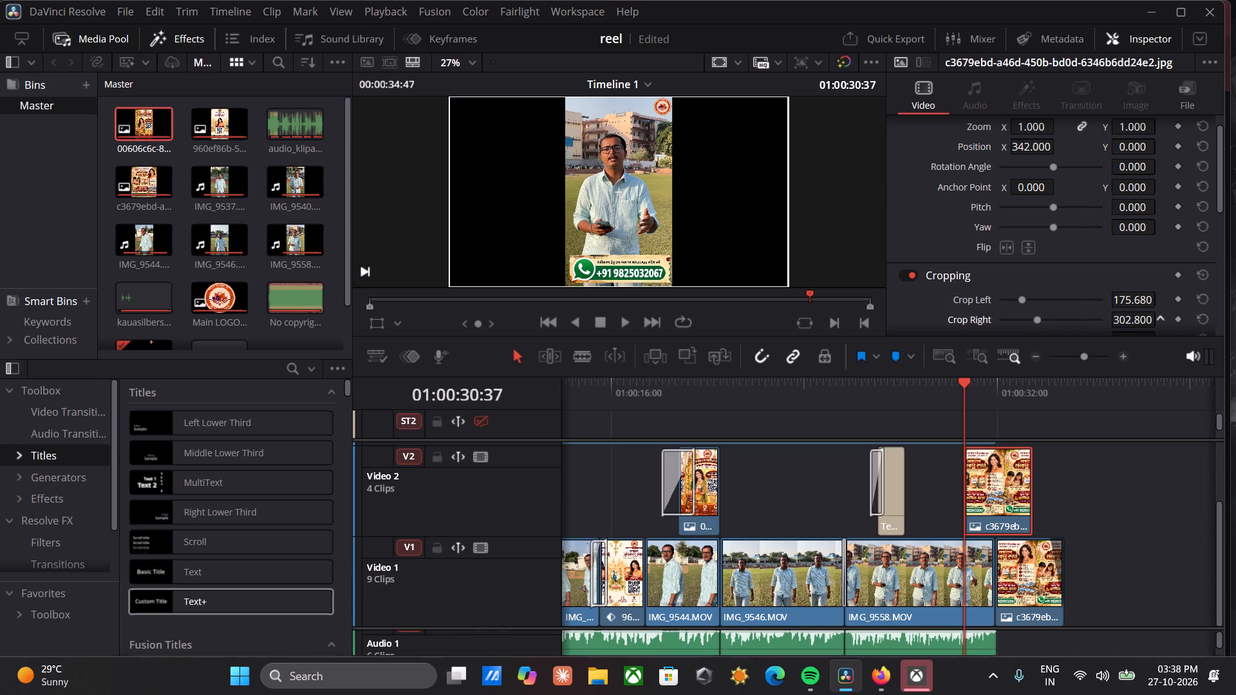
{"action": "left_click_drag", "start_coordinate": [1131, 319], "coordinate": [1136, 319]}
Shorten the poster strip on Video 2 so it ends with IMG_9558.MOV, and check its playback.
{"action": "left_click", "coordinate": [921, 387]}
{"action": "key", "text": "space"}
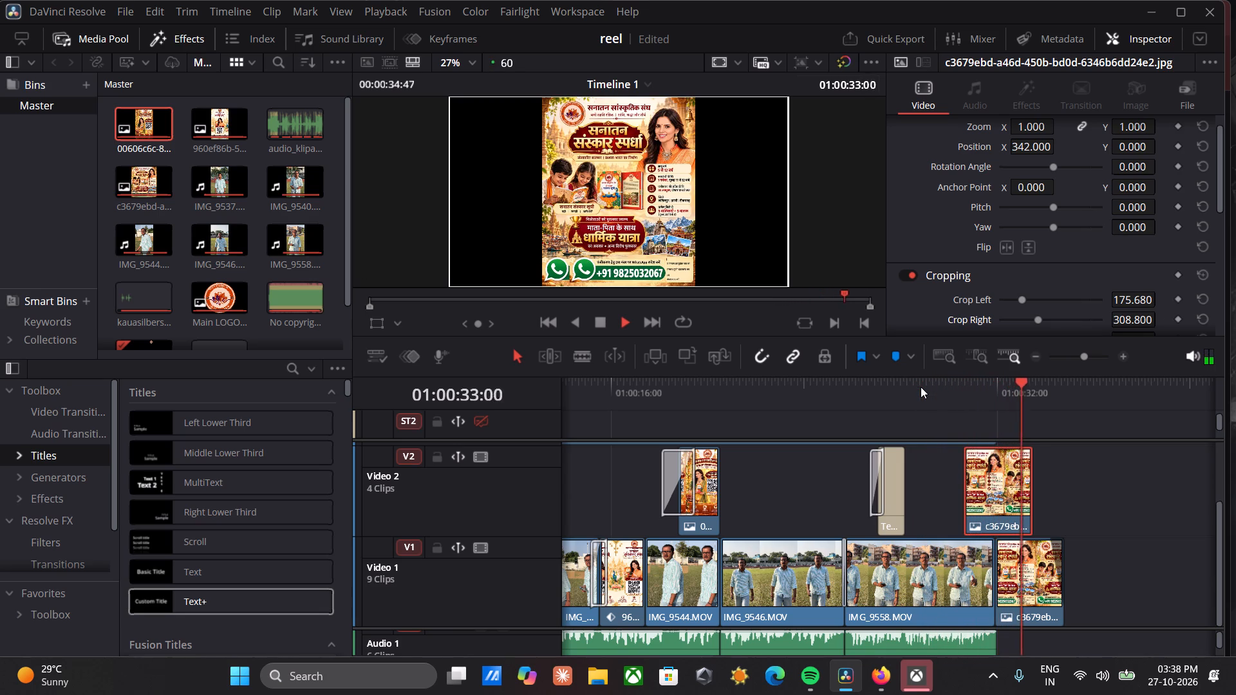
{"action": "key", "text": "space"}
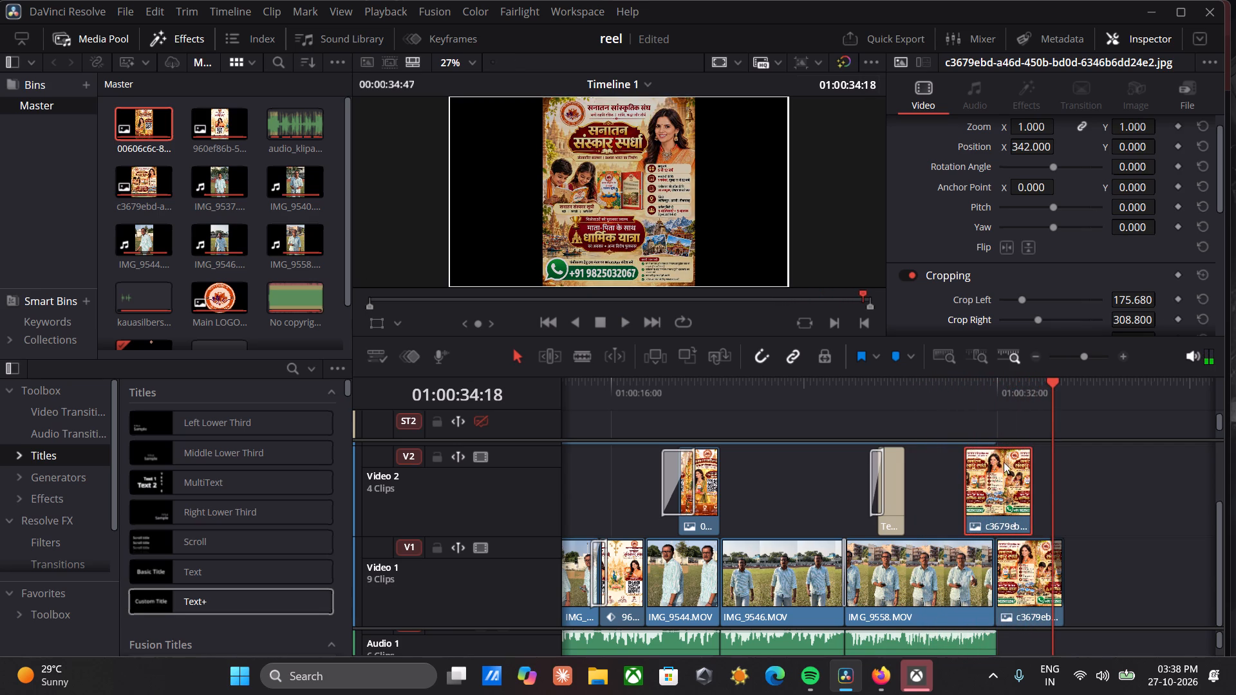
{"action": "left_click_drag", "start_coordinate": [1032, 499], "coordinate": [995, 498]}
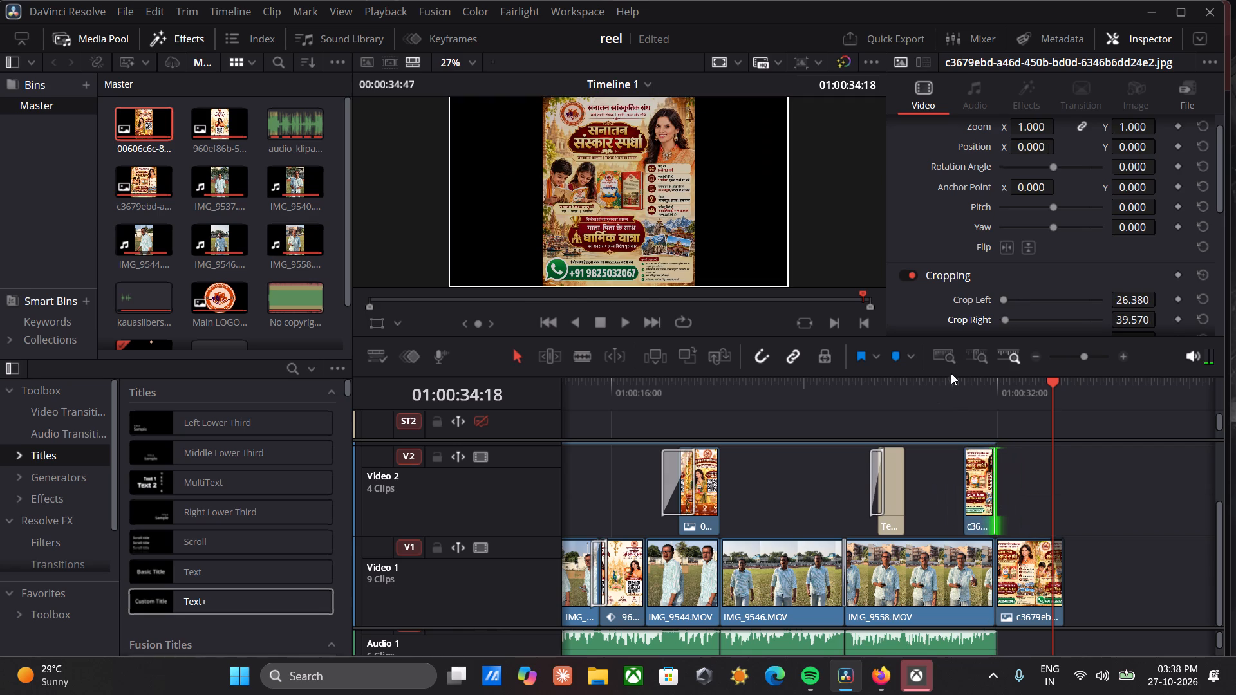
{"action": "left_click", "coordinate": [959, 391]}
{"action": "key", "text": "space"}
{"action": "key", "text": "space"}
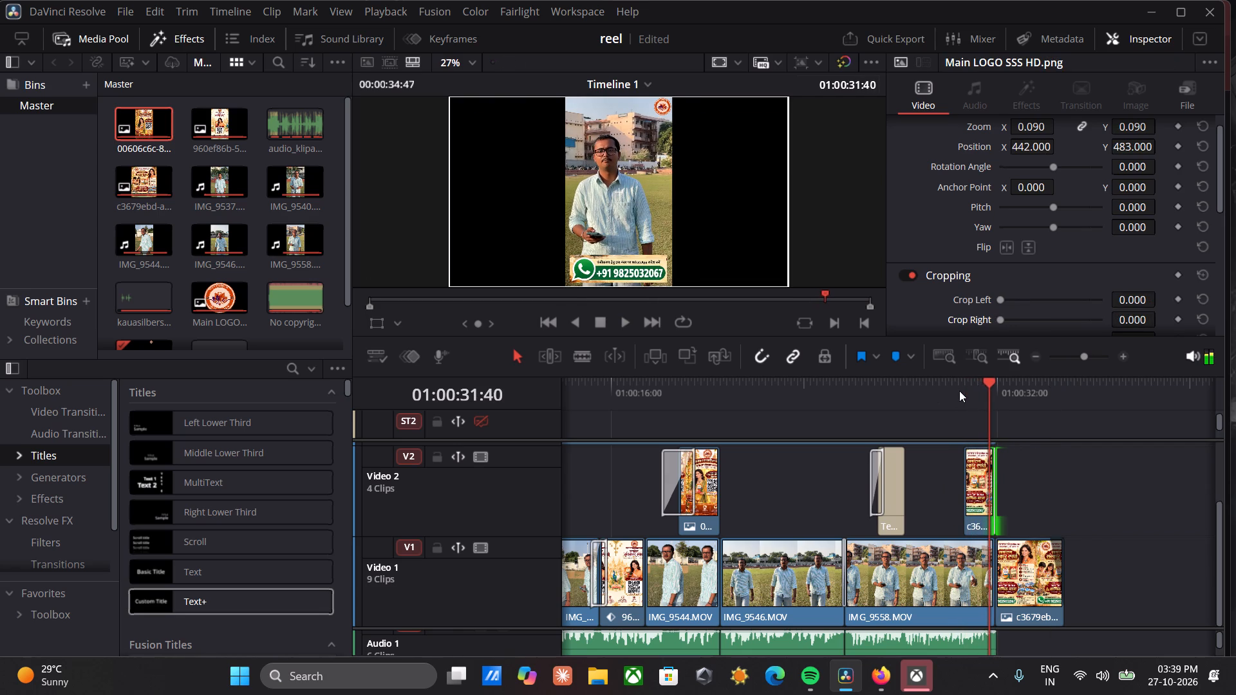
Open the text color selection for the JHANSI, LALITPUR, TIKAMGARH title on Video 2.
{"action": "left_click", "coordinate": [884, 386]}
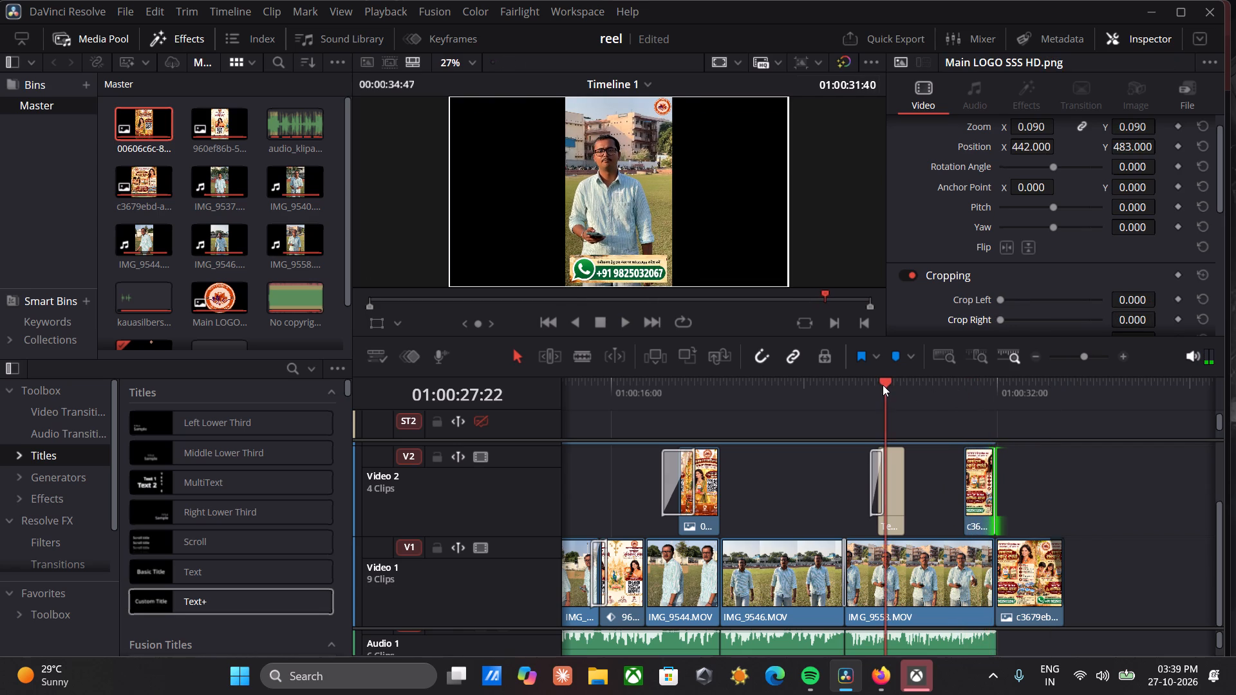
{"action": "key", "text": "space"}
{"action": "key", "text": "space"}
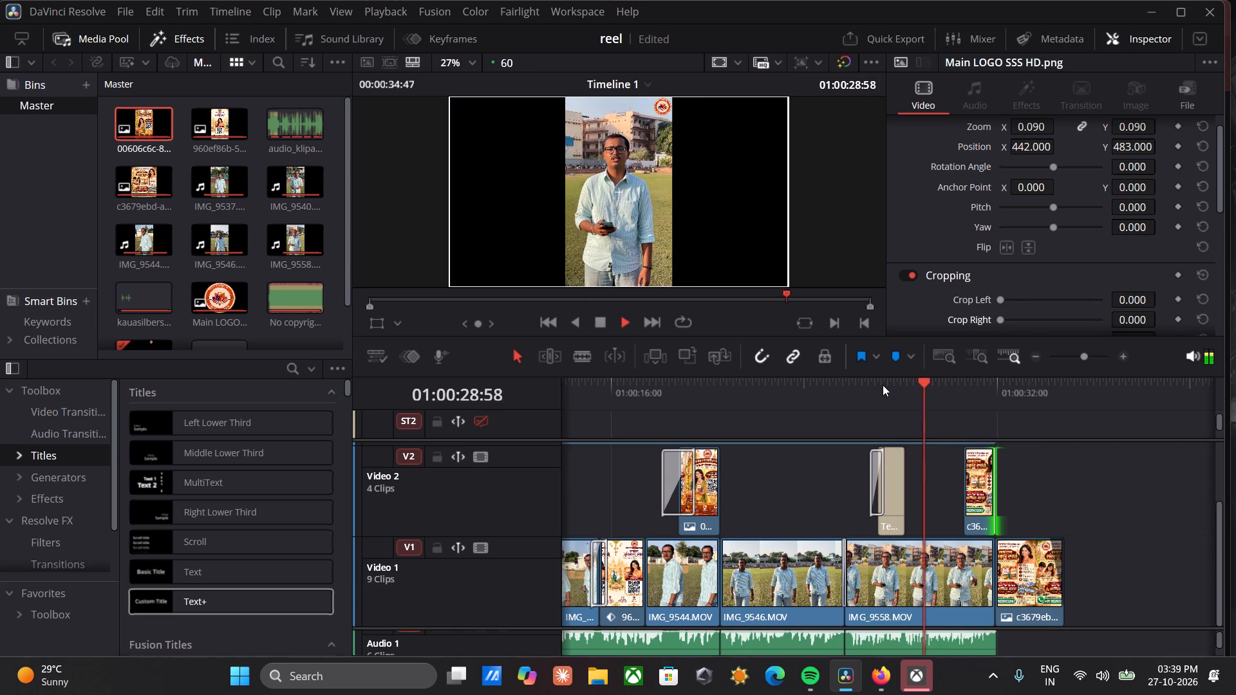
{"action": "left_click", "coordinate": [892, 501]}
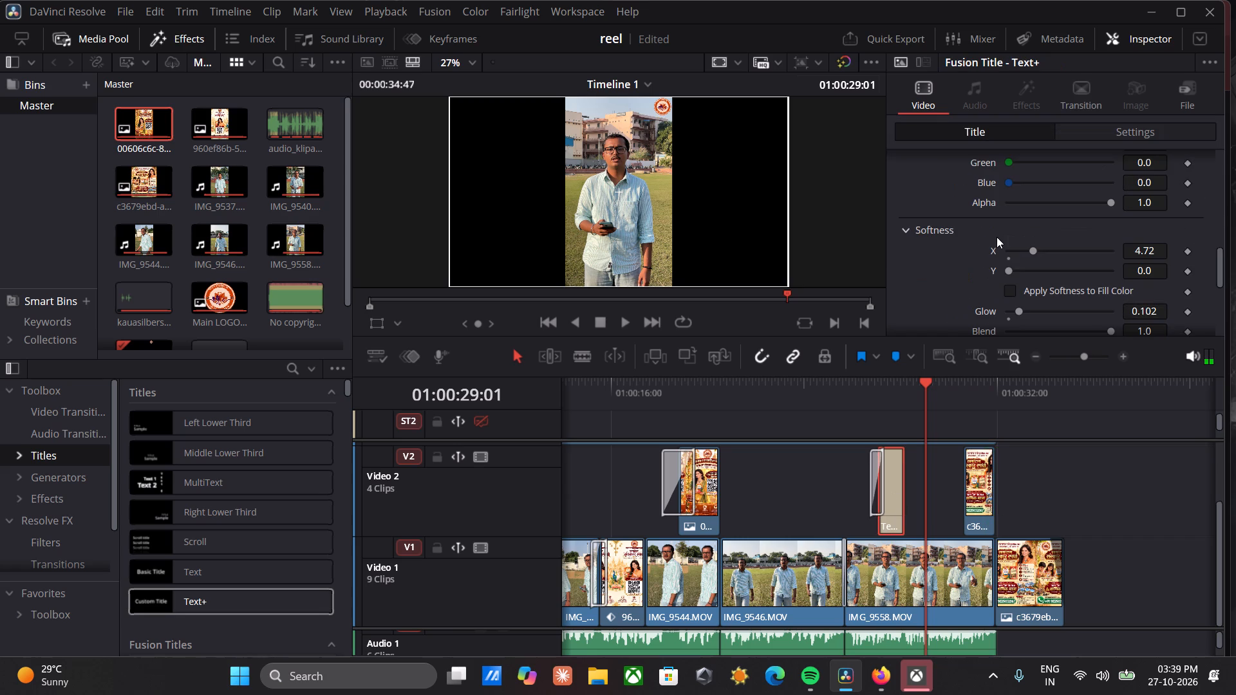
{"action": "left_click", "coordinate": [886, 394]}
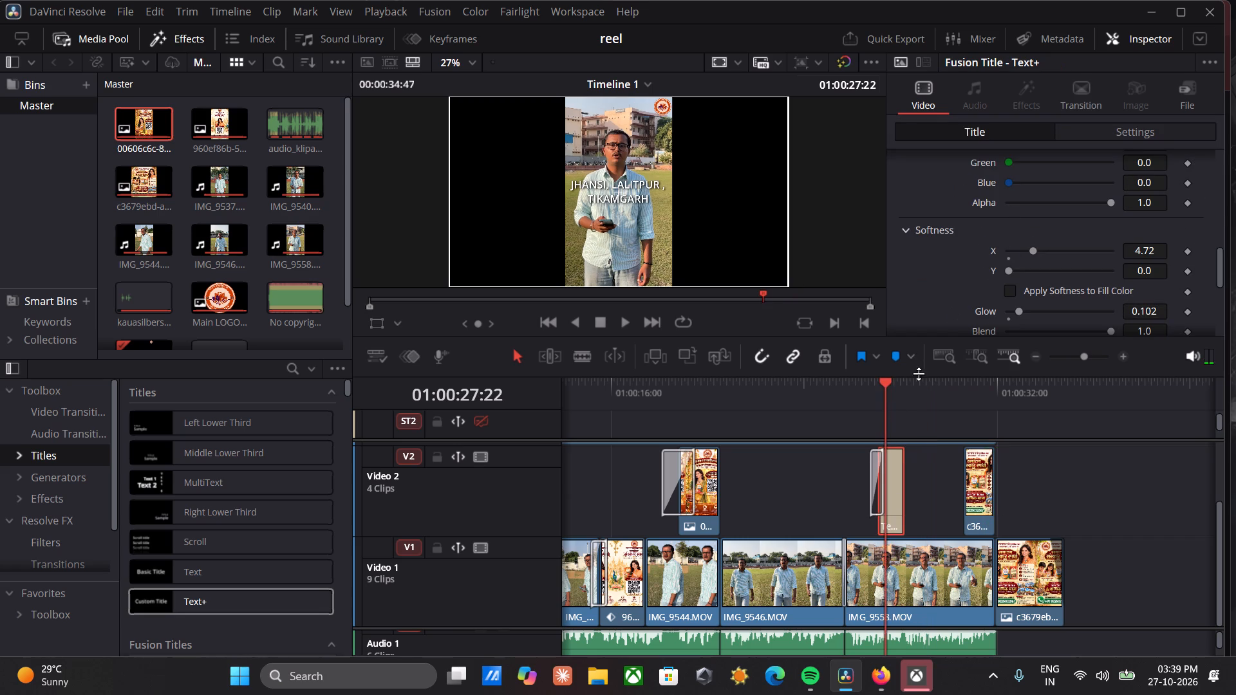
{"action": "scroll", "coordinate": [1005, 236], "scroll_direction": "up", "scroll_amount": 3}
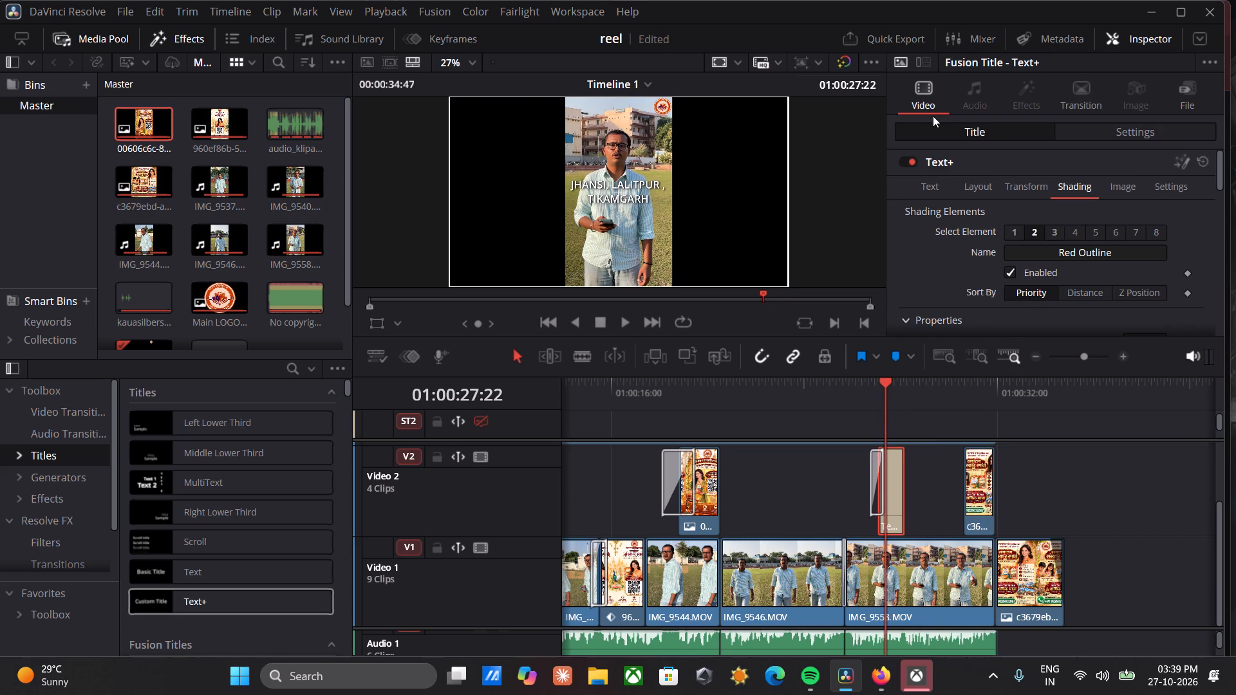
{"action": "left_click", "coordinate": [926, 178]}
{"action": "scroll", "coordinate": [997, 278], "scroll_direction": "down", "scroll_amount": 6}
{"action": "scroll", "coordinate": [997, 278], "scroll_direction": "up", "scroll_amount": 1}
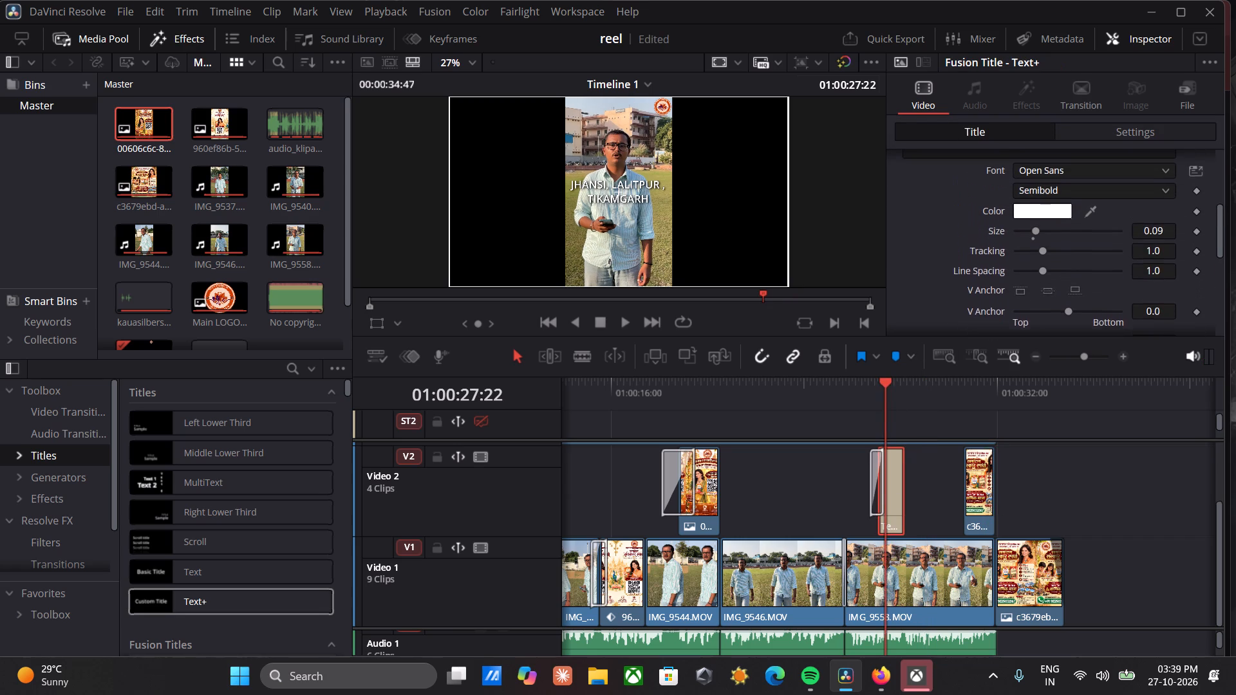
{"action": "scroll", "coordinate": [997, 278], "scroll_direction": "up", "scroll_amount": 1}
{"action": "left_click", "coordinate": [1053, 206]}
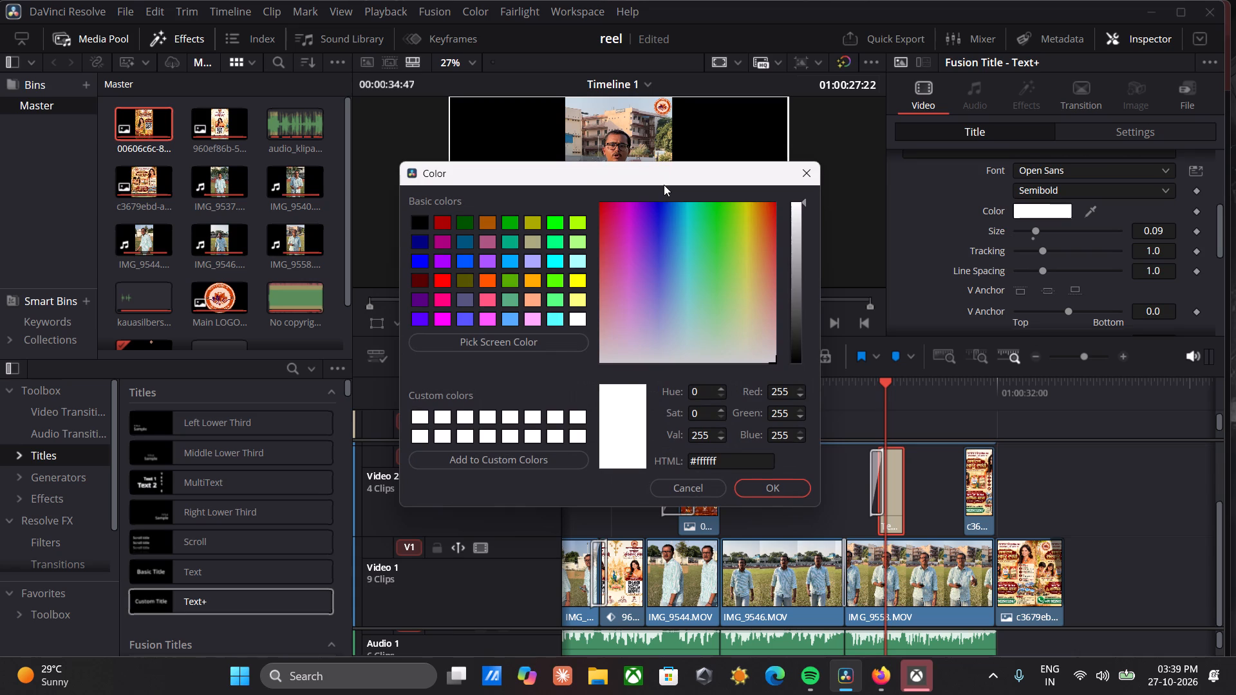
{"action": "left_click_drag", "start_coordinate": [669, 171], "coordinate": [388, 314]}
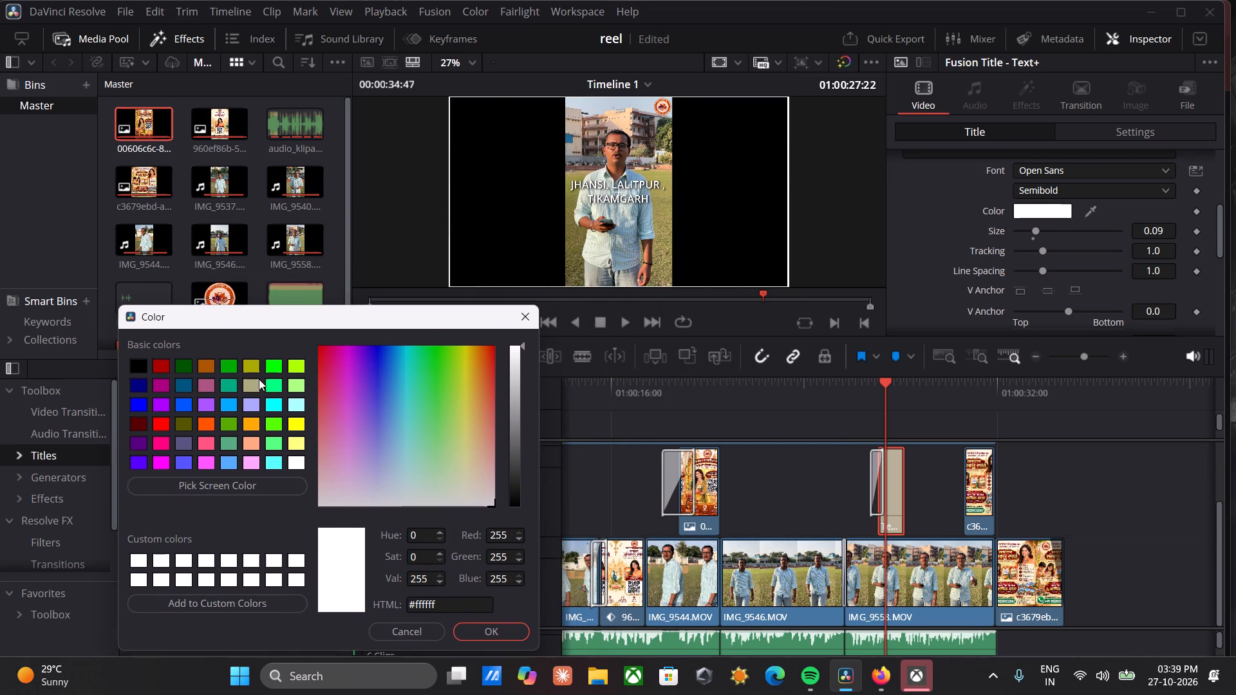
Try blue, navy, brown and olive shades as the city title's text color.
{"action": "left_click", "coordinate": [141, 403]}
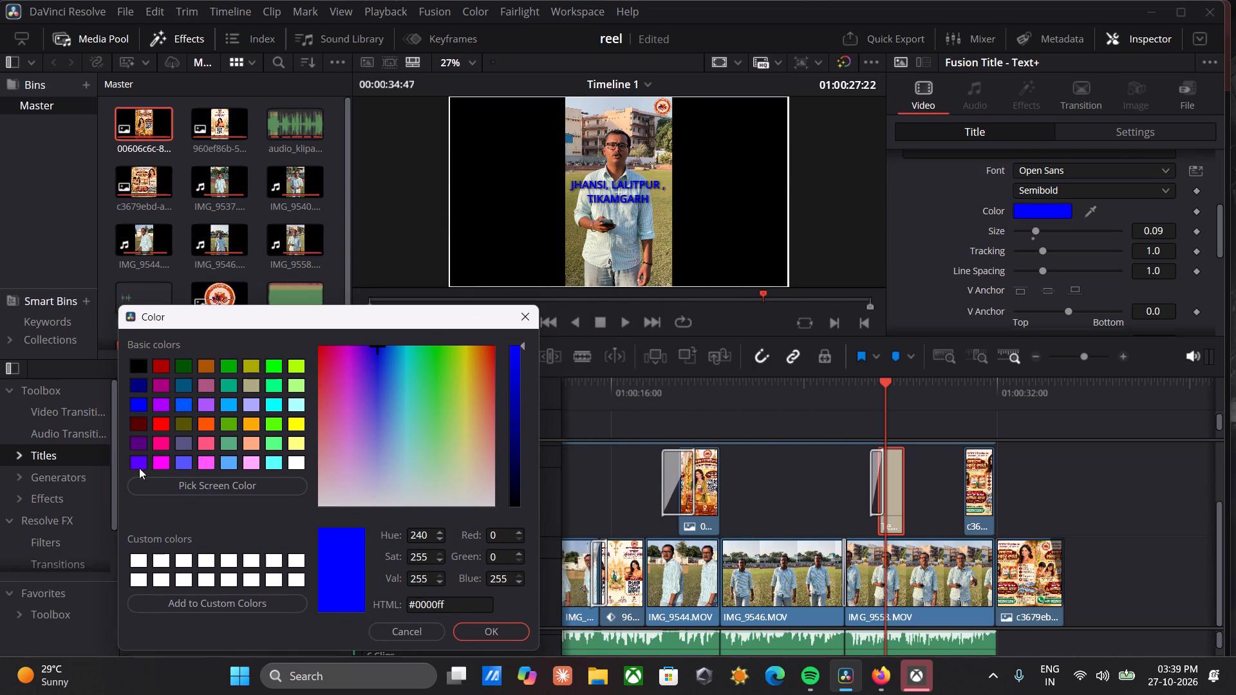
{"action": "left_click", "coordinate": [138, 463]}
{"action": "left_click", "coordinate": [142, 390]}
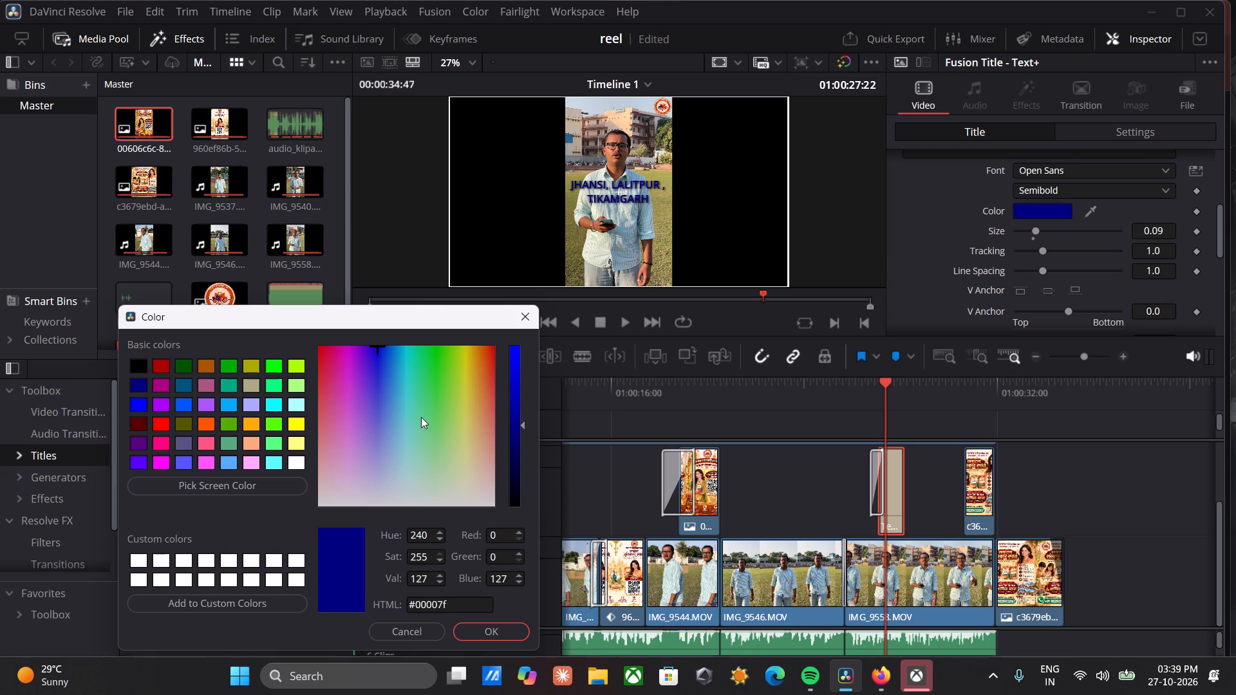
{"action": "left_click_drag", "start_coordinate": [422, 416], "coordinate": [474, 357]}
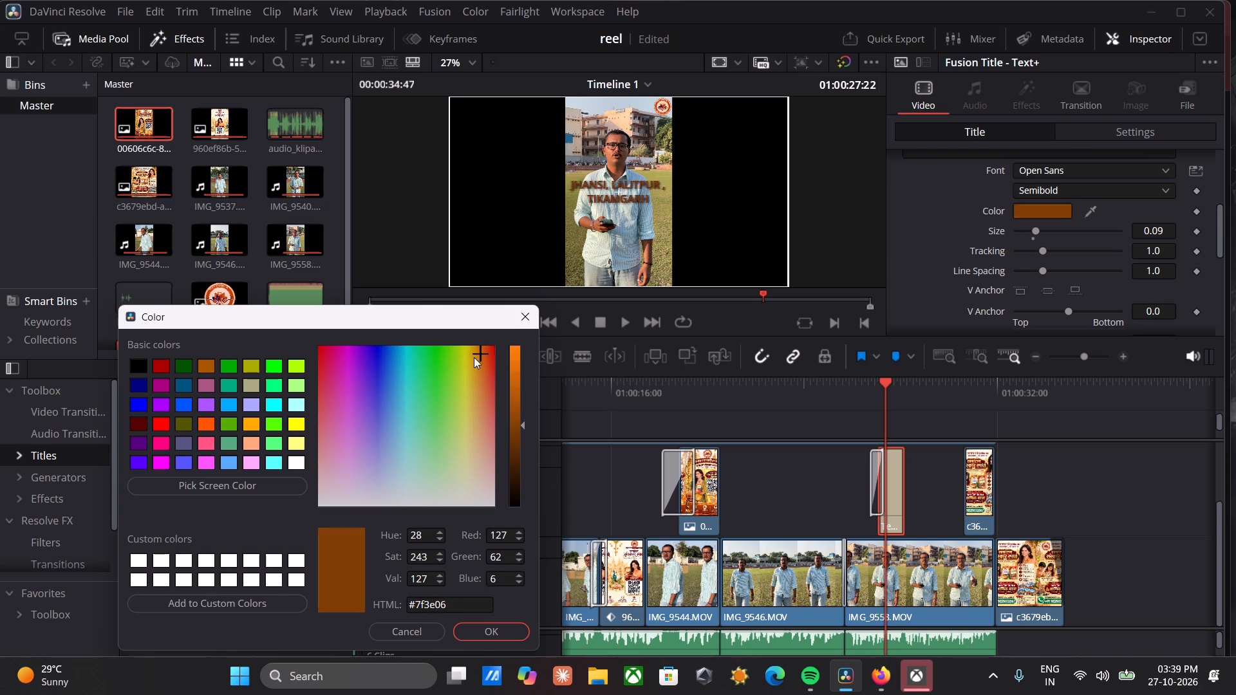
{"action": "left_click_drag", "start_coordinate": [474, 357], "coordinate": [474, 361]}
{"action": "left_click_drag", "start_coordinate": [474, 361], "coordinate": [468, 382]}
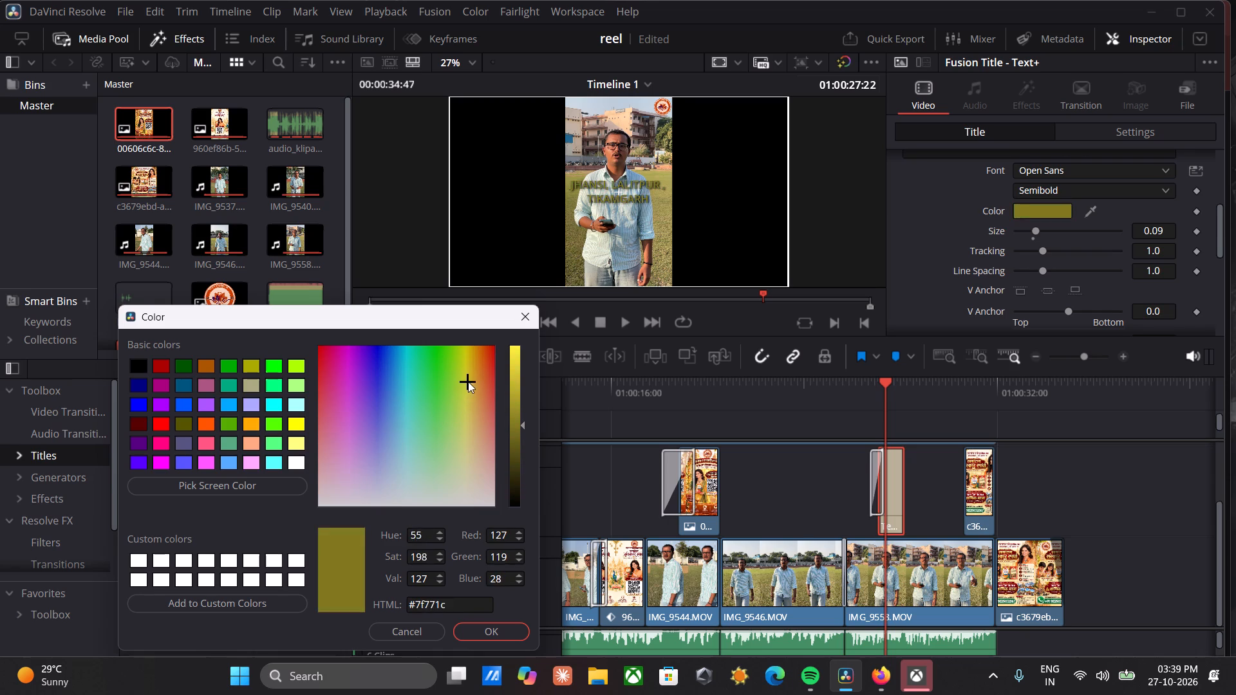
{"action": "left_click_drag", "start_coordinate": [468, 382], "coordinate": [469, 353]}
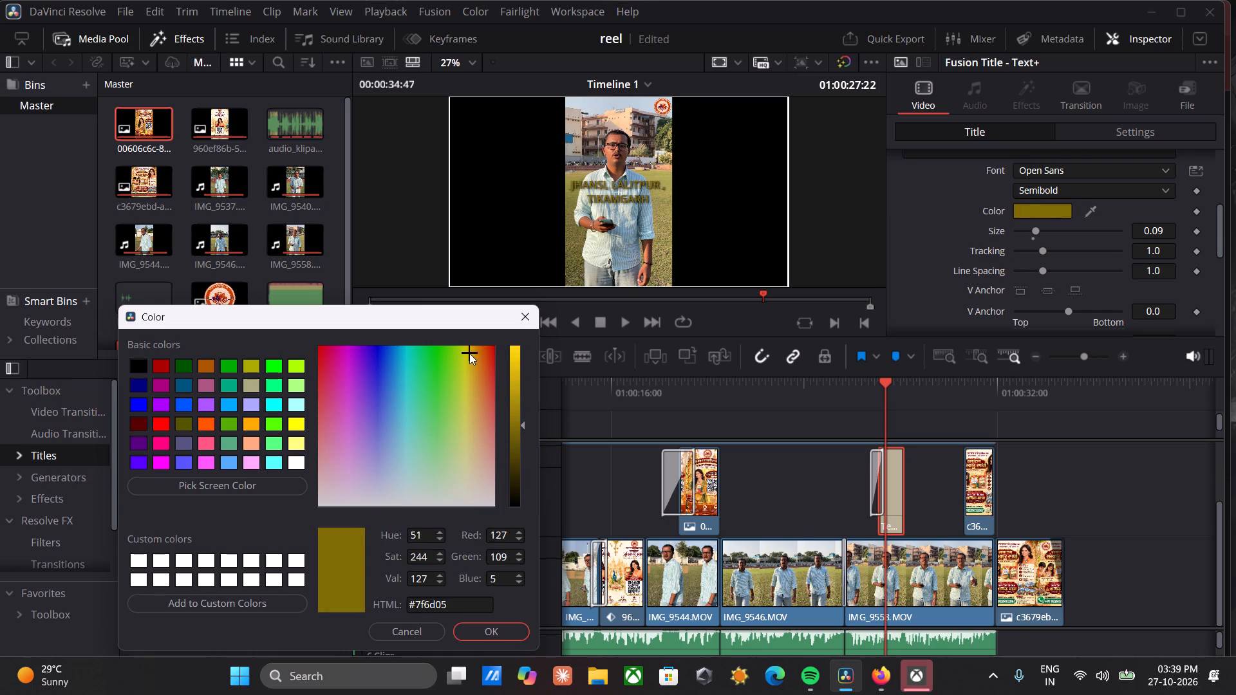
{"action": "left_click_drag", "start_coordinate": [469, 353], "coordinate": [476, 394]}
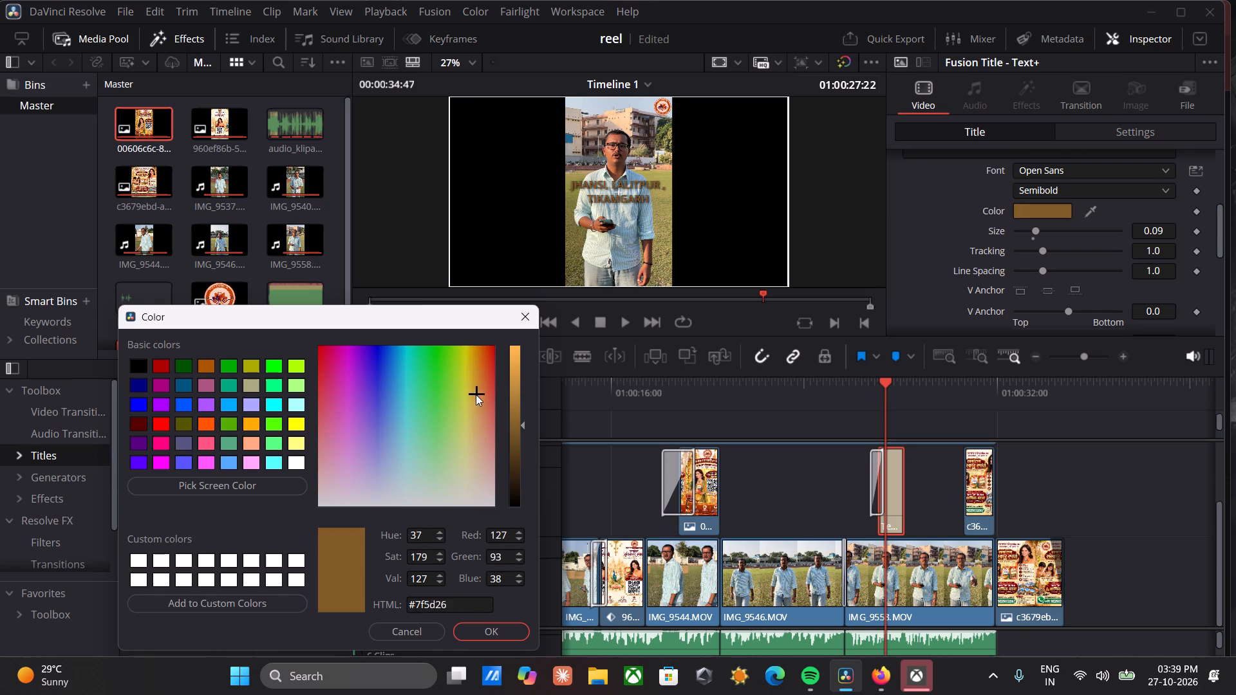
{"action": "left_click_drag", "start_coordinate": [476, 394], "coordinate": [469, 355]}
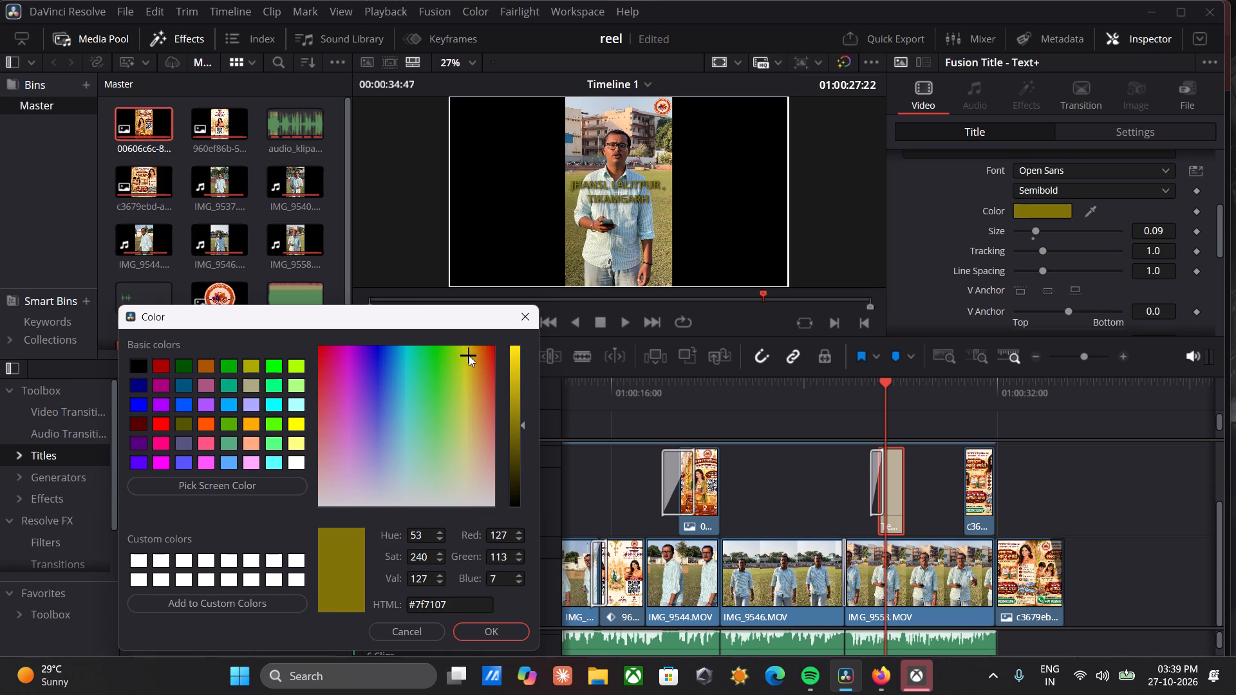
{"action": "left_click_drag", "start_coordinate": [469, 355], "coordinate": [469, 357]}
Set the city title's text color to orange #ff5500.
{"action": "left_click", "coordinate": [212, 427]}
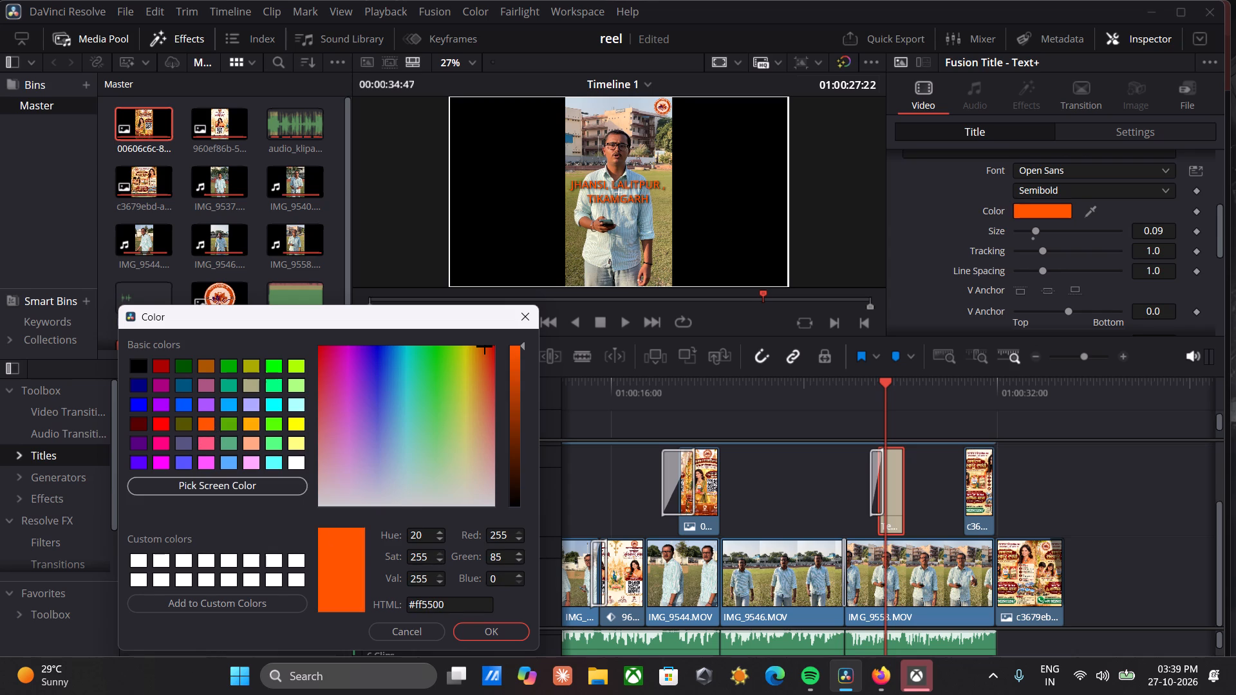
{"action": "left_click", "coordinate": [481, 636]}
Play back the reel from its beginning to review the clips, poster overlays, city title and contact strip.
{"action": "left_click", "coordinate": [841, 398]}
{"action": "key", "text": "space"}
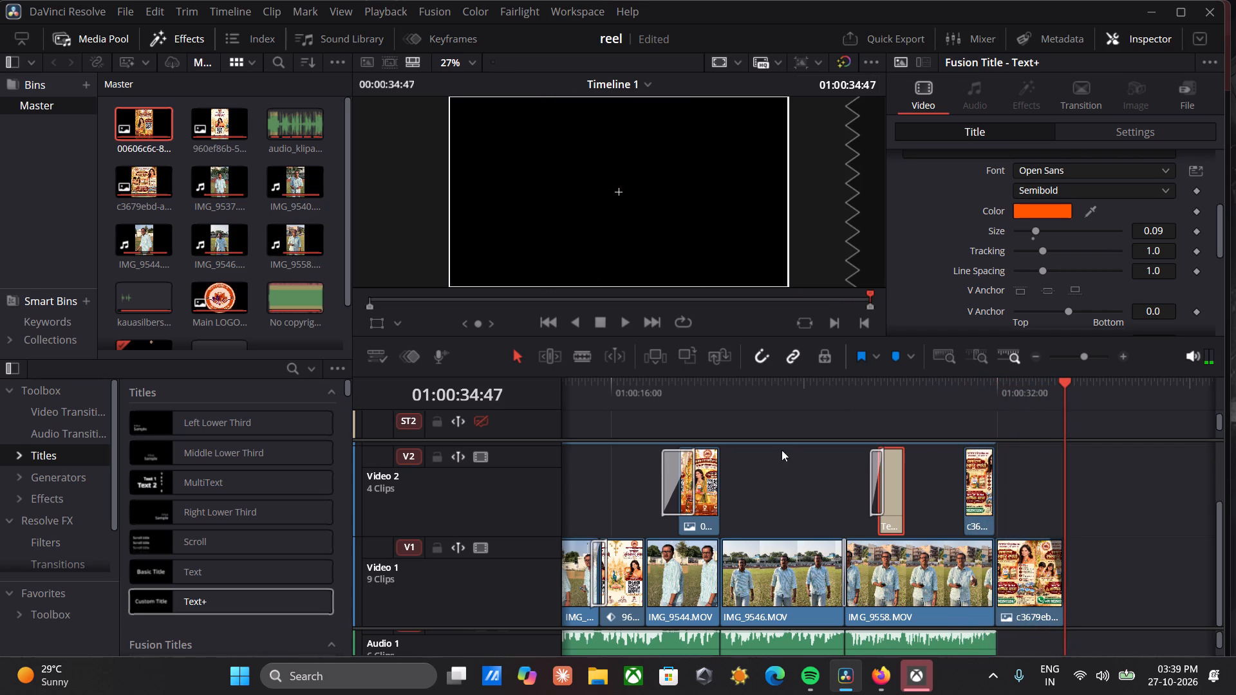
{"action": "scroll", "coordinate": [760, 490], "scroll_direction": "right", "scroll_amount": 4}
{"action": "left_click_drag", "start_coordinate": [627, 394], "coordinate": [512, 385]}
{"action": "key", "text": "space"}
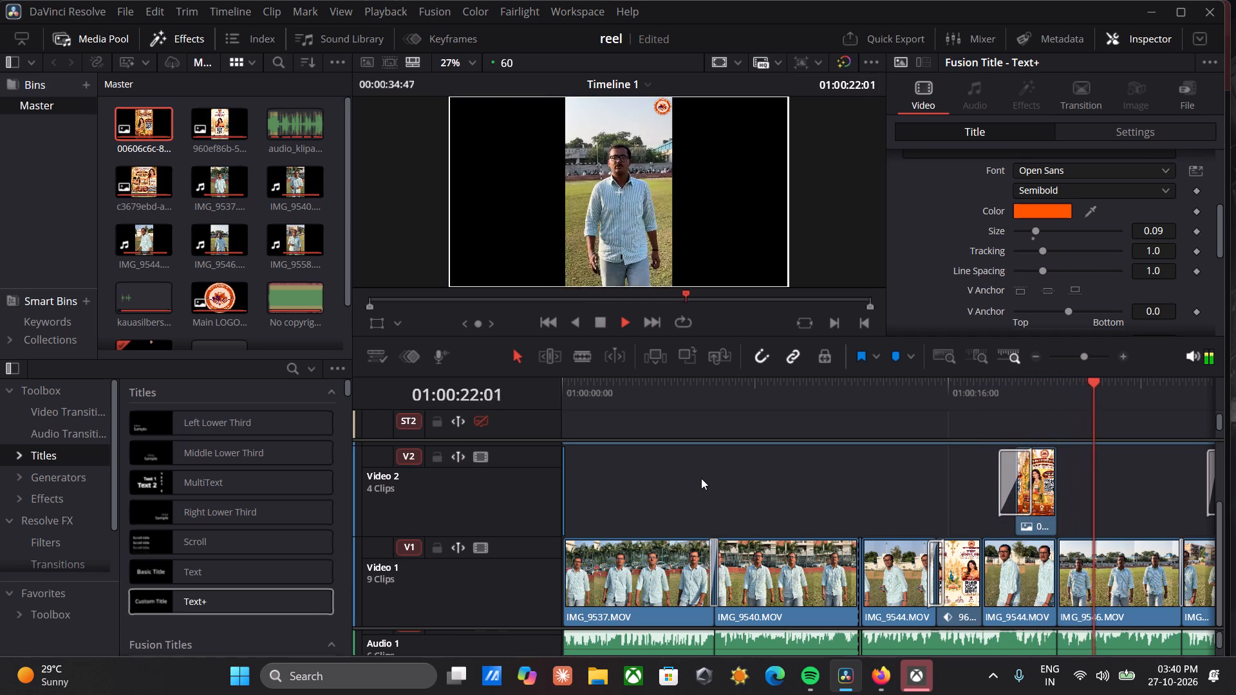
{"action": "scroll", "coordinate": [701, 478], "scroll_direction": "left", "scroll_amount": 1}
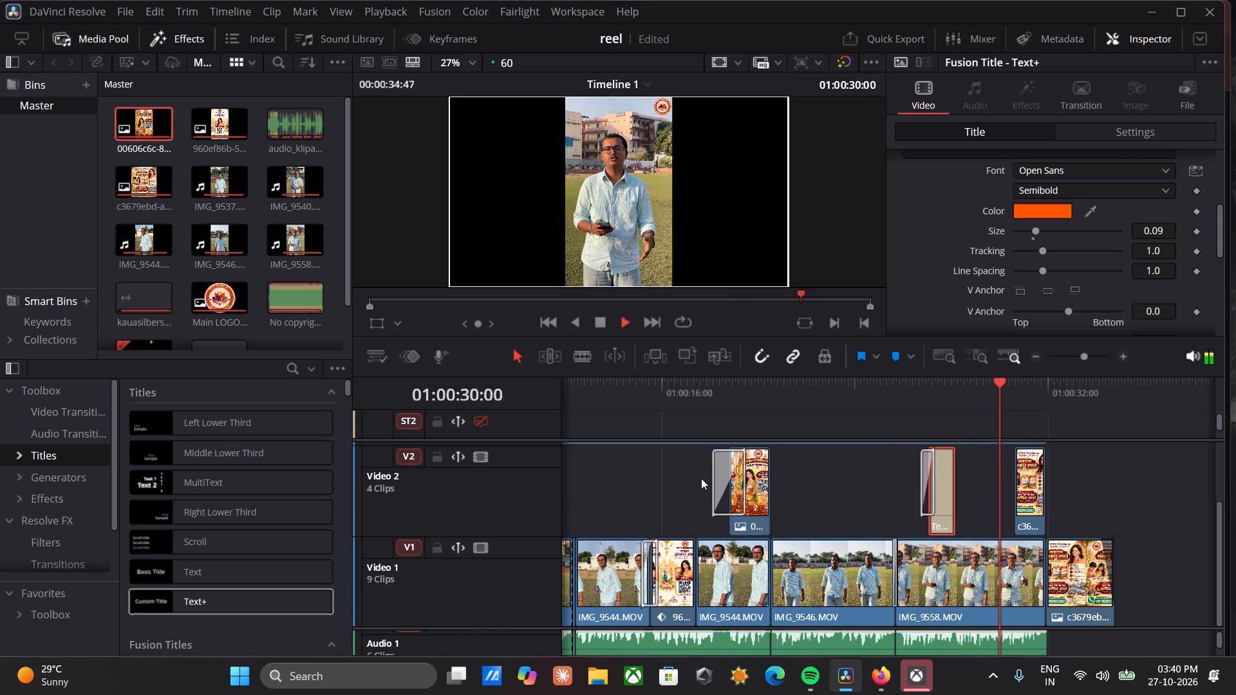
{"action": "left_click", "coordinate": [701, 478]}
{"action": "key", "text": "space"}
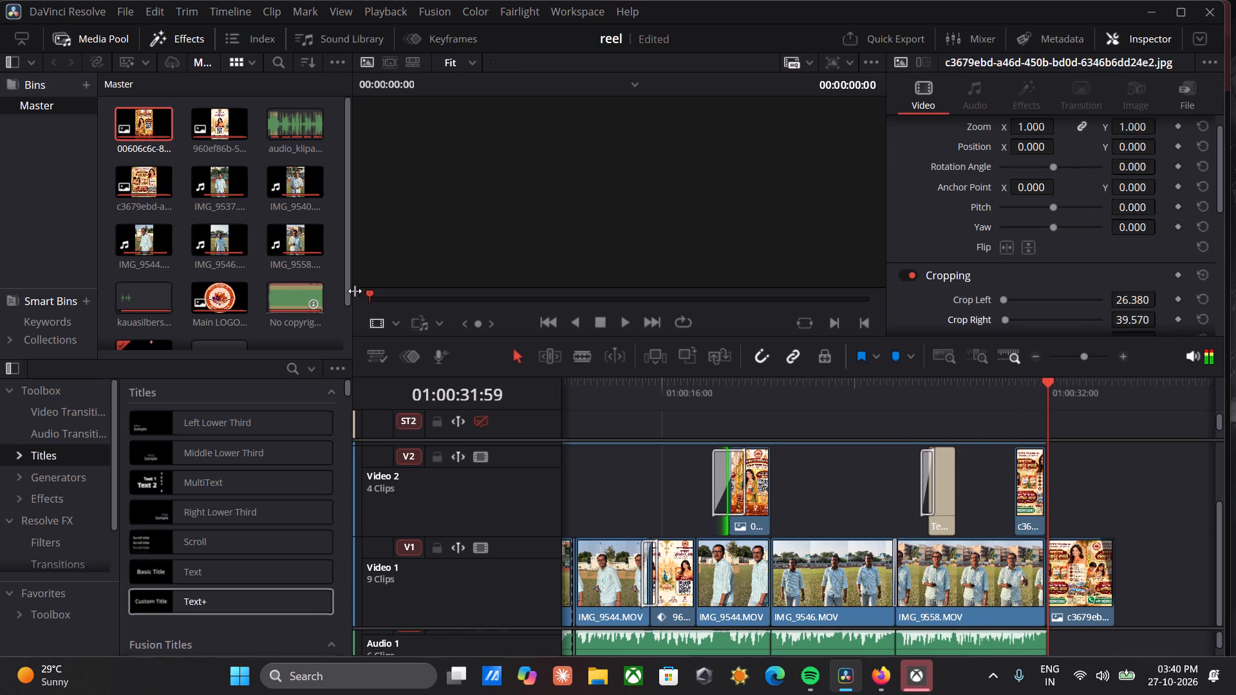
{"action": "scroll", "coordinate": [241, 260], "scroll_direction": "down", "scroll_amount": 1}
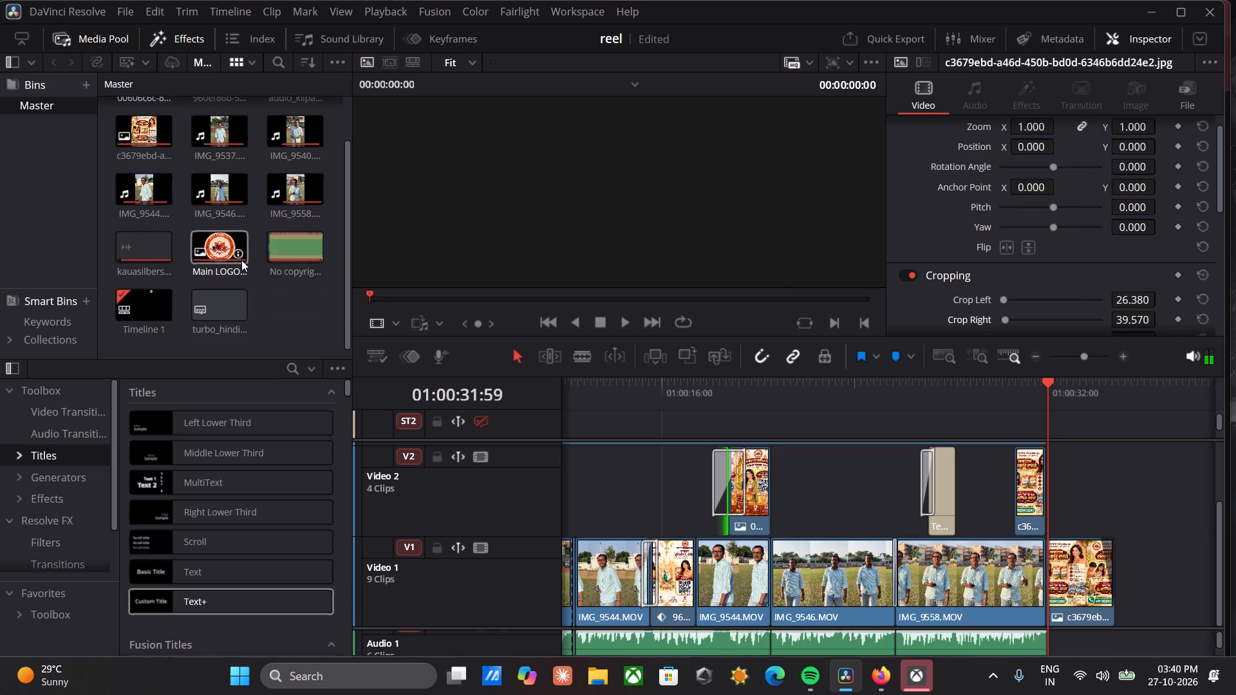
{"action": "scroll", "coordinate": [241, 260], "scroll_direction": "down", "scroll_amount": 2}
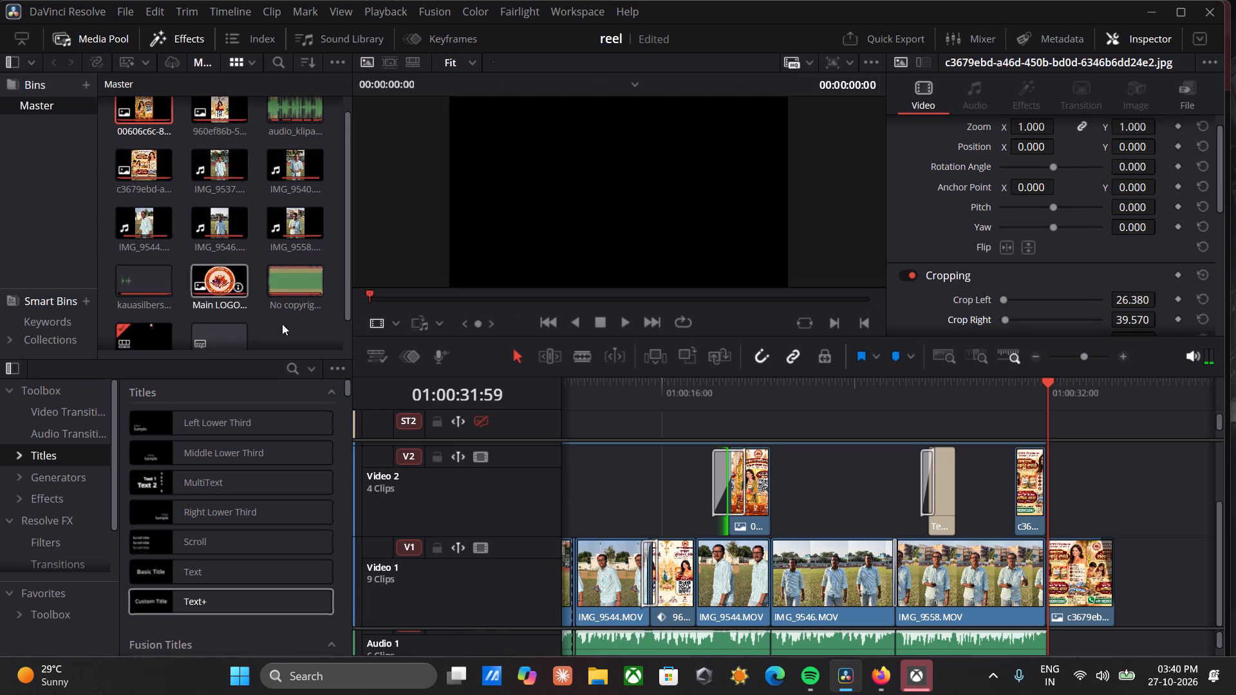
Move the playhead back to the start of the contact strip above IMG_9558.MOV.
{"action": "left_click_drag", "start_coordinate": [1027, 413], "coordinate": [1016, 400]}
{"action": "left_click_drag", "start_coordinate": [1033, 387], "coordinate": [1016, 391]}
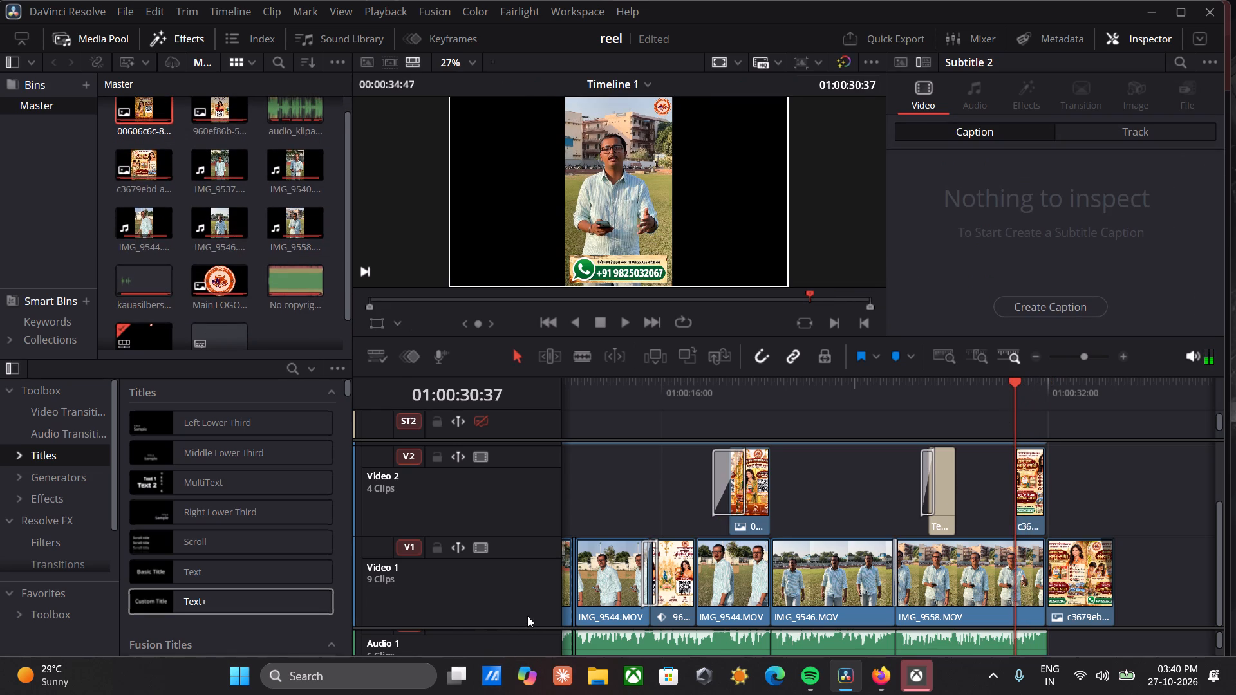
{"action": "left_click_drag", "start_coordinate": [532, 627], "coordinate": [550, 520]}
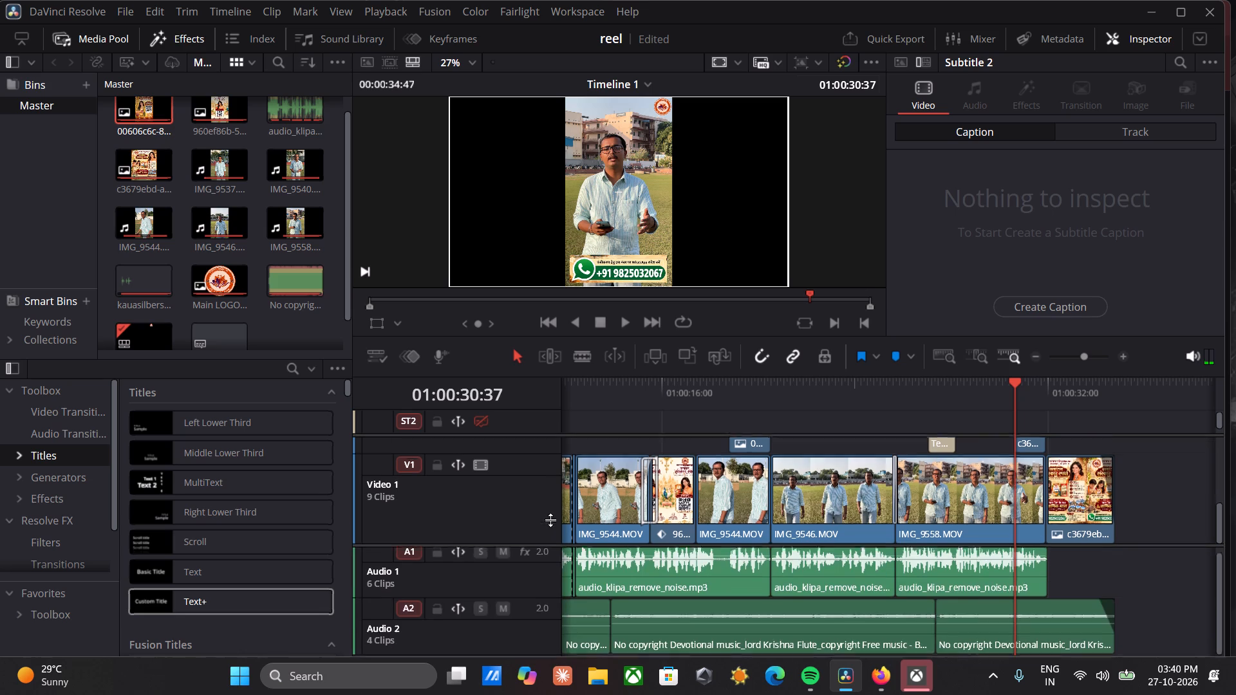
{"action": "left_click_drag", "start_coordinate": [550, 520], "coordinate": [556, 492]}
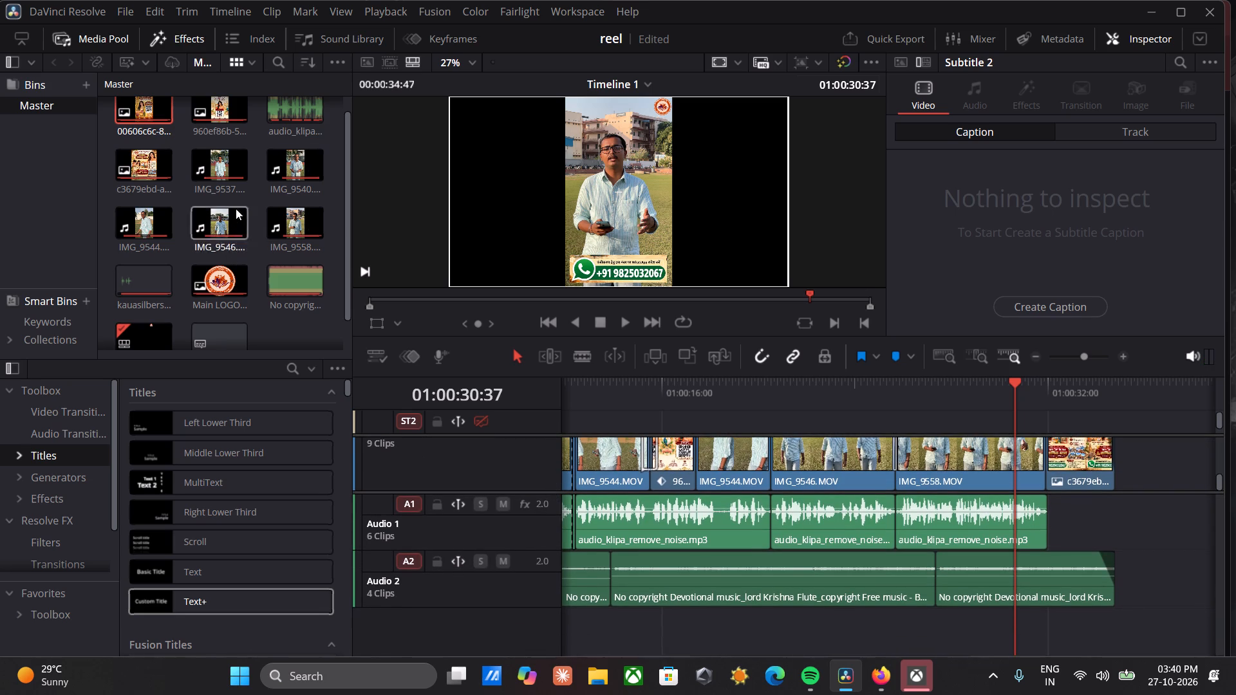
{"action": "left_click_drag", "start_coordinate": [136, 269], "coordinate": [590, 429]}
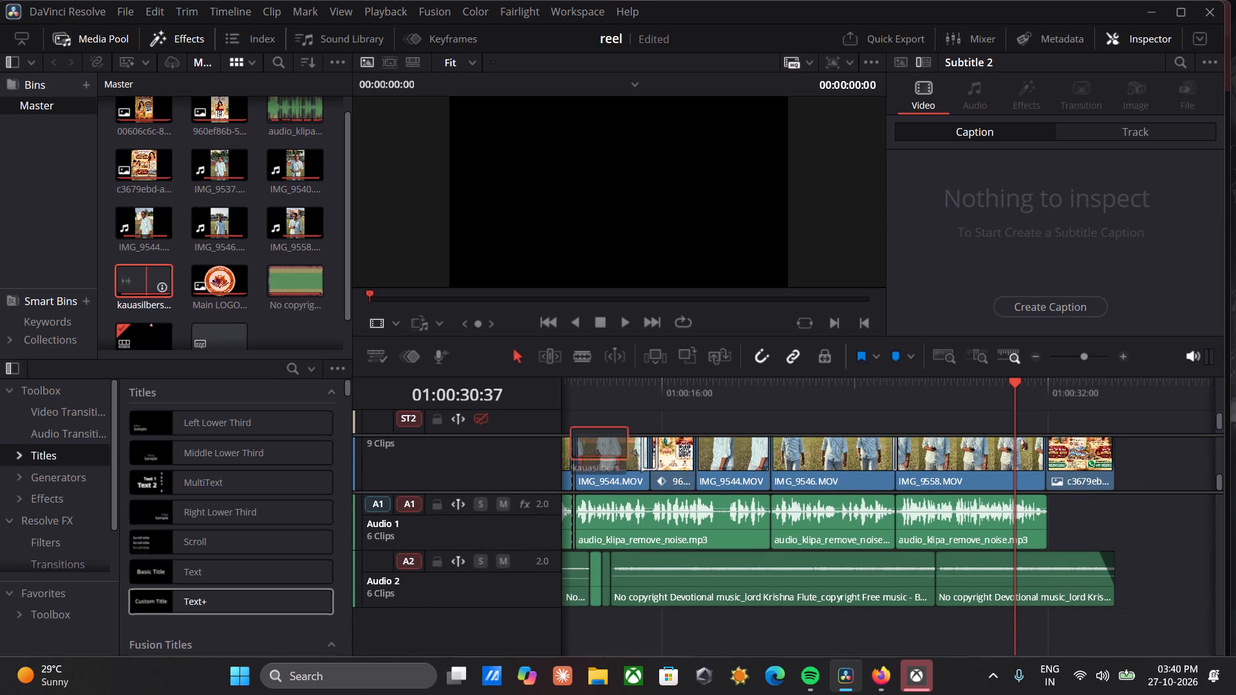
{"action": "left_click_drag", "start_coordinate": [590, 429], "coordinate": [1015, 628]}
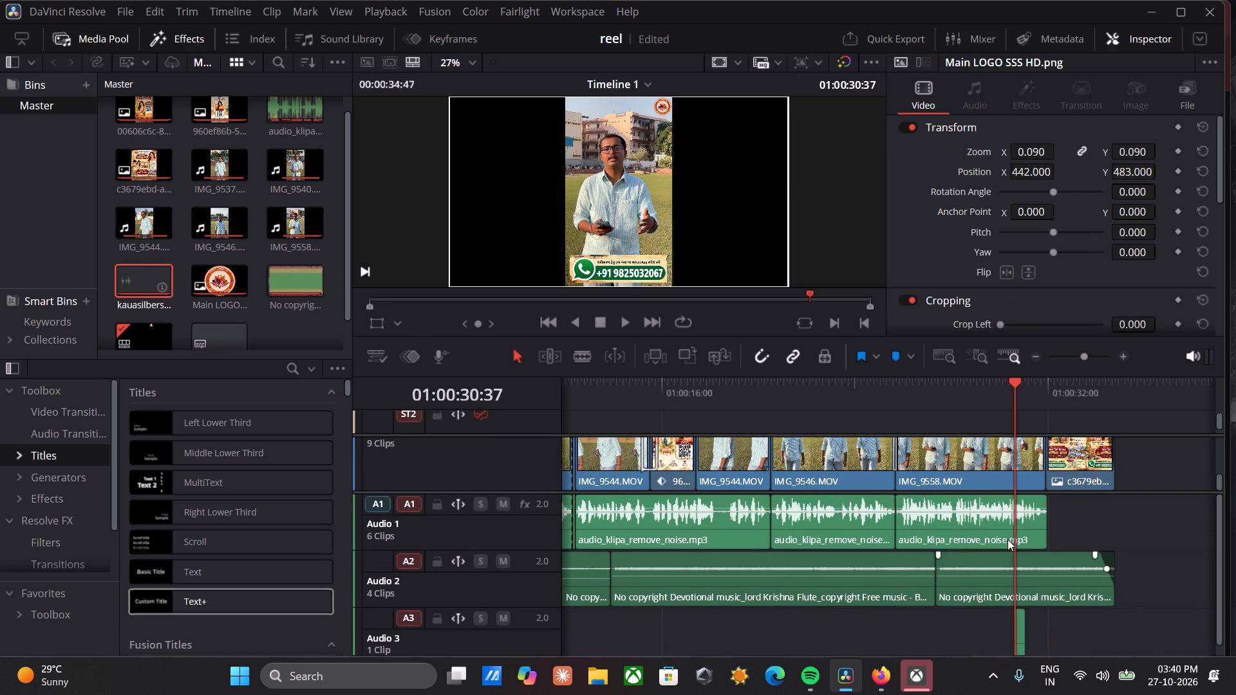
Play back the section around the contact strip's start to check the click sound's timing.
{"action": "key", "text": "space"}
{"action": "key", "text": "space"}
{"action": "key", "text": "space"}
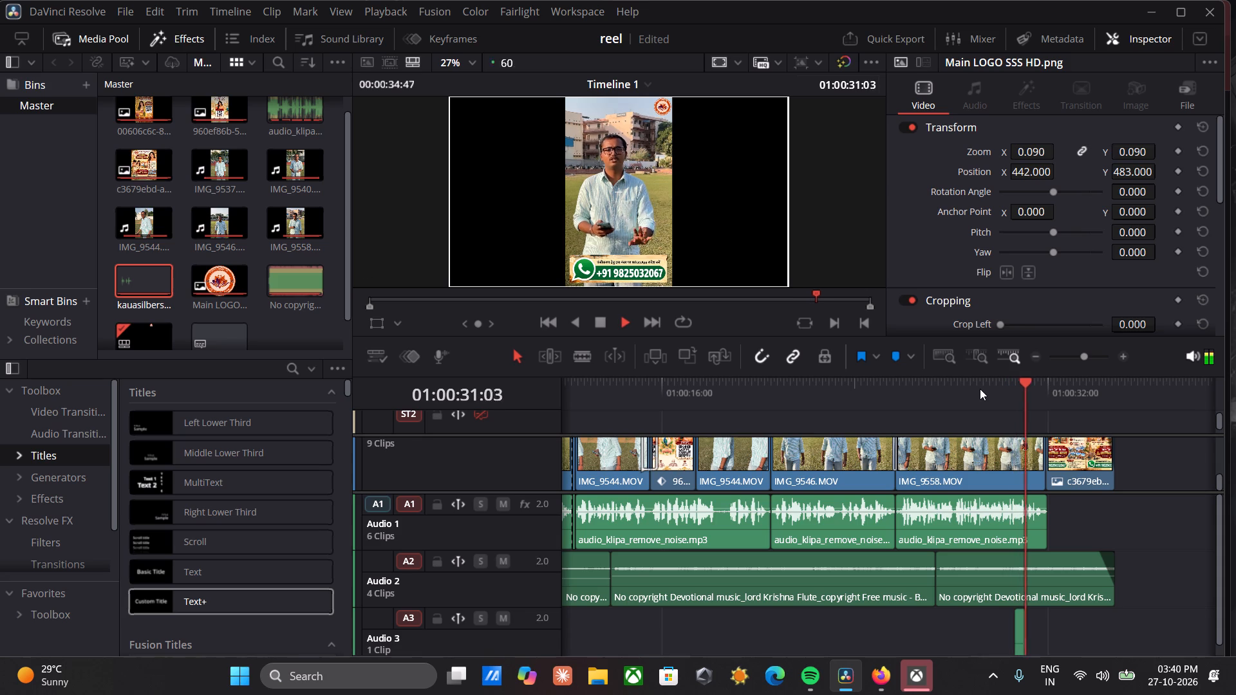
{"action": "left_click", "coordinate": [999, 384]}
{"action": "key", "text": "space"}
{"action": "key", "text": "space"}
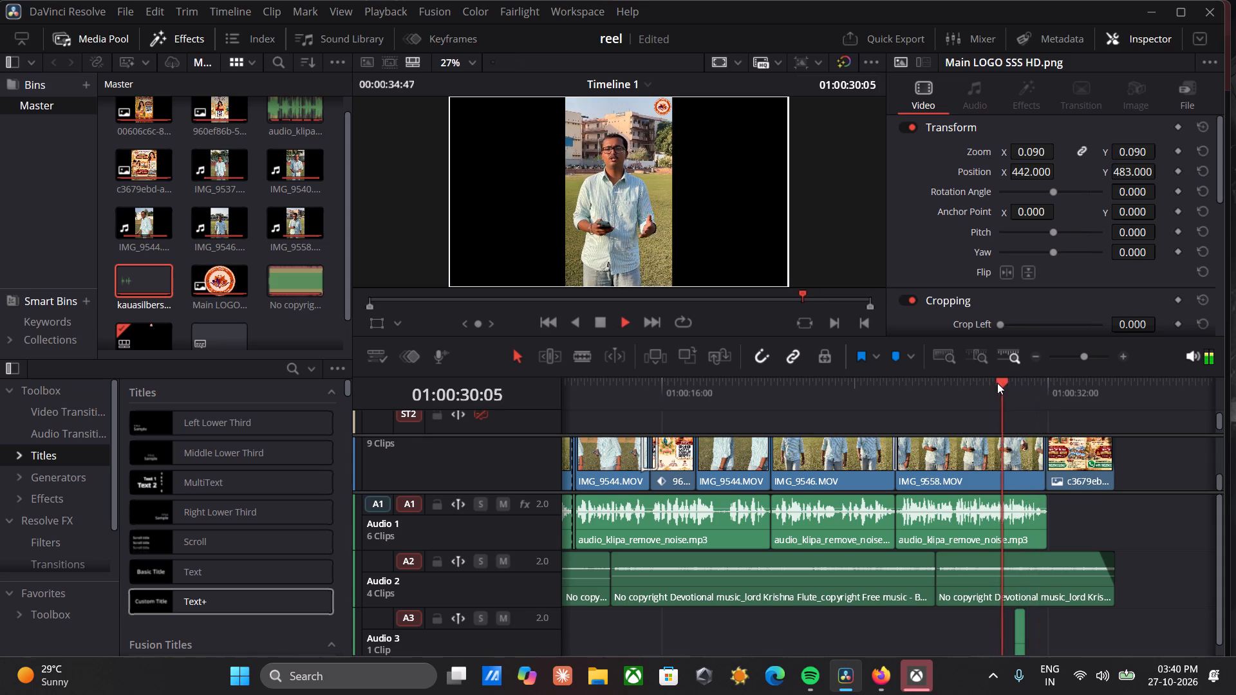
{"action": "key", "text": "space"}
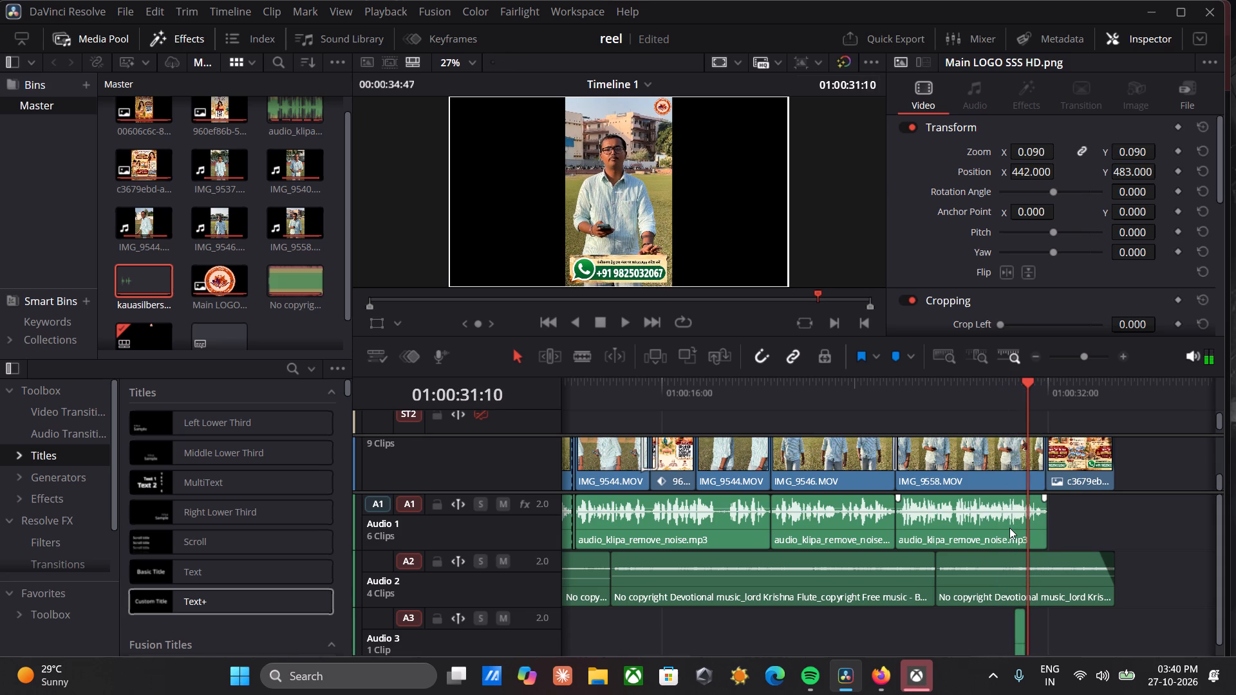
Shift the click sound on Audio 3 slightly earlier so it begins just before the contact strip's start.
{"action": "key", "text": "ctrl+equal"}
{"action": "key", "text": "ctrl+equal"}
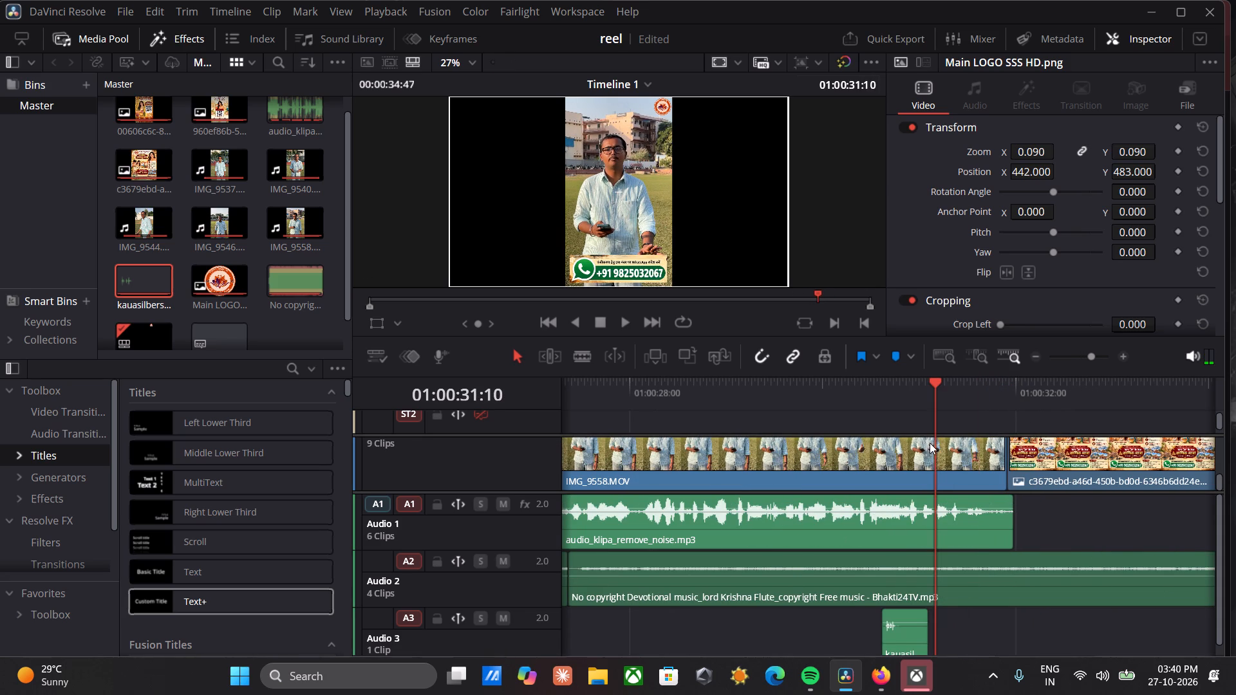
{"action": "left_click_drag", "start_coordinate": [904, 385], "coordinate": [885, 389]}
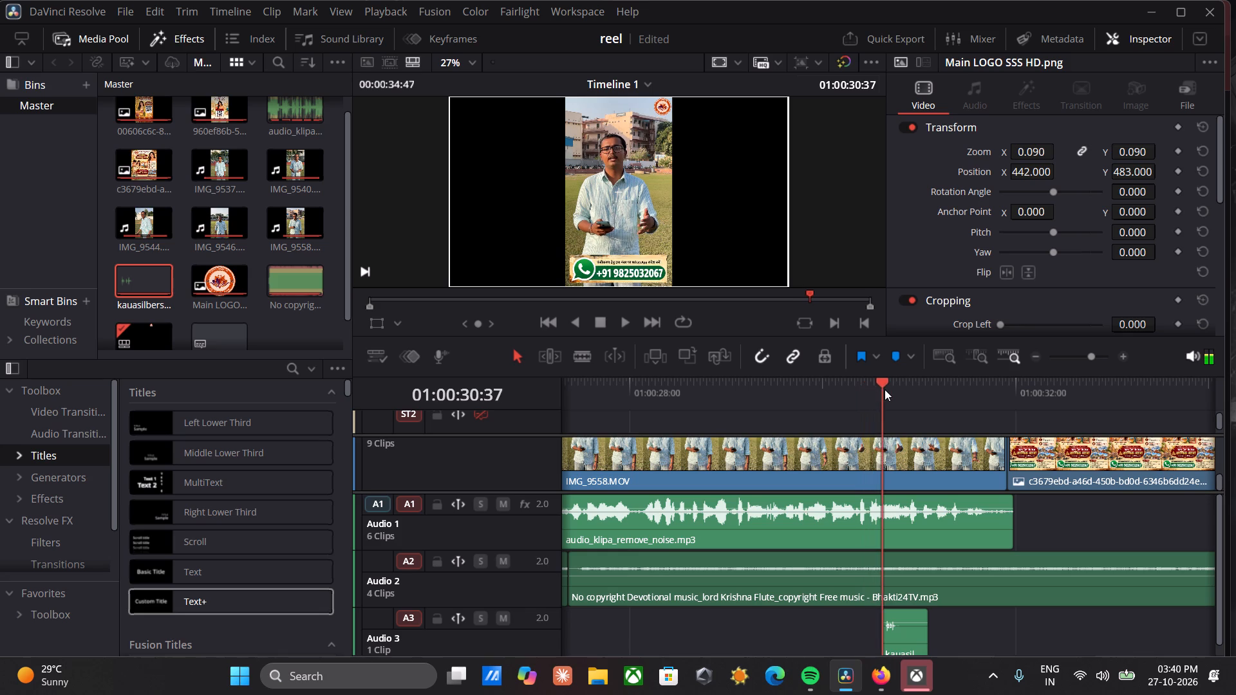
{"action": "left_click_drag", "start_coordinate": [885, 389], "coordinate": [877, 389]}
{"action": "left_click_drag", "start_coordinate": [905, 630], "coordinate": [894, 632]}
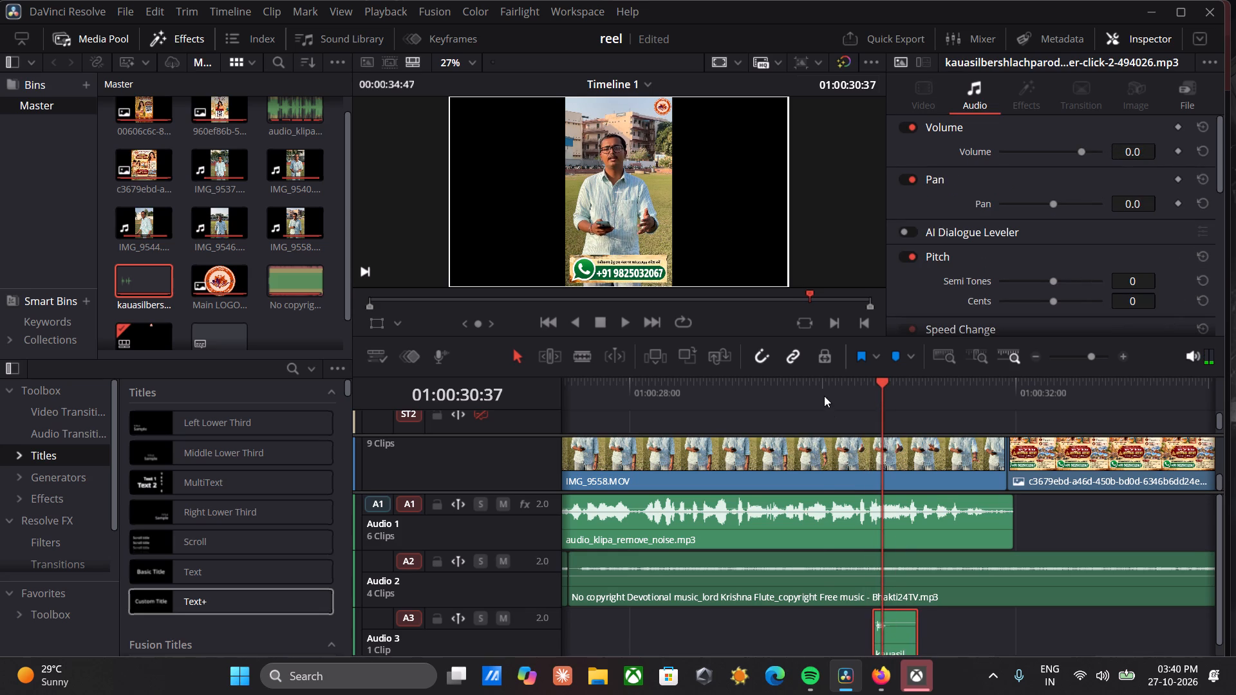
Play back from just before the contact strip into the closing poster to check the shifted click sound.
{"action": "left_click", "coordinate": [823, 394]}
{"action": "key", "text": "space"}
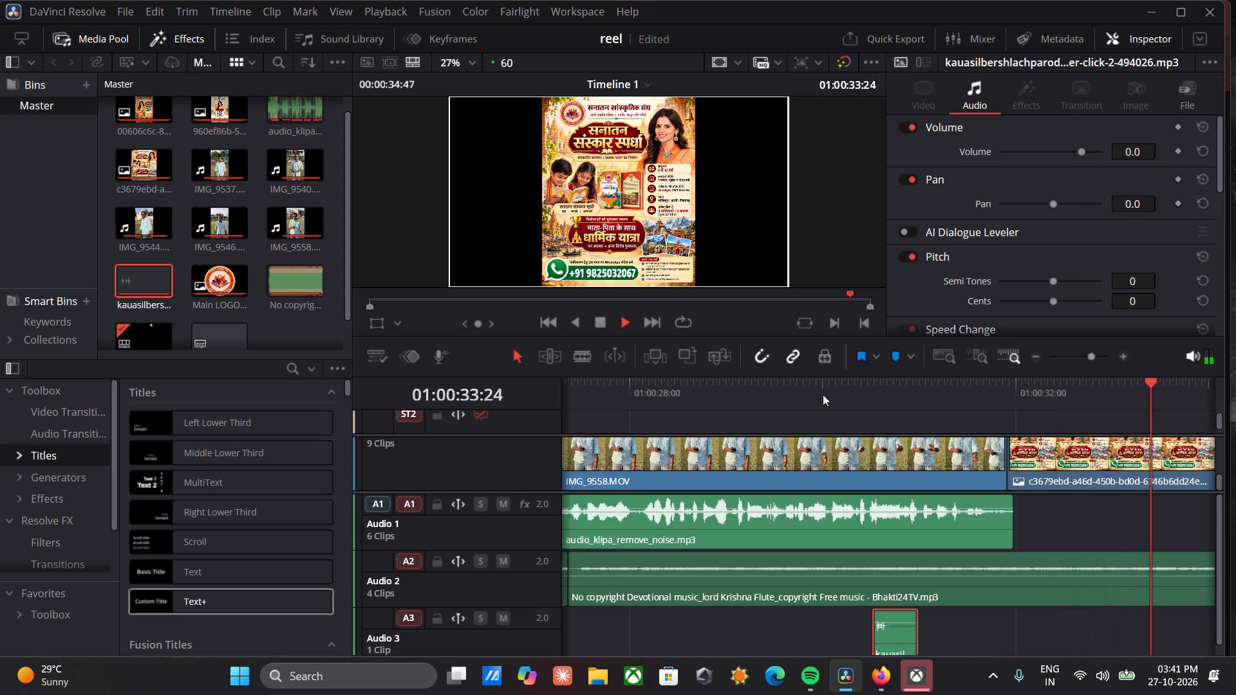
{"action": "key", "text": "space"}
Select the closing poster image clip after IMG_9558.MOV on Video 1.
{"action": "left_click", "coordinate": [792, 475]}
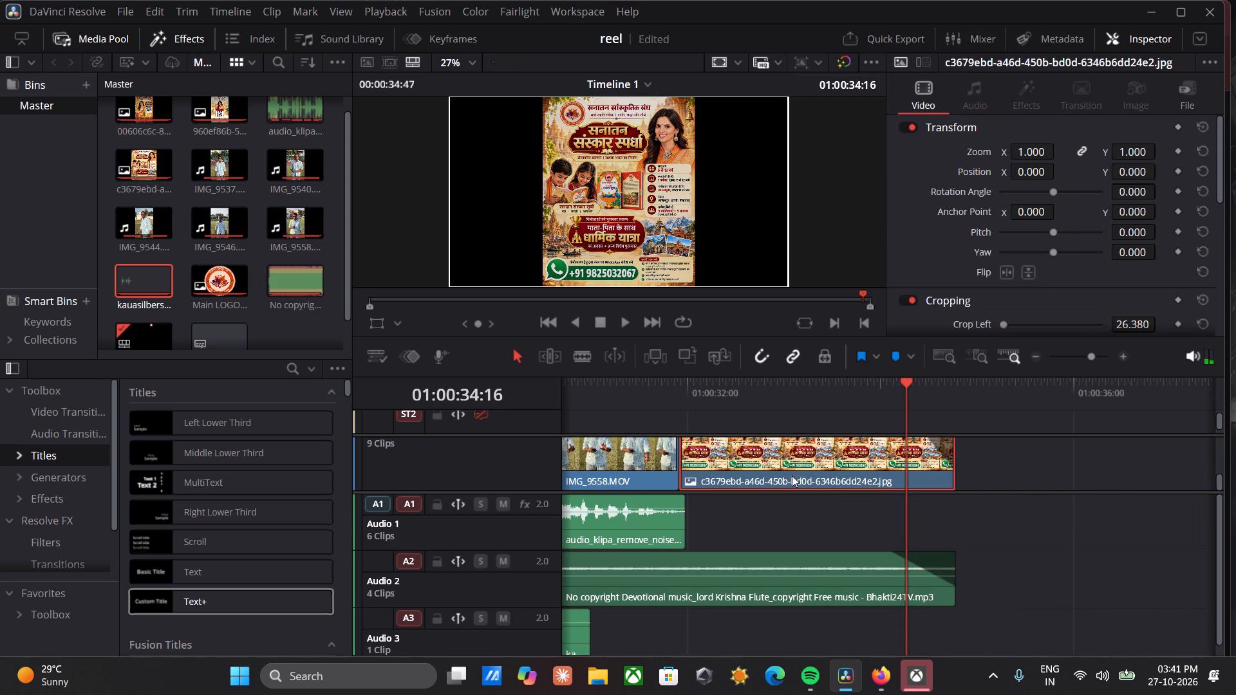
Add a Zoom keyframe at 1.000 to the closing poster on Video 1 at its start, 01:00:31:55.
{"action": "left_click", "coordinate": [691, 388]}
{"action": "left_click", "coordinate": [684, 388]}
{"action": "left_click_drag", "start_coordinate": [686, 377], "coordinate": [679, 379]}
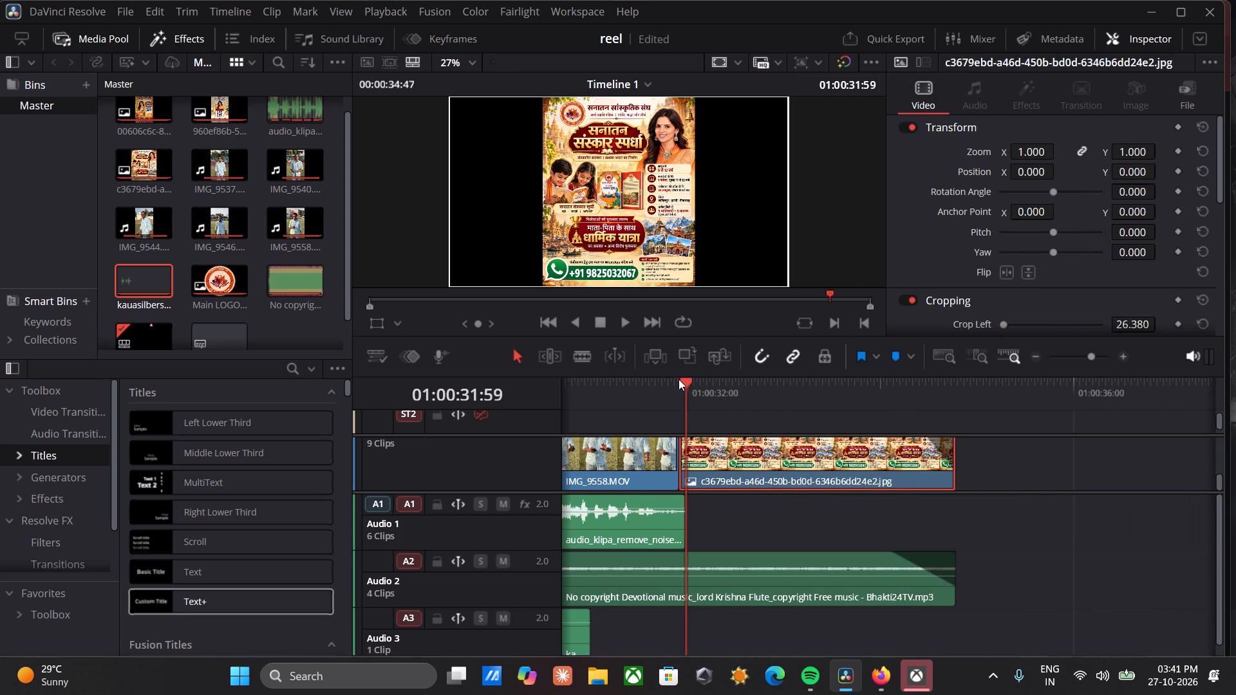
{"action": "left_click_drag", "start_coordinate": [679, 379], "coordinate": [669, 380]}
{"action": "left_click_drag", "start_coordinate": [683, 380], "coordinate": [677, 380]}
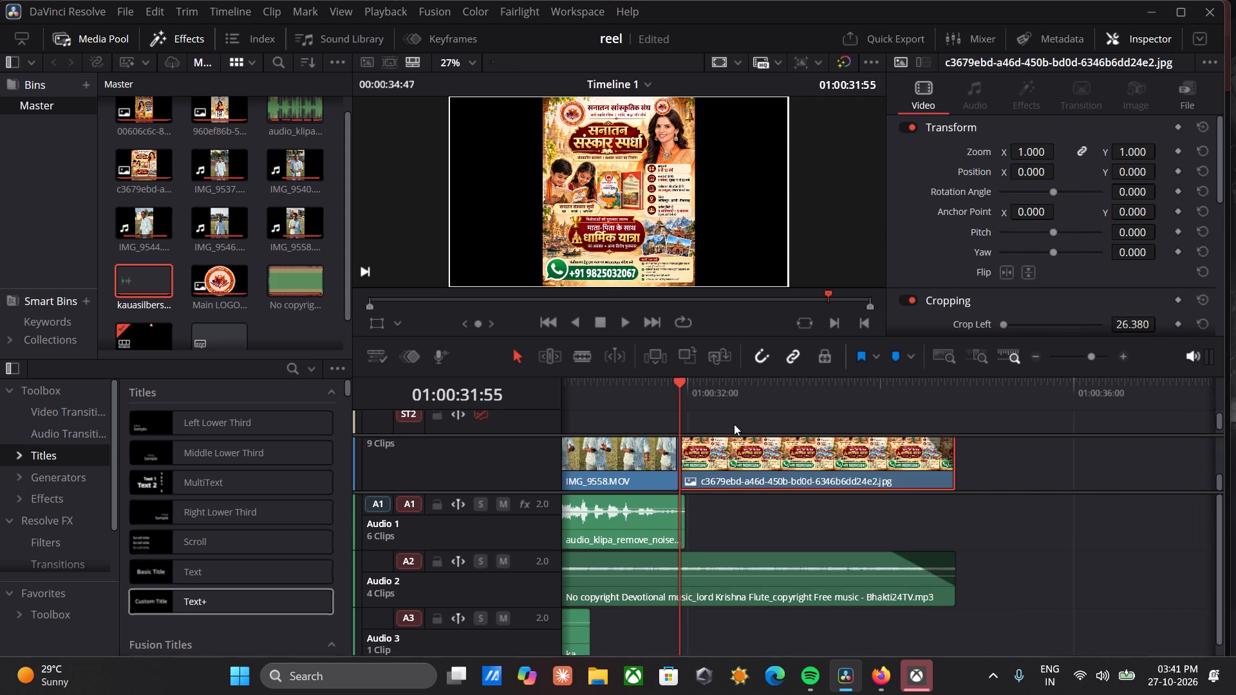
{"action": "left_click_drag", "start_coordinate": [747, 448], "coordinate": [749, 454]}
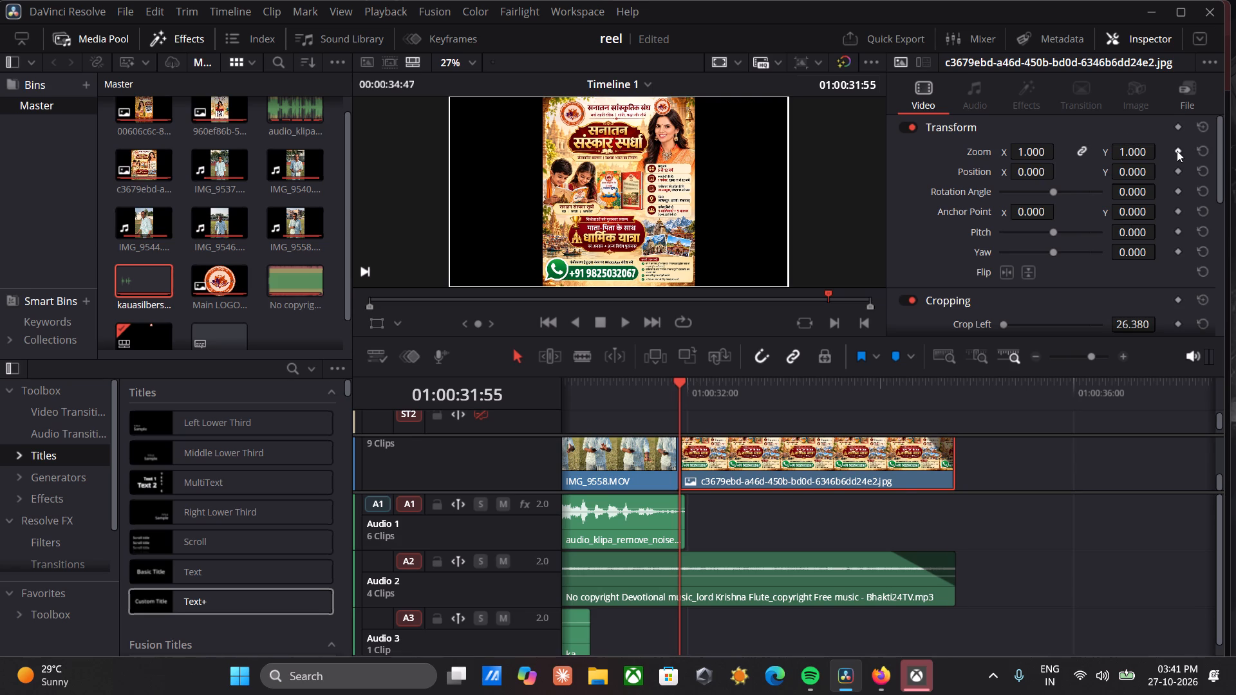
{"action": "left_click", "coordinate": [1177, 151]}
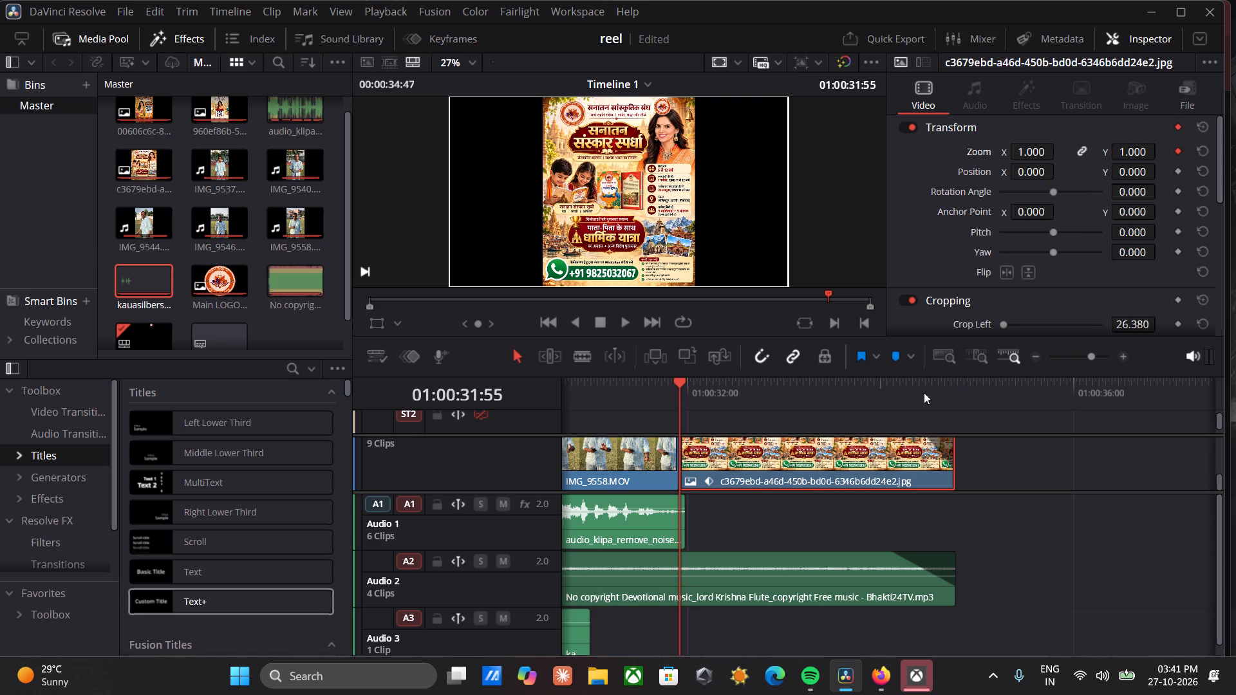
Set the closing poster's Zoom to 1.090 near its end at 01:00:34:40 and play back the zoom-in.
{"action": "left_click_drag", "start_coordinate": [909, 388], "coordinate": [932, 389]}
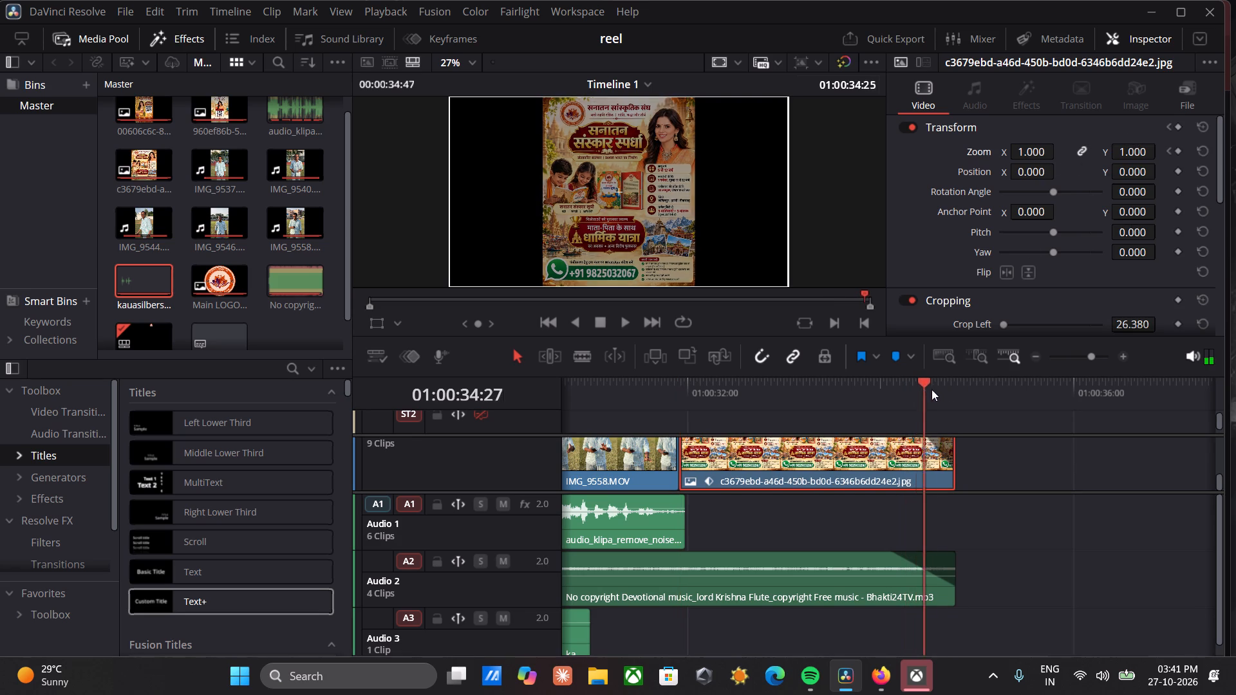
{"action": "left_click_drag", "start_coordinate": [932, 389], "coordinate": [946, 390]}
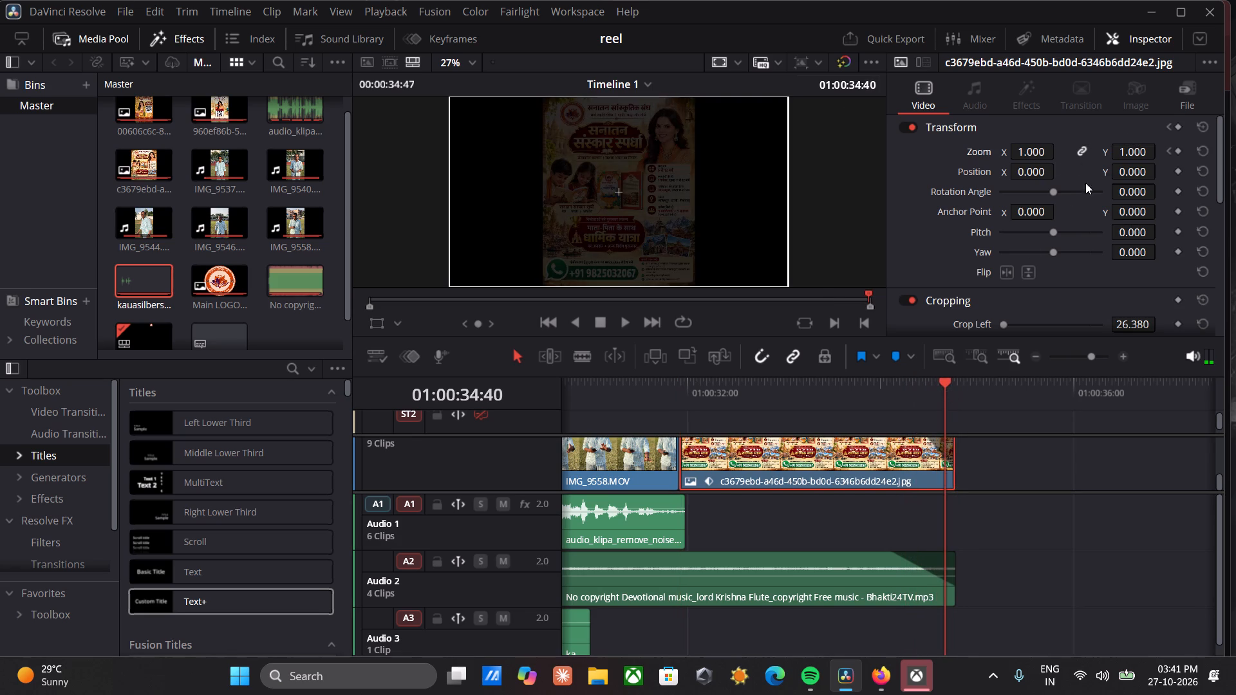
{"action": "left_click_drag", "start_coordinate": [1034, 151], "coordinate": [1035, 151]}
{"action": "left_click_drag", "start_coordinate": [1035, 151], "coordinate": [1042, 152]}
{"action": "left_click", "coordinate": [658, 384]}
{"action": "key", "text": "space"}
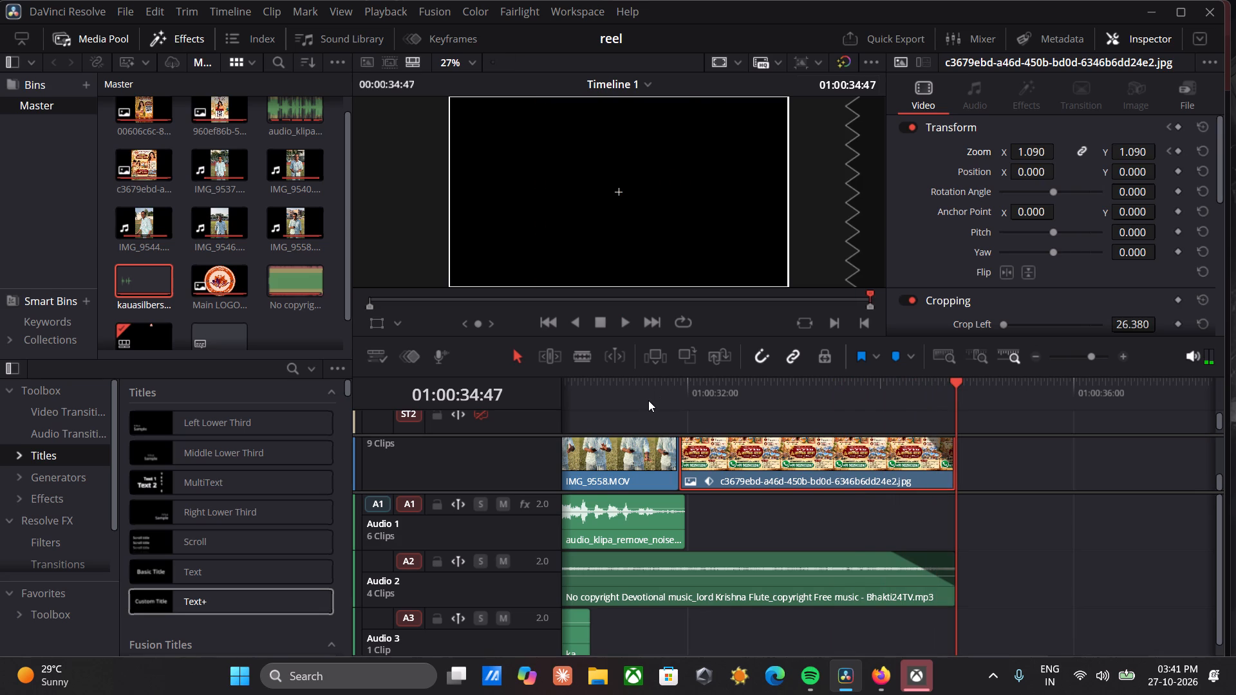
Return to the beginning of the reel and play back the opening IMG_9537.MOV clip.
{"action": "scroll", "coordinate": [648, 400], "scroll_direction": "right", "scroll_amount": 2}
{"action": "left_click", "coordinate": [648, 400]}
{"action": "scroll", "coordinate": [648, 400], "scroll_direction": "right", "scroll_amount": 3}
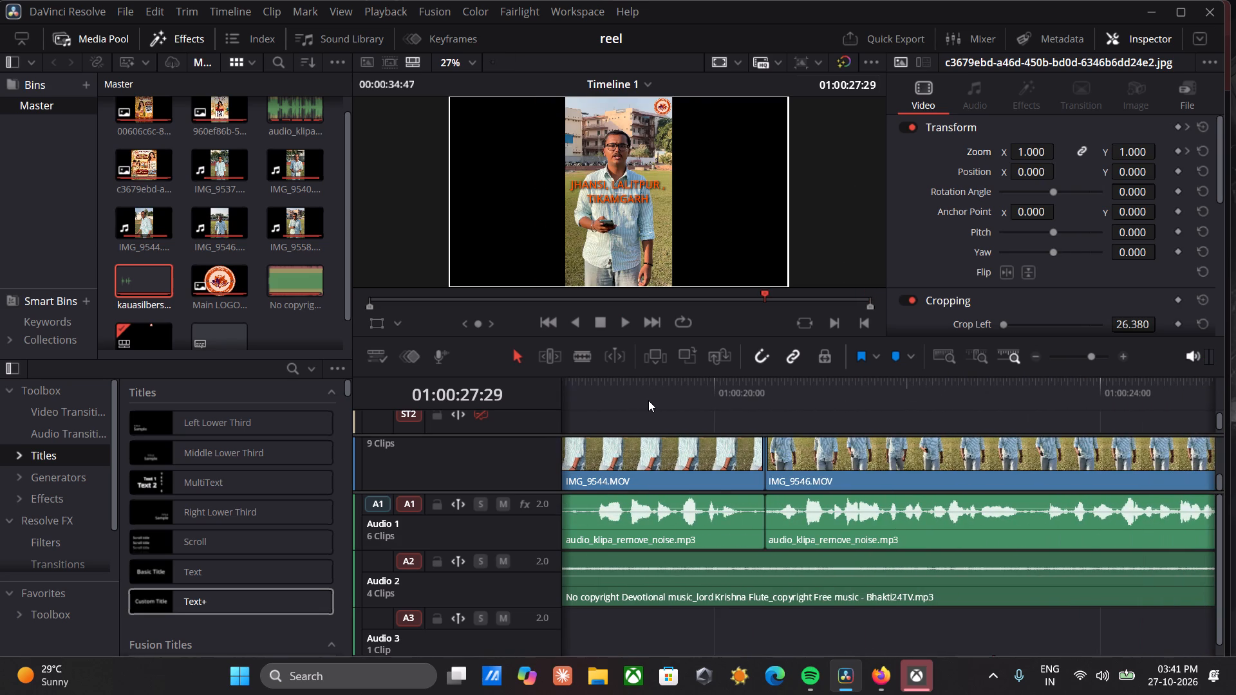
{"action": "left_click_drag", "start_coordinate": [616, 391], "coordinate": [694, 384]}
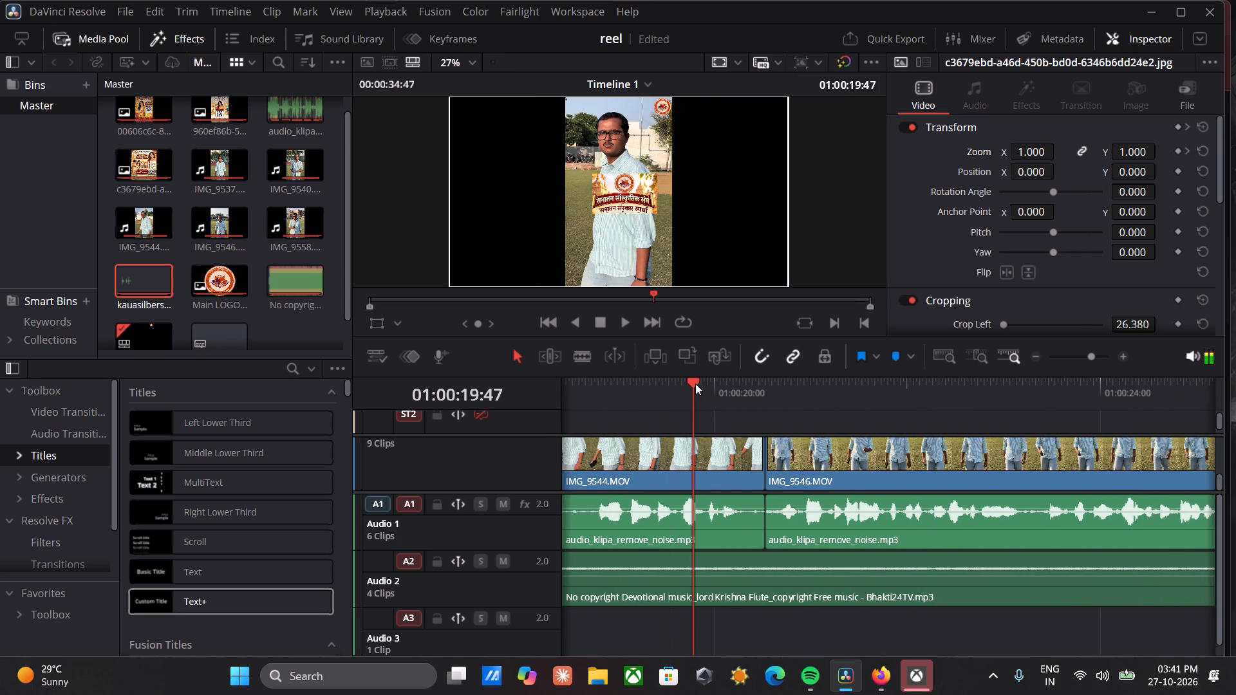
{"action": "key", "text": "ctrl+minus"}
{"action": "key", "text": "ctrl+minus"}
{"action": "left_click_drag", "start_coordinate": [695, 384], "coordinate": [509, 408]}
{"action": "key", "text": "space"}
{"action": "key", "text": "space"}
{"action": "key", "text": "space"}
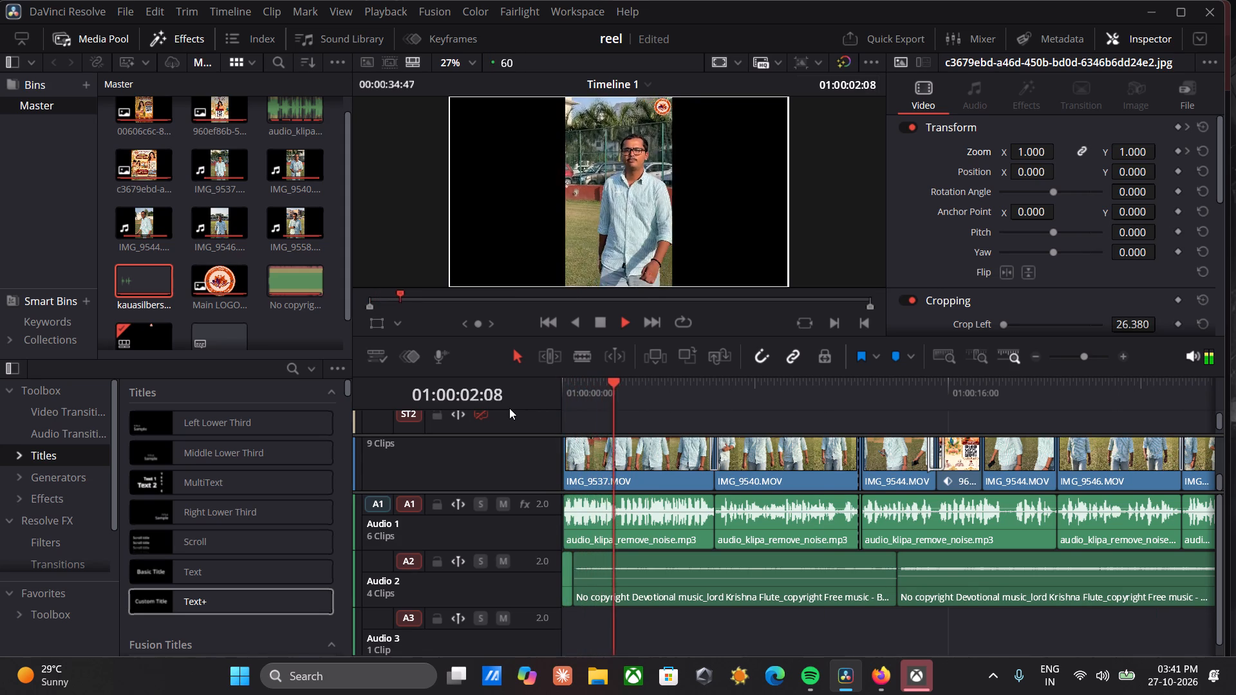
{"action": "scroll", "coordinate": [838, 495], "scroll_direction": "up", "scroll_amount": 1}
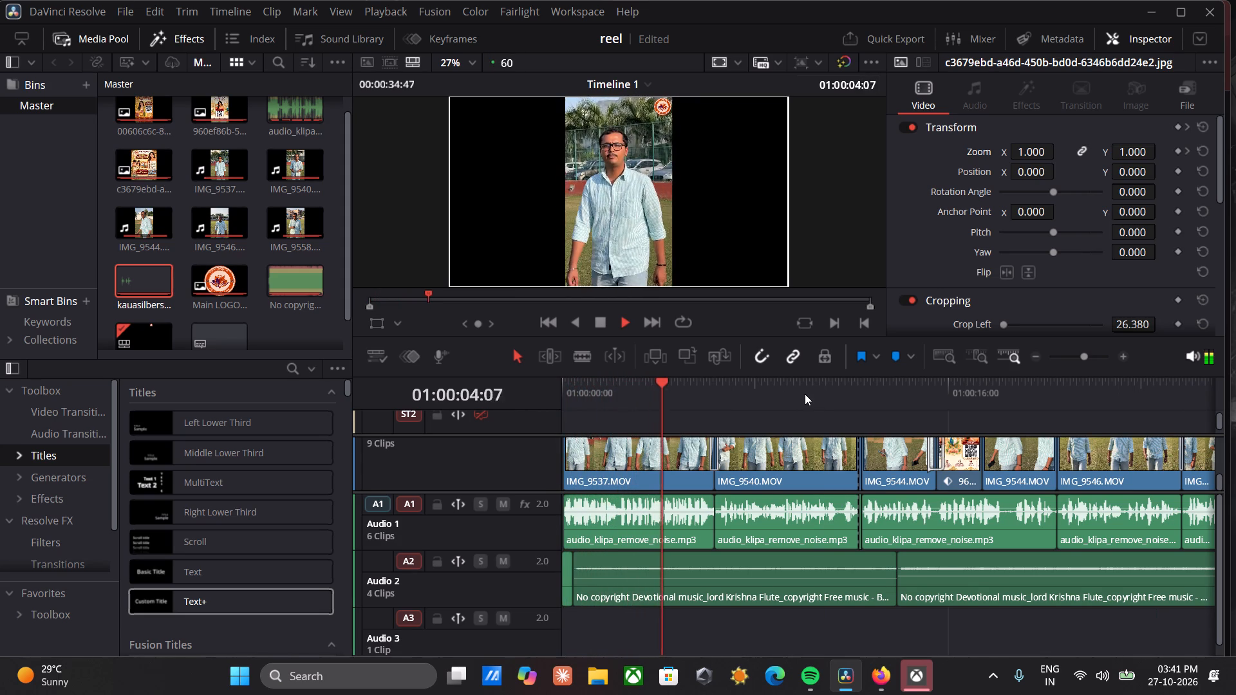
{"action": "key", "text": "space"}
Scrub ahead to check the QR-code poster, and play from the first IMG_9544.MOV clip through the contact strip over IMG_9558.MOV.
{"action": "left_click_drag", "start_coordinate": [703, 385], "coordinate": [760, 389]}
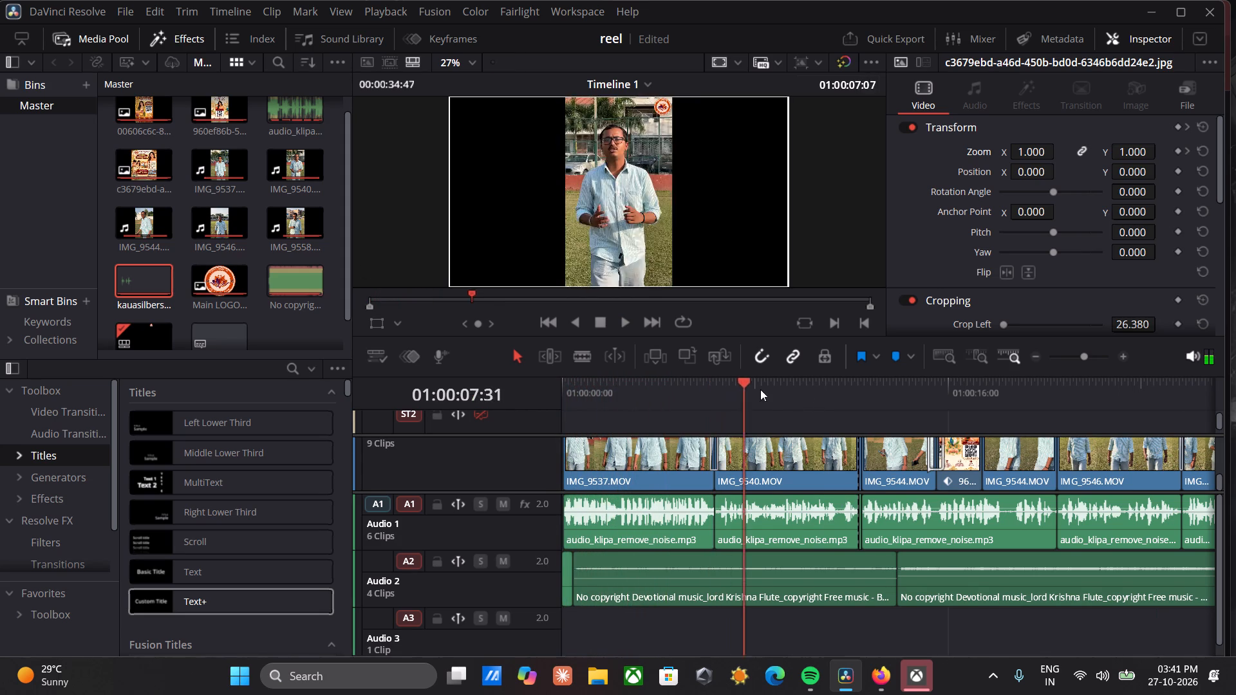
{"action": "left_click_drag", "start_coordinate": [760, 389], "coordinate": [952, 395]}
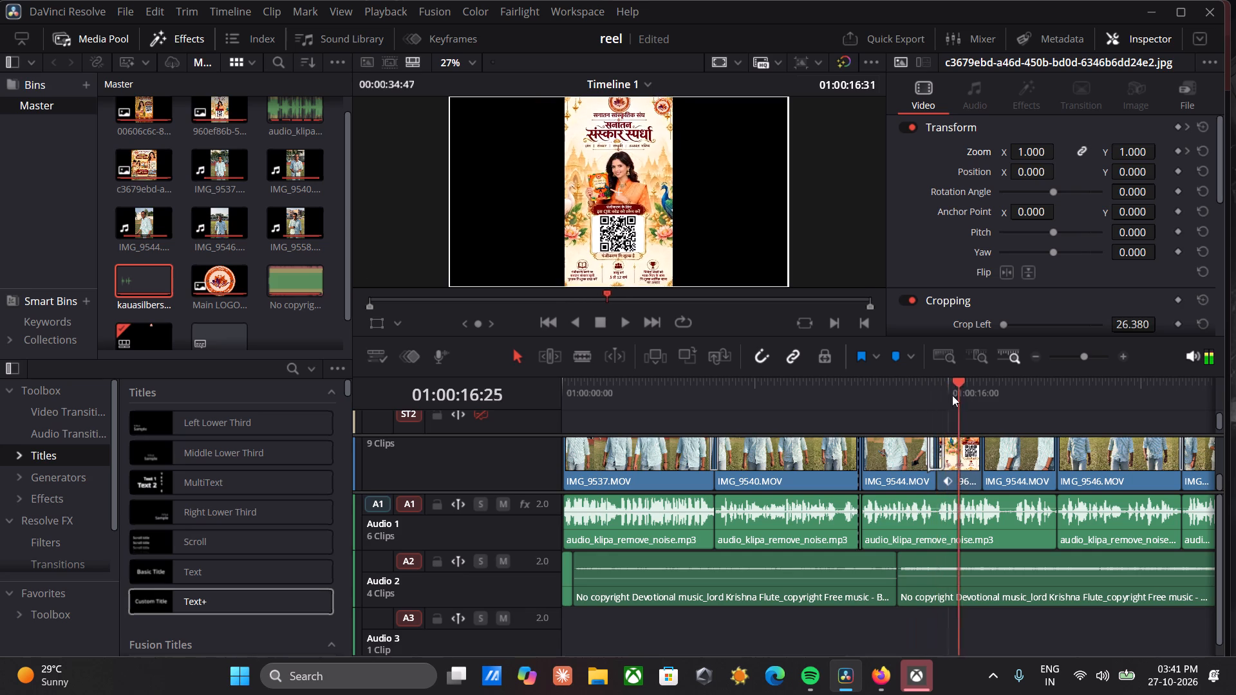
{"action": "left_click_drag", "start_coordinate": [952, 395], "coordinate": [977, 398]}
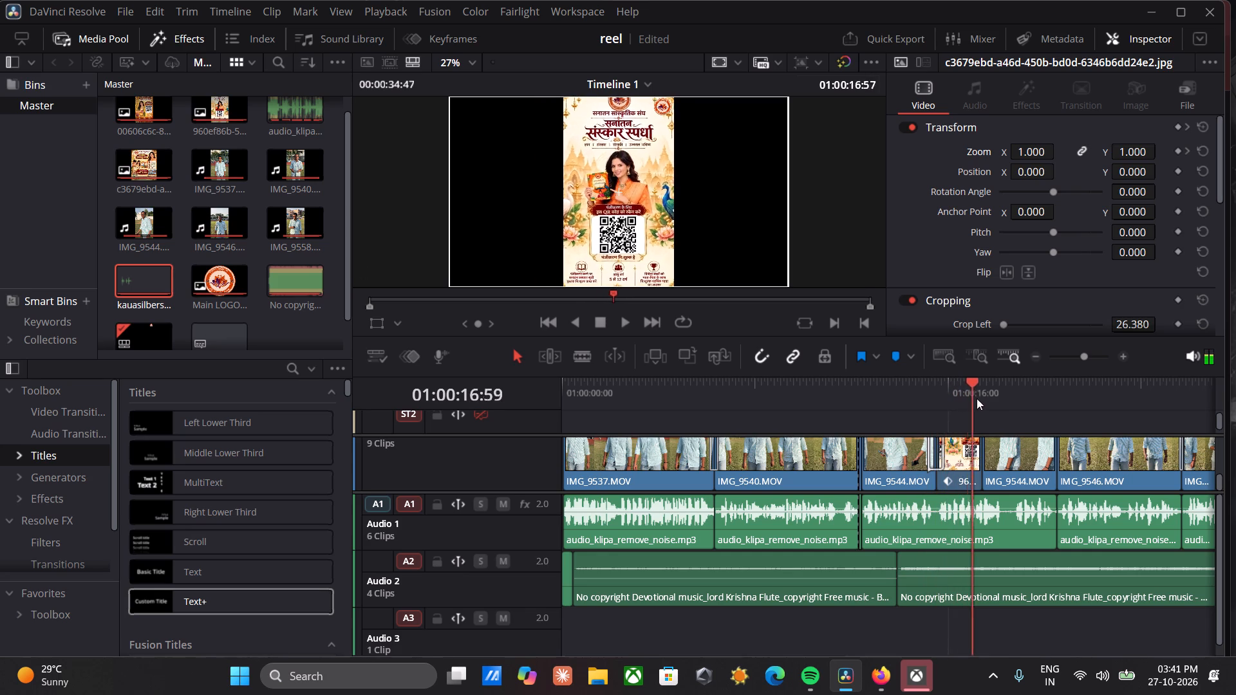
{"action": "left_click_drag", "start_coordinate": [977, 398], "coordinate": [895, 403]}
{"action": "key", "text": "space"}
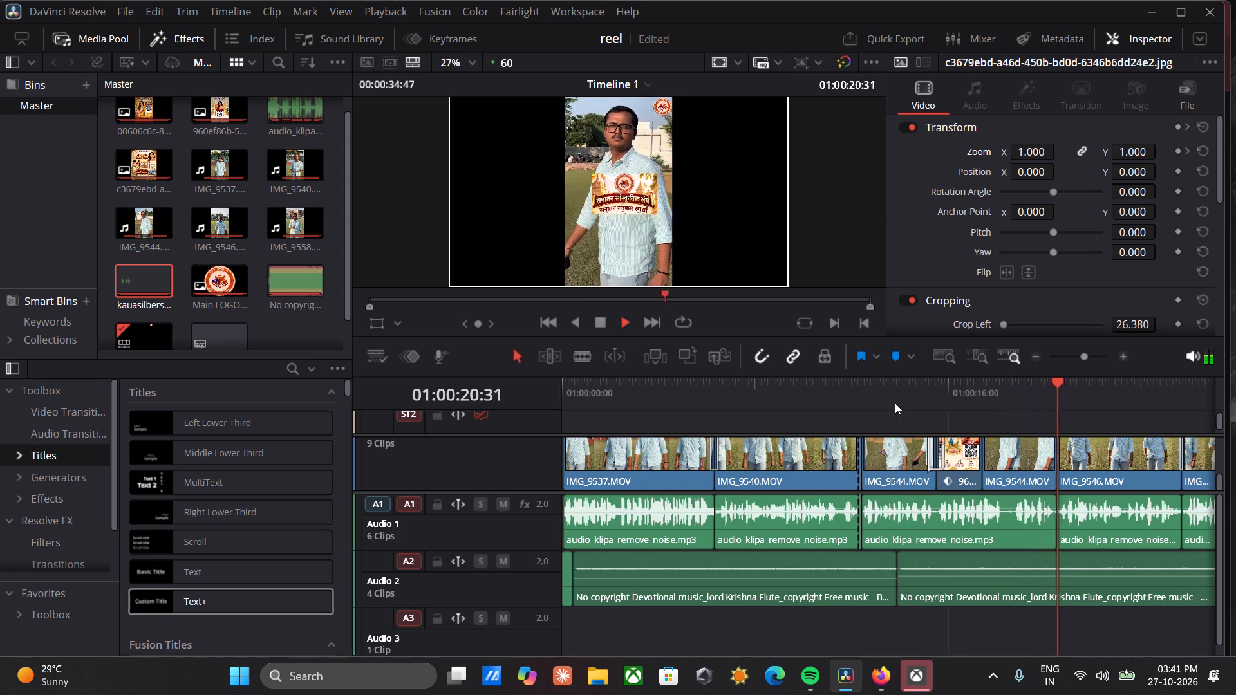
{"action": "scroll", "coordinate": [904, 494], "scroll_direction": "left", "scroll_amount": 1}
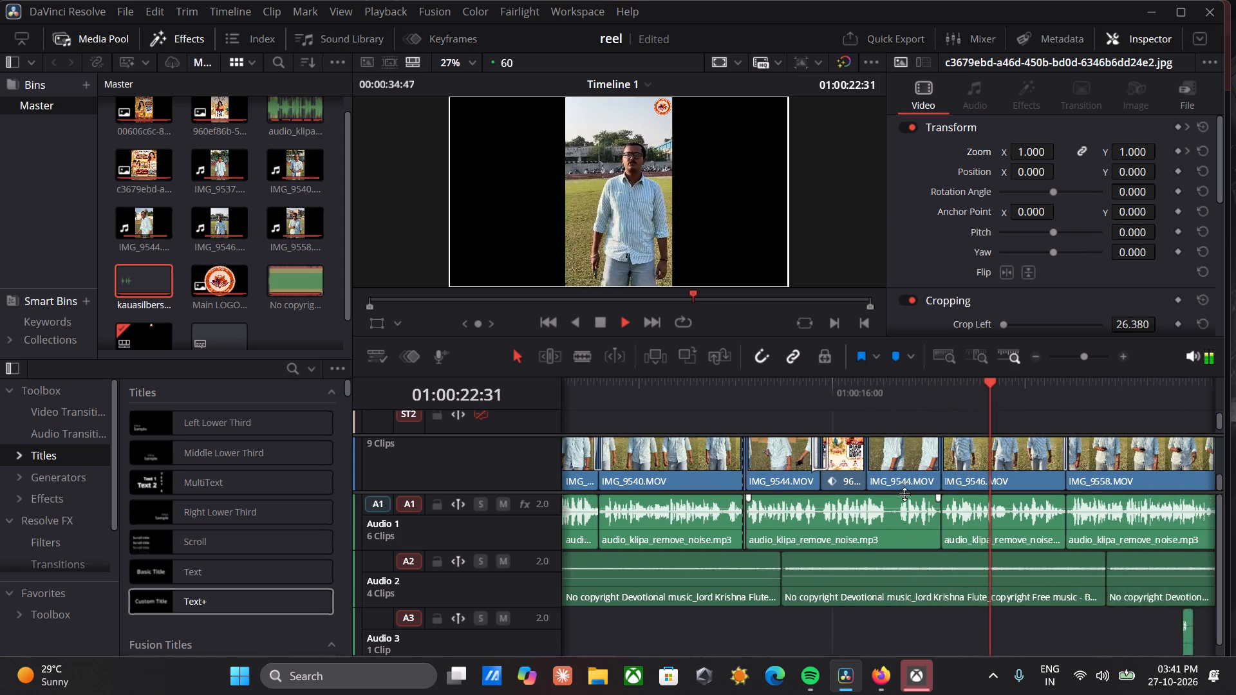
{"action": "scroll", "coordinate": [904, 494], "scroll_direction": "left", "scroll_amount": 1}
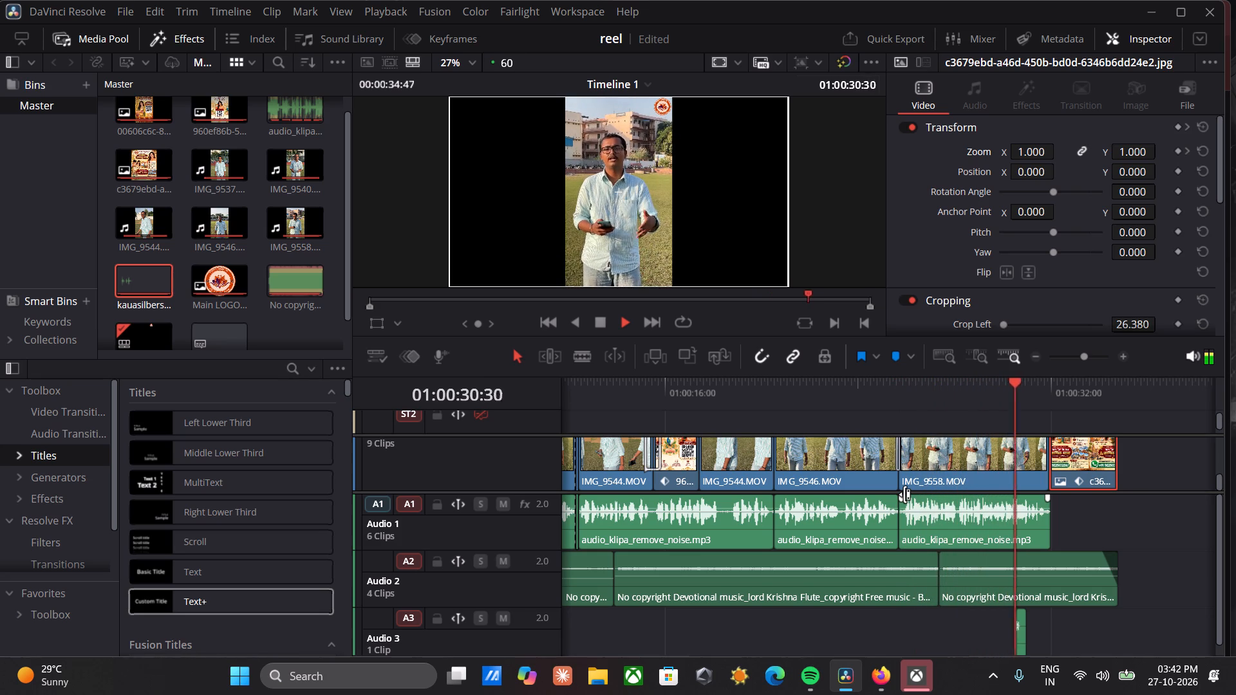
{"action": "key", "text": "space"}
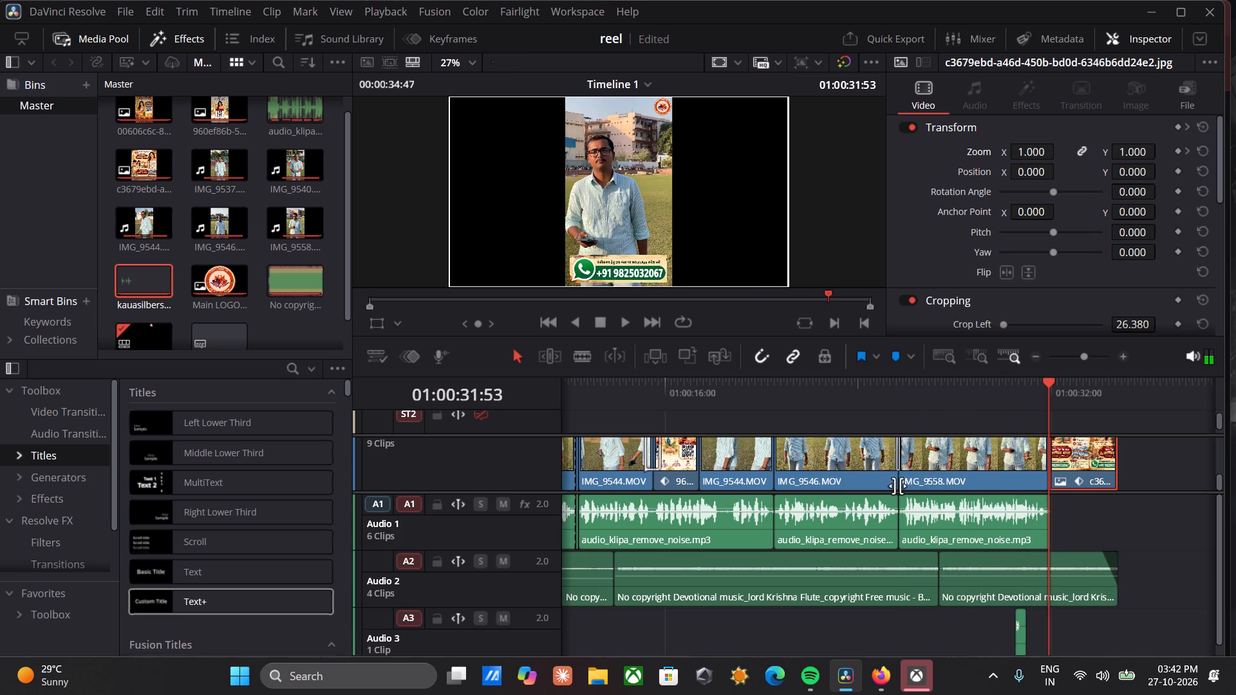
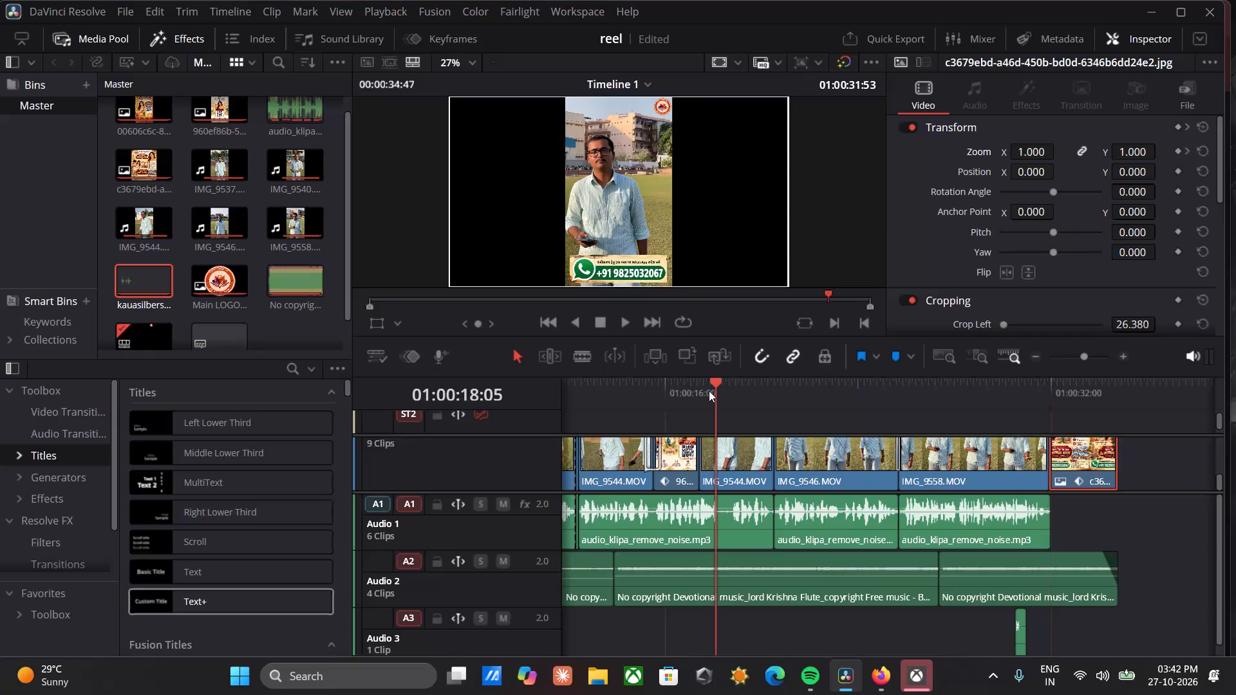
Play back from the start of the second IMG_9544.MOV clip through the city title and into the closing poster's zoom-in.
{"action": "left_click_drag", "start_coordinate": [709, 391], "coordinate": [741, 387]}
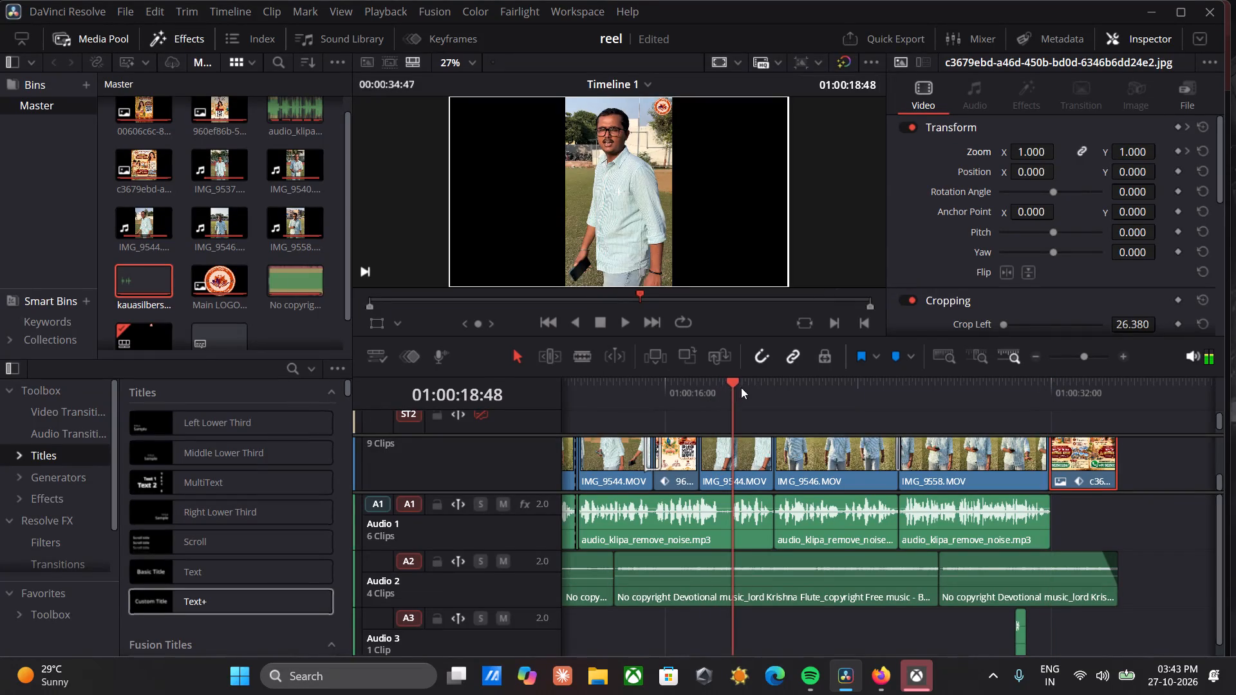
{"action": "left_click_drag", "start_coordinate": [741, 387], "coordinate": [699, 382]}
{"action": "key", "text": "space"}
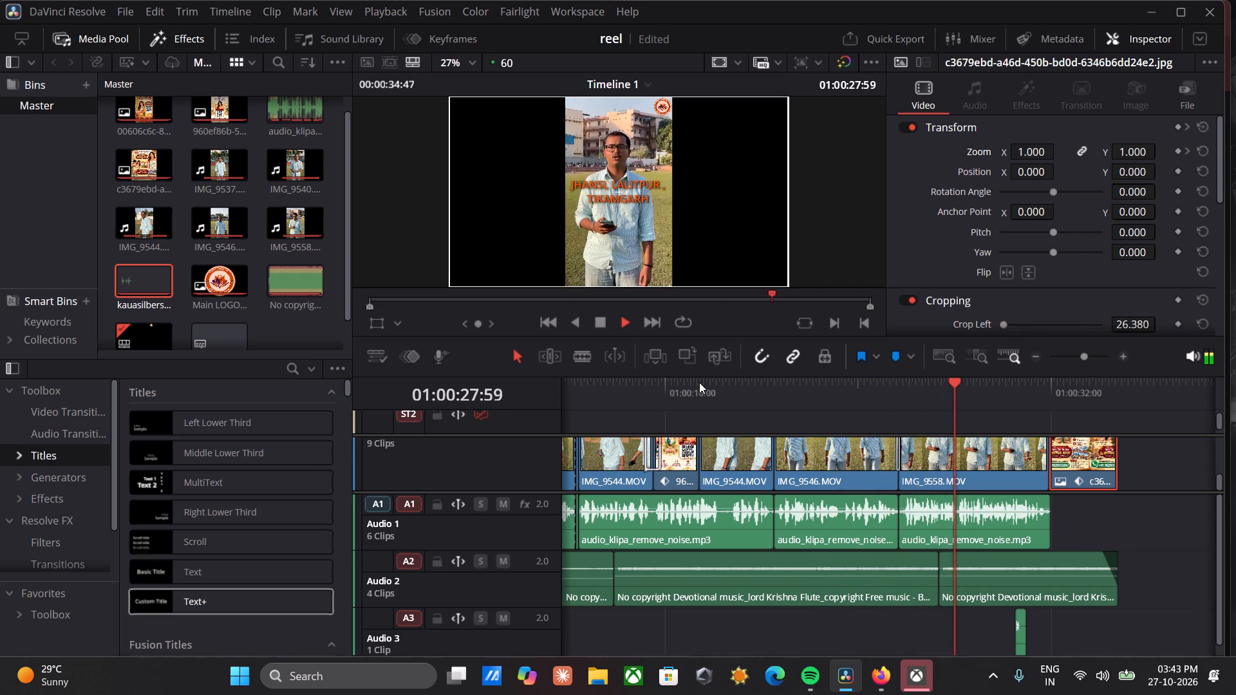
{"action": "key", "text": "space"}
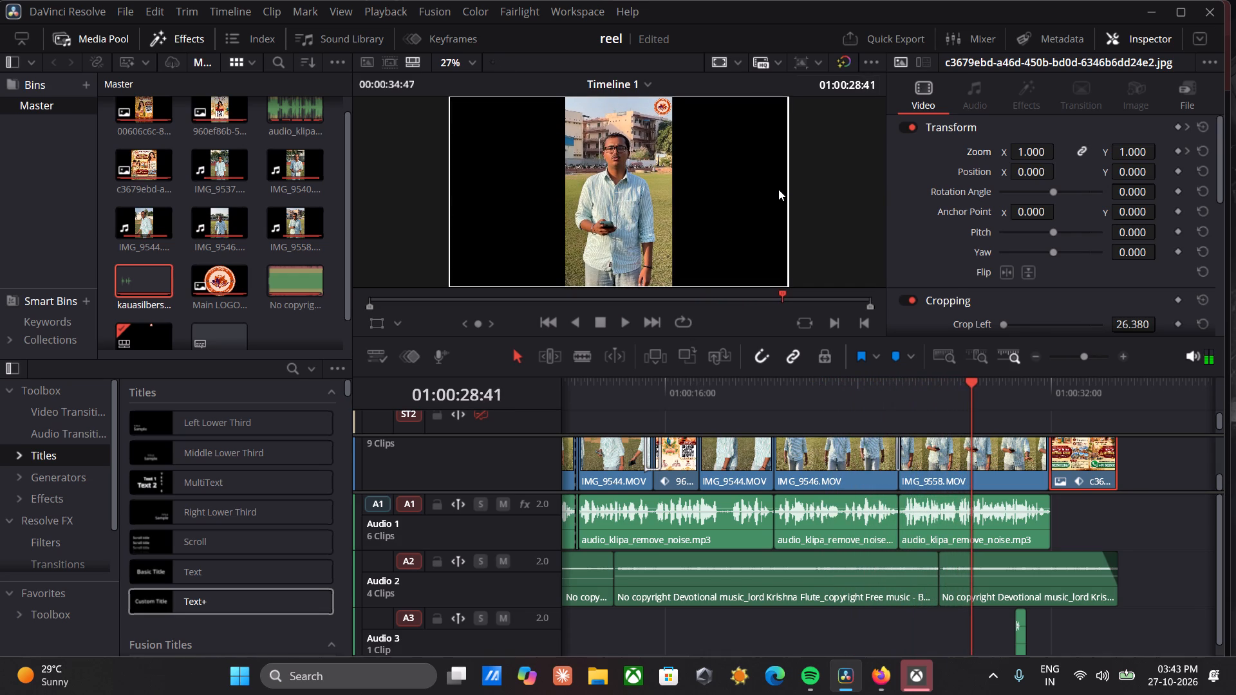
{"action": "key", "text": "space"}
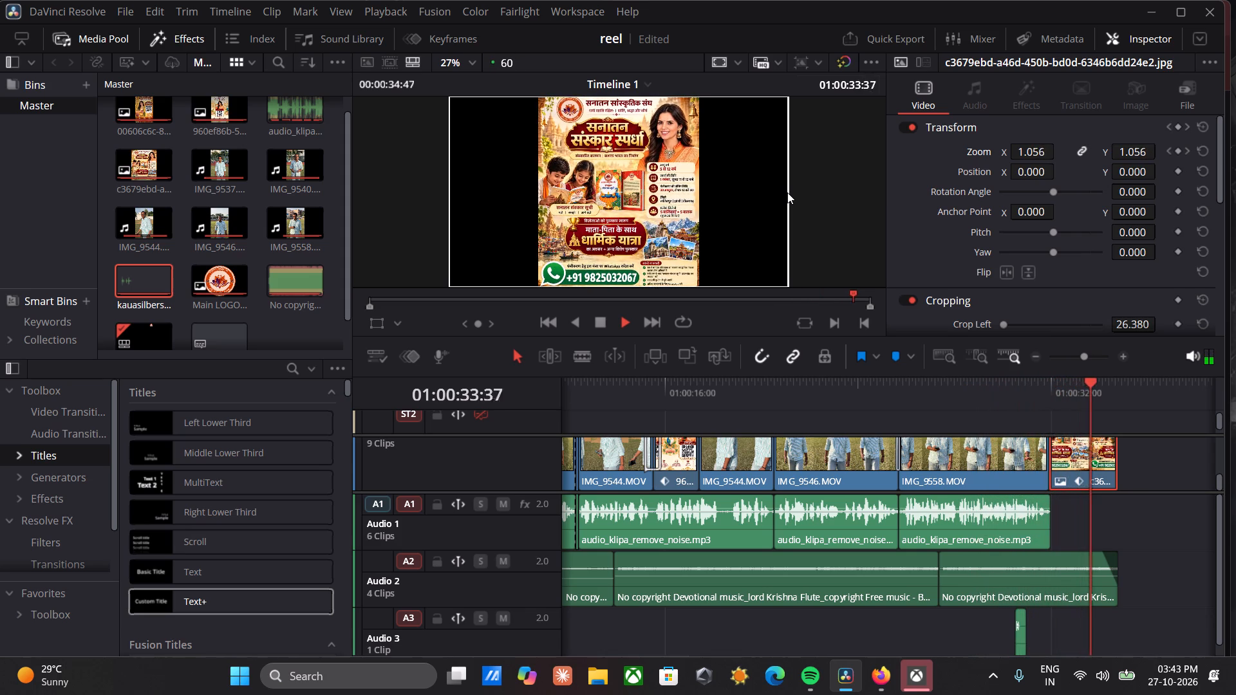
{"action": "key", "text": "space"}
Scrub back through the IMG_9546.MOV clip to the orange city title over IMG_9558.MOV at 01:00:27:22.
{"action": "scroll", "coordinate": [830, 496], "scroll_direction": "right", "scroll_amount": 1}
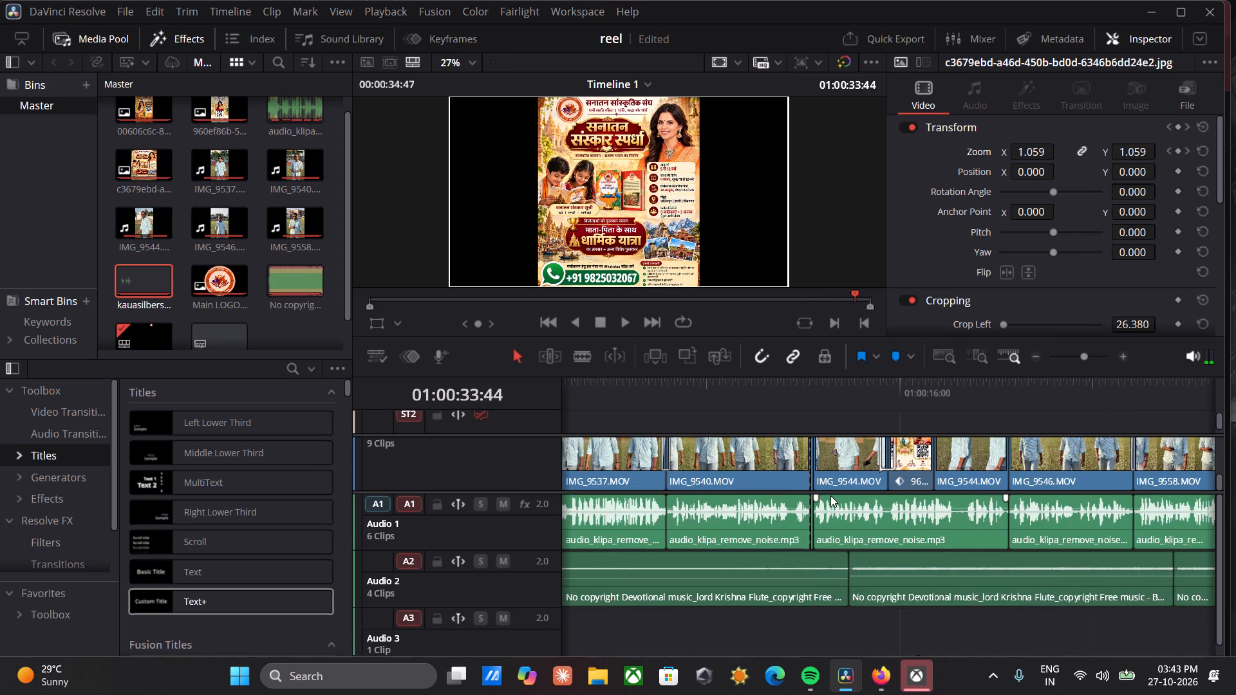
{"action": "scroll", "coordinate": [830, 496], "scroll_direction": "right", "scroll_amount": 1}
{"action": "scroll", "coordinate": [830, 496], "scroll_direction": "left", "scroll_amount": 1}
{"action": "left_click_drag", "start_coordinate": [692, 377], "coordinate": [727, 385]}
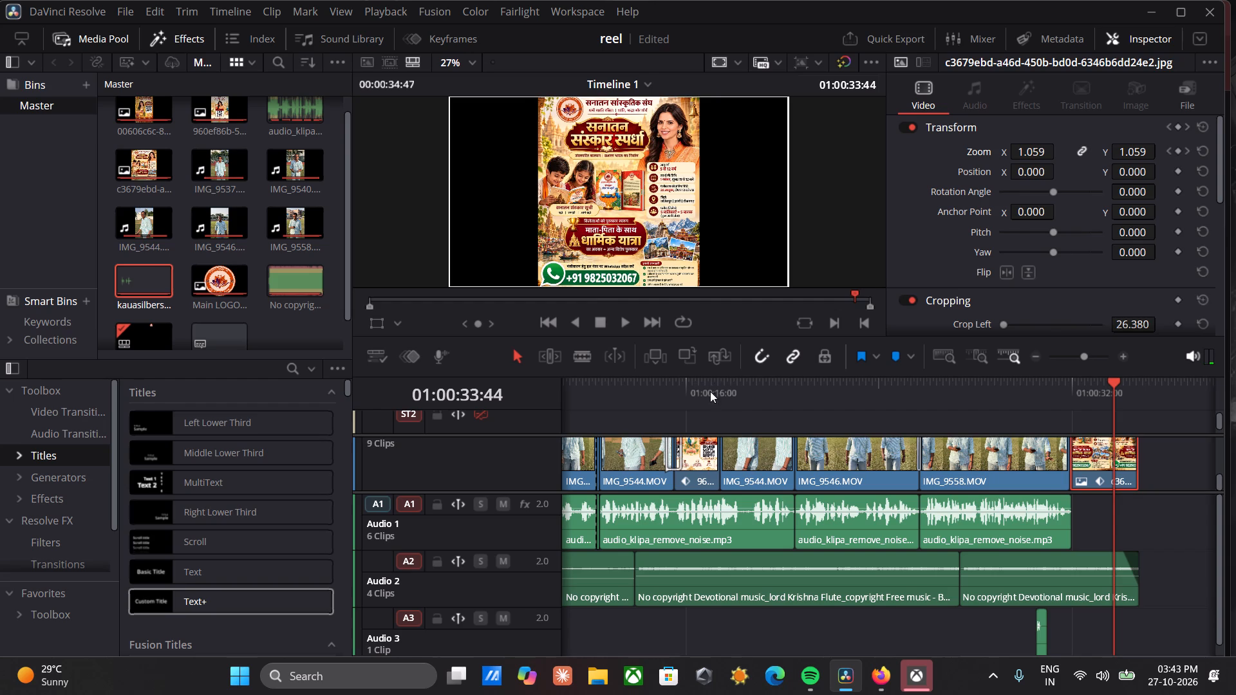
{"action": "left_click_drag", "start_coordinate": [694, 394], "coordinate": [865, 405]}
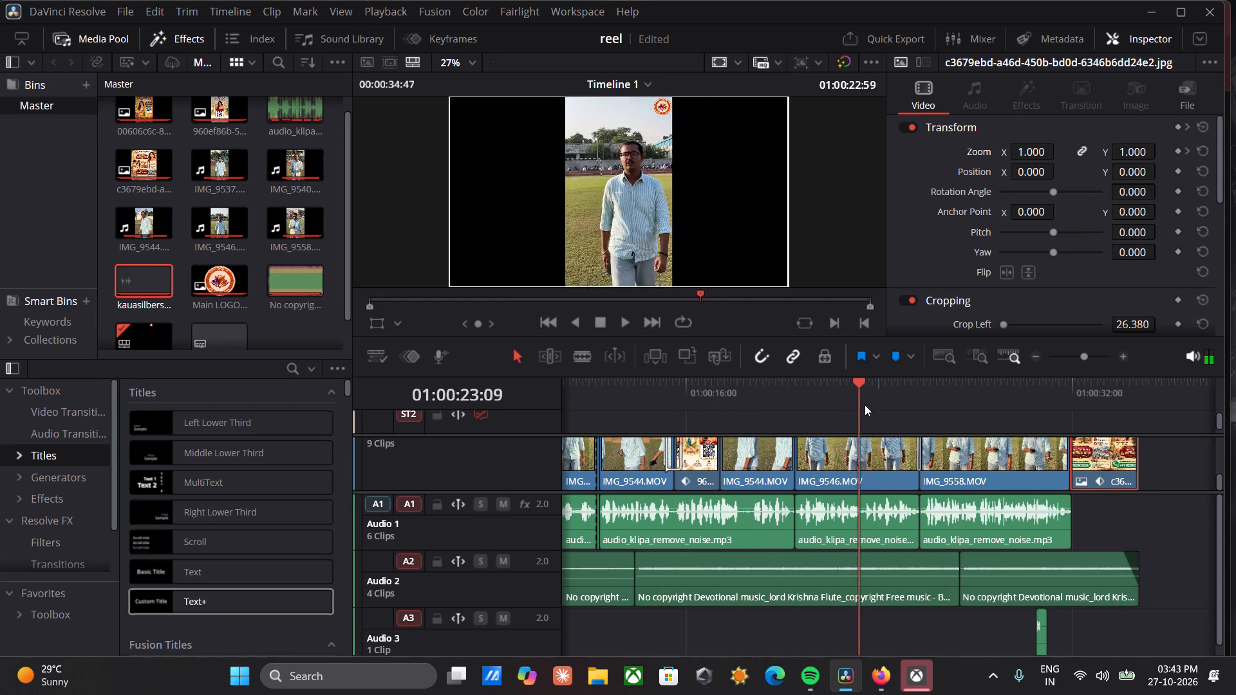
{"action": "left_click_drag", "start_coordinate": [865, 405], "coordinate": [968, 415]}
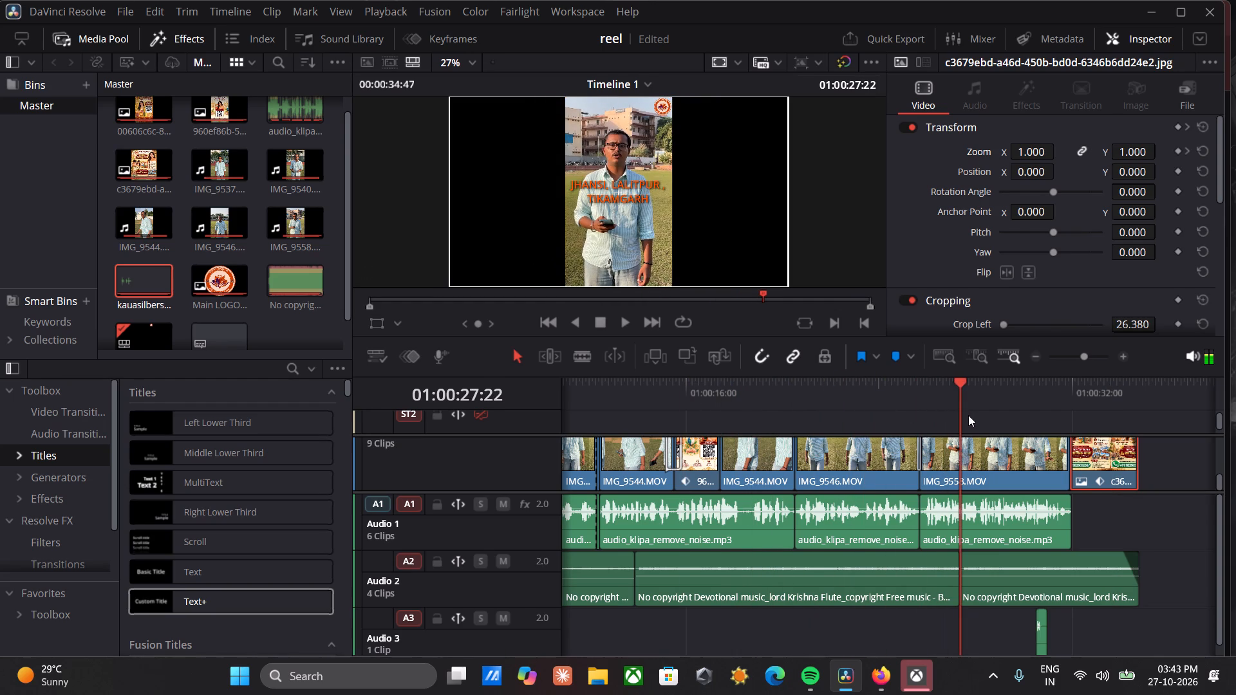
Enlarge the timeline viewer to about 43% by giving it more height over the timeline.
{"action": "left_click_drag", "start_coordinate": [668, 374], "coordinate": [668, 447]}
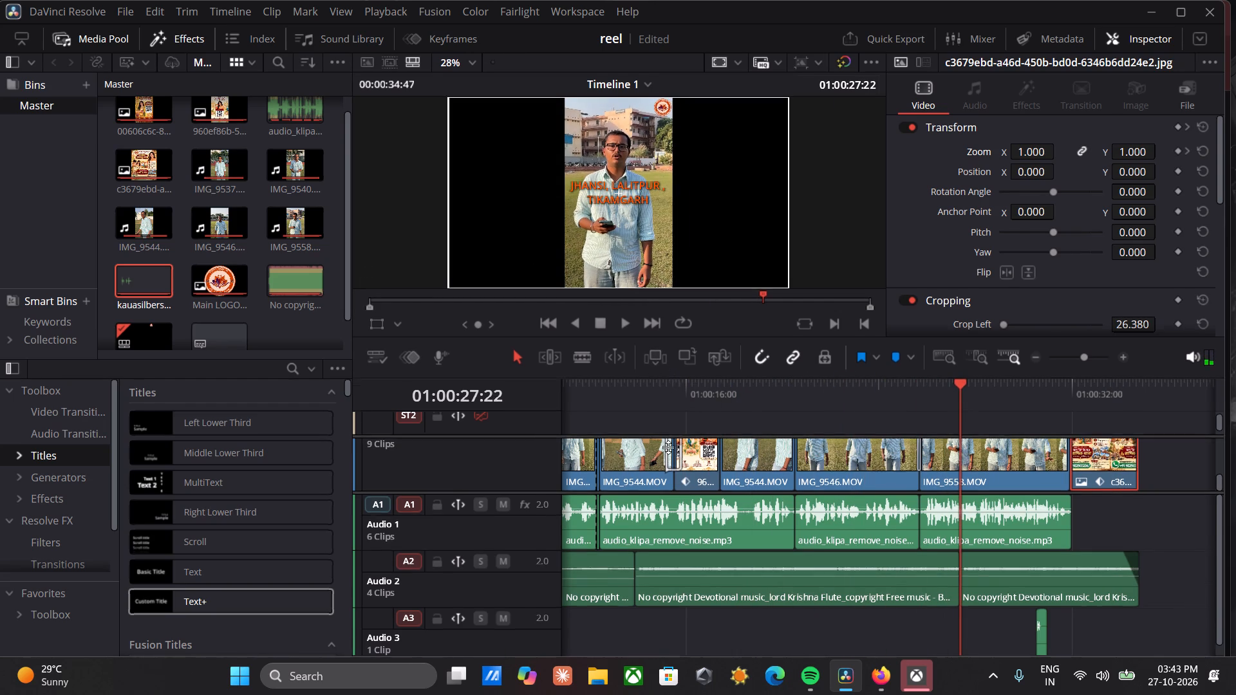
{"action": "left_click_drag", "start_coordinate": [668, 447], "coordinate": [675, 590]}
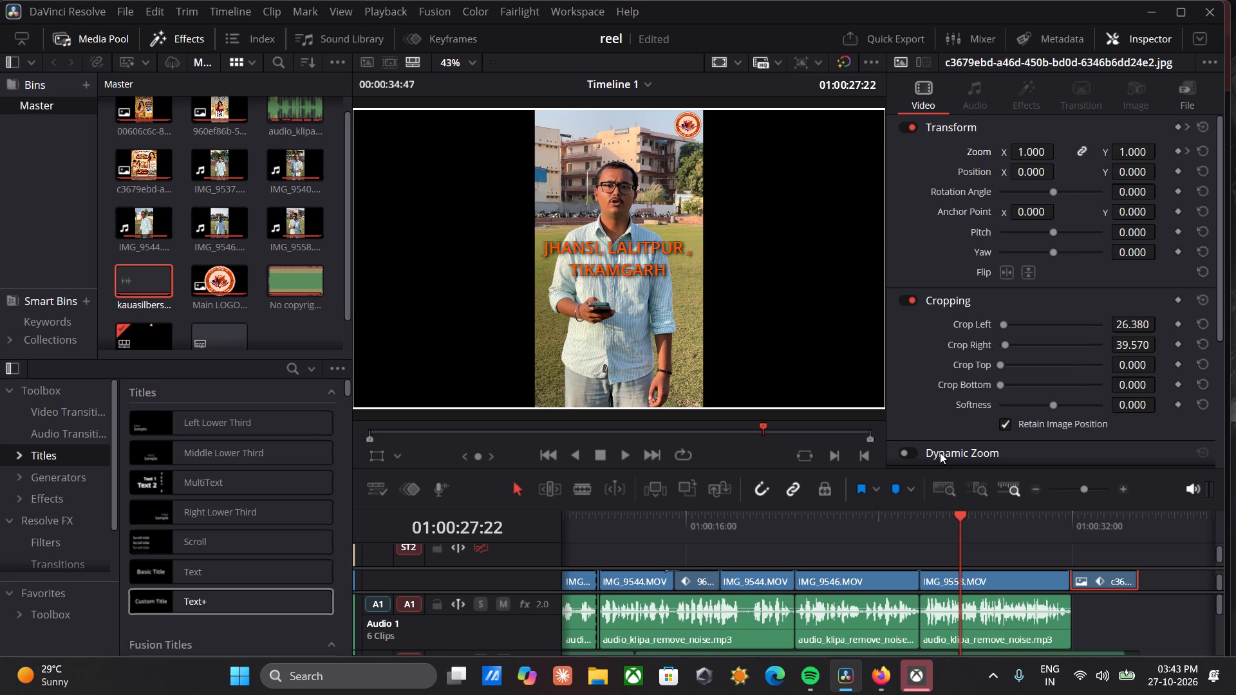
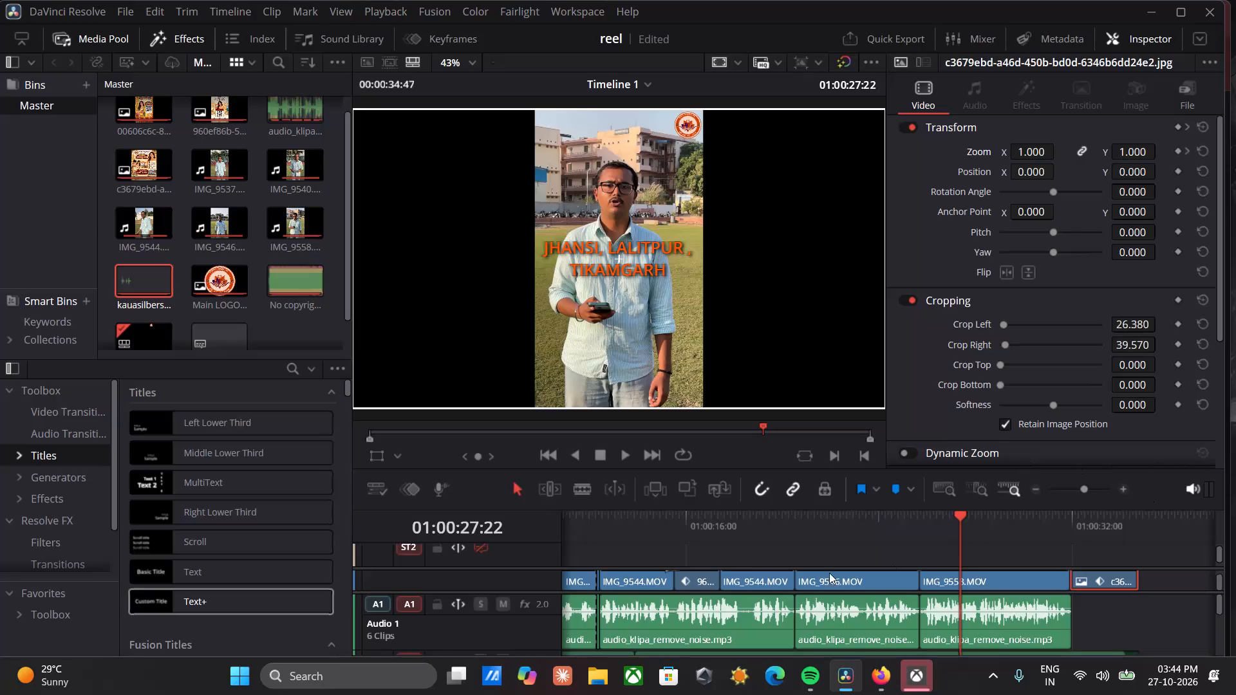
Play back from the middle of the IMG_9546.MOV clip to the orange city title over IMG_9558.MOV.
{"action": "left_click", "coordinate": [857, 522]}
{"action": "key", "text": "space"}
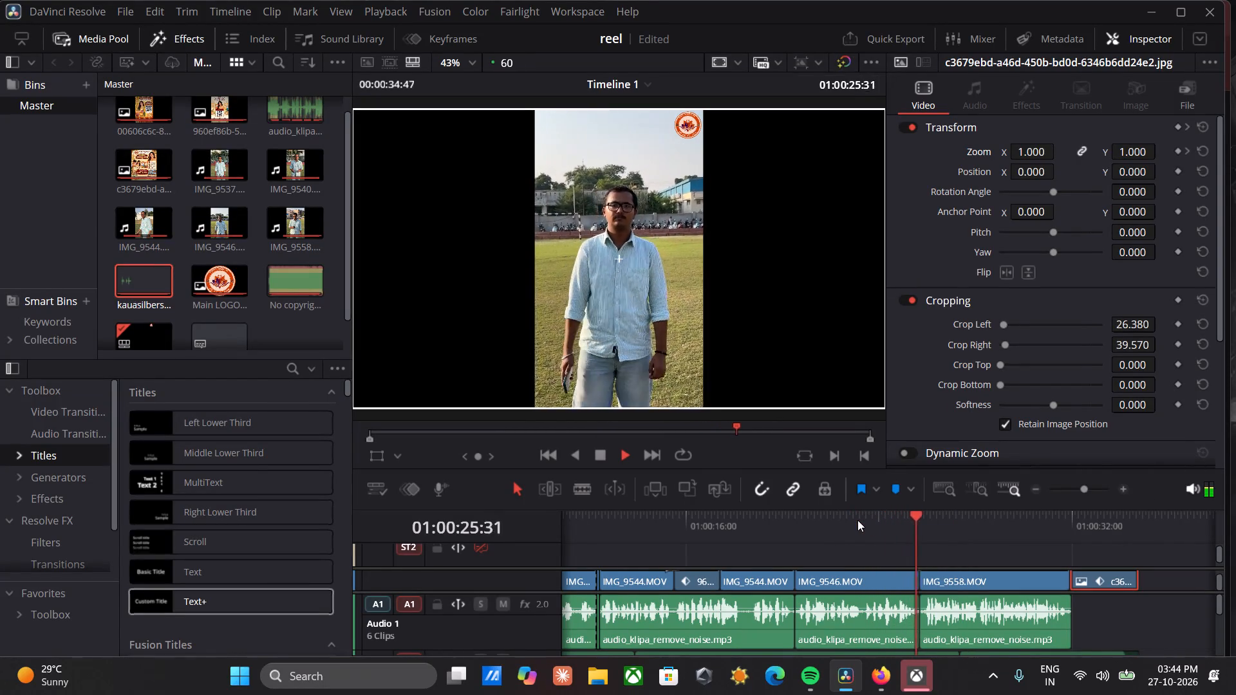
{"action": "key", "text": "space"}
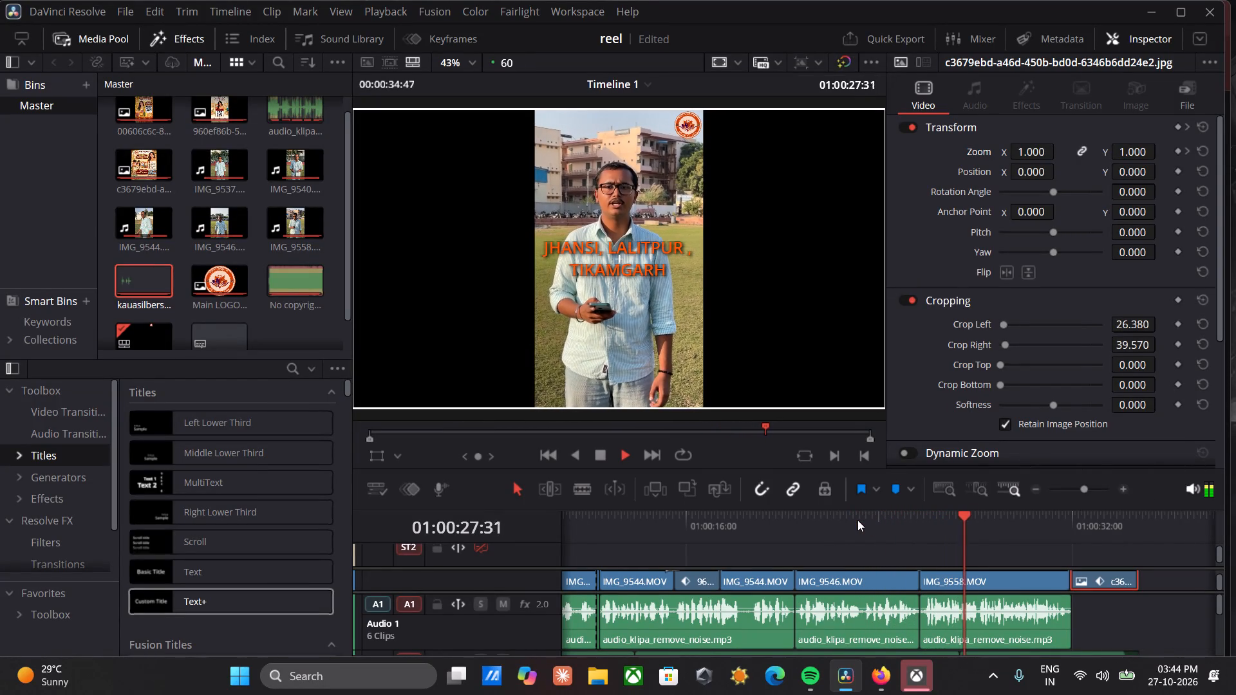
Enlarge the Main LOGO SSS HD.png overlay on Video 3 to zoom 0.180 and reposition it at X 352, Y 430.
{"action": "scroll", "coordinate": [825, 564], "scroll_direction": "down", "scroll_amount": 1}
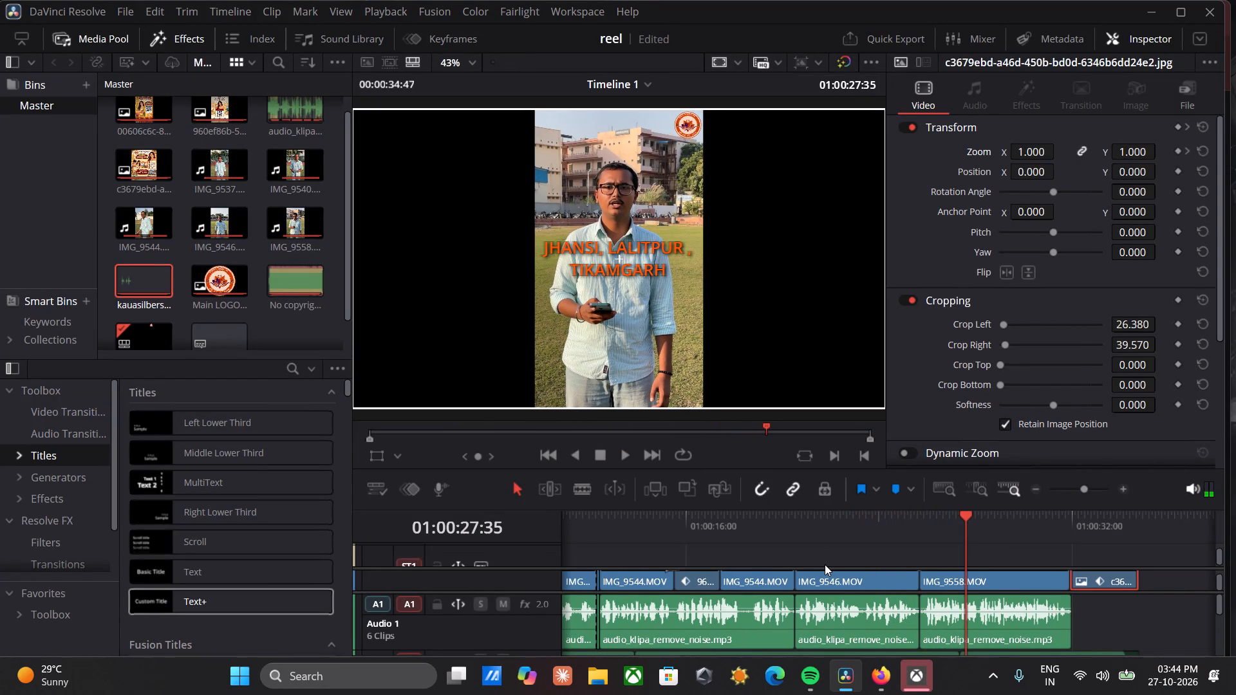
{"action": "scroll", "coordinate": [825, 564], "scroll_direction": "down", "scroll_amount": 1}
{"action": "scroll", "coordinate": [816, 573], "scroll_direction": "up", "scroll_amount": 1}
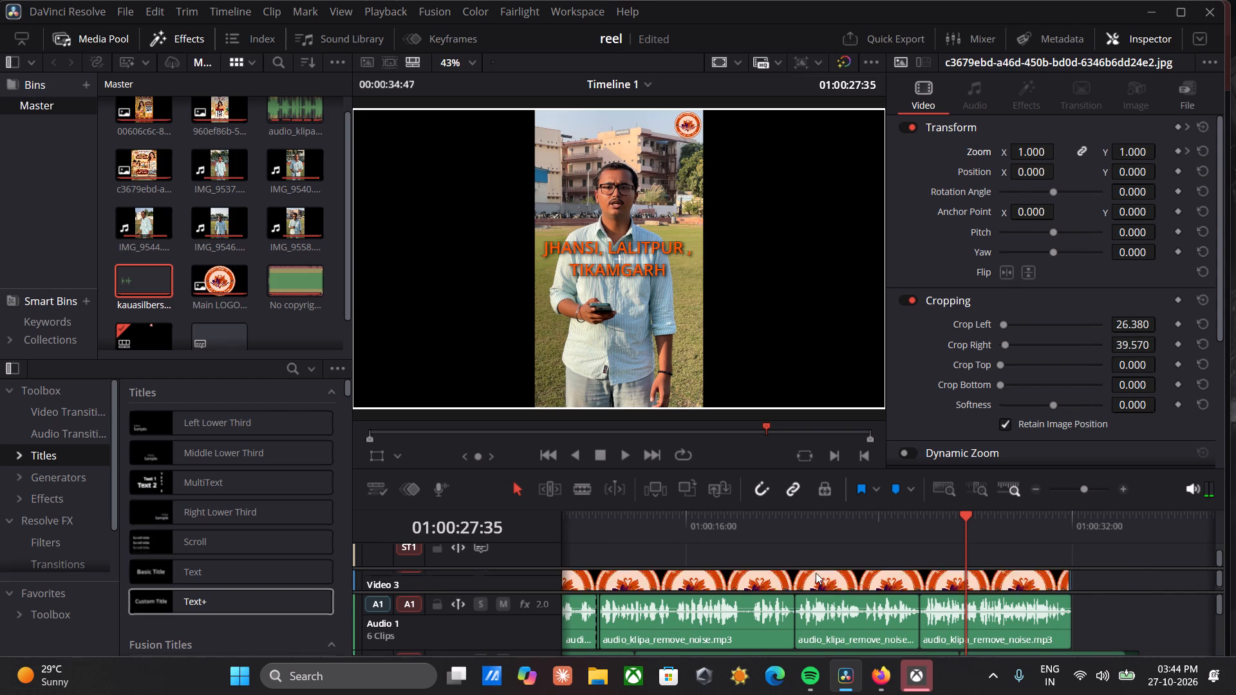
{"action": "scroll", "coordinate": [816, 573], "scroll_direction": "up", "scroll_amount": 1}
{"action": "left_click", "coordinate": [816, 589]}
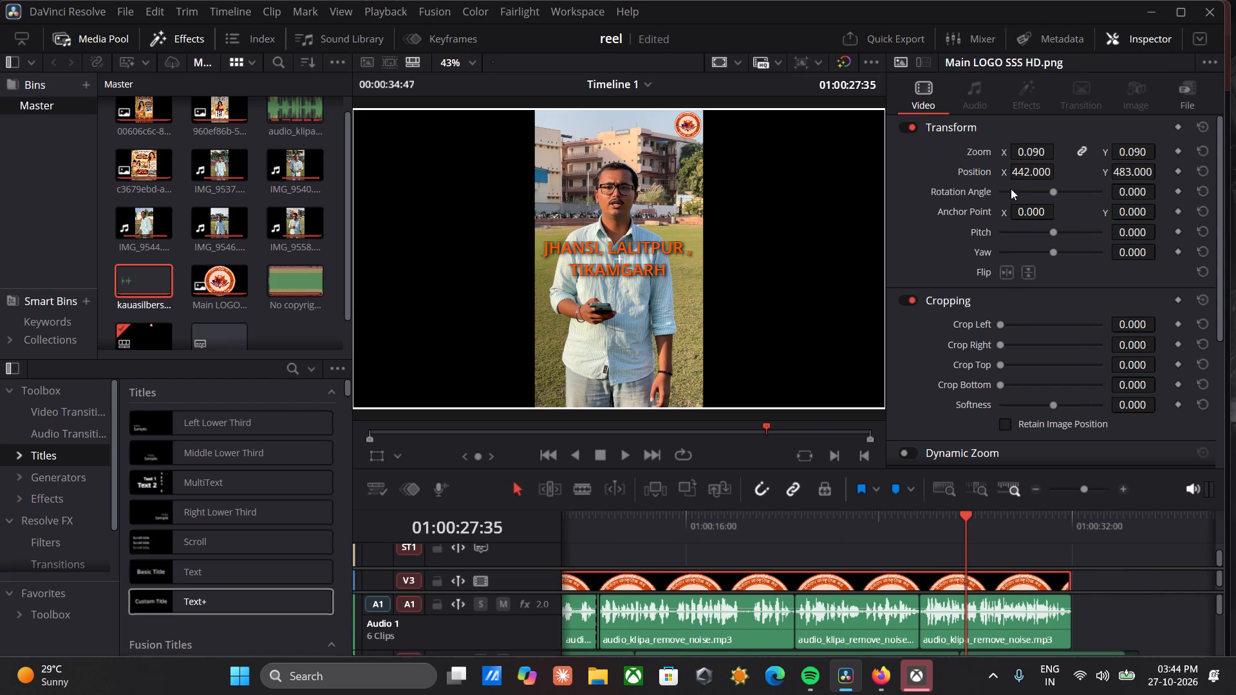
{"action": "left_click_drag", "start_coordinate": [1035, 151], "coordinate": [1045, 151]}
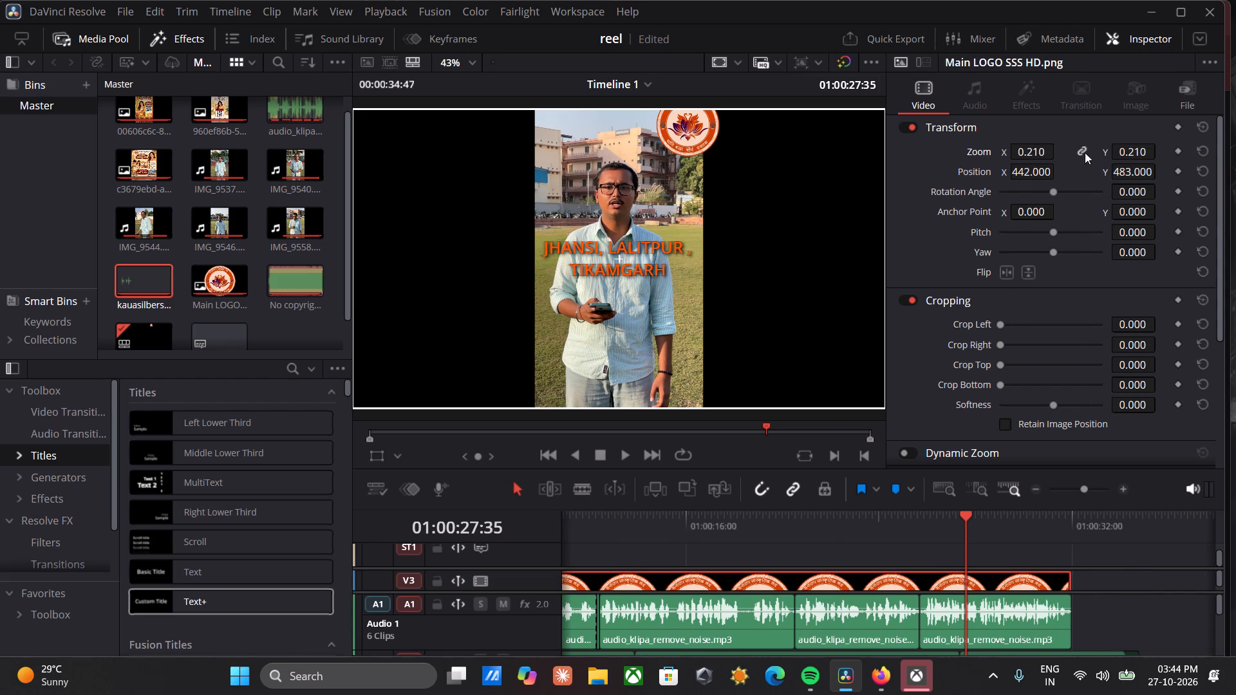
{"action": "left_click_drag", "start_coordinate": [1035, 171], "coordinate": [1014, 176]}
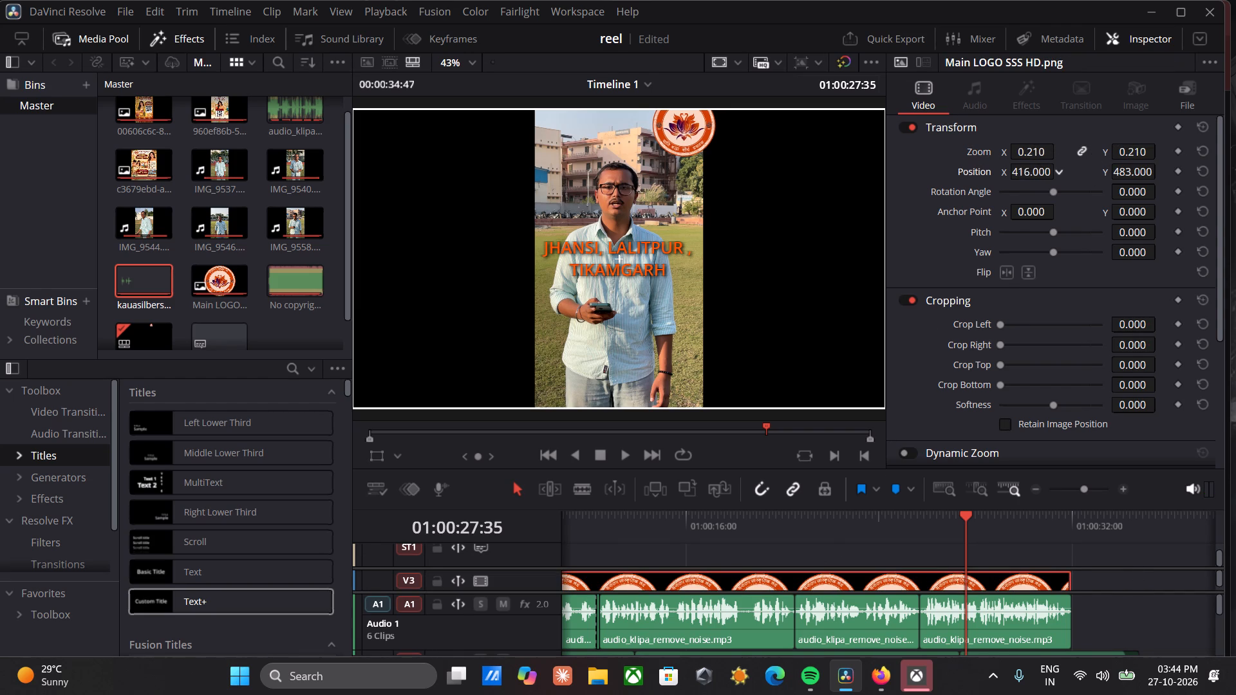
{"action": "left_click_drag", "start_coordinate": [1014, 176], "coordinate": [945, 189]}
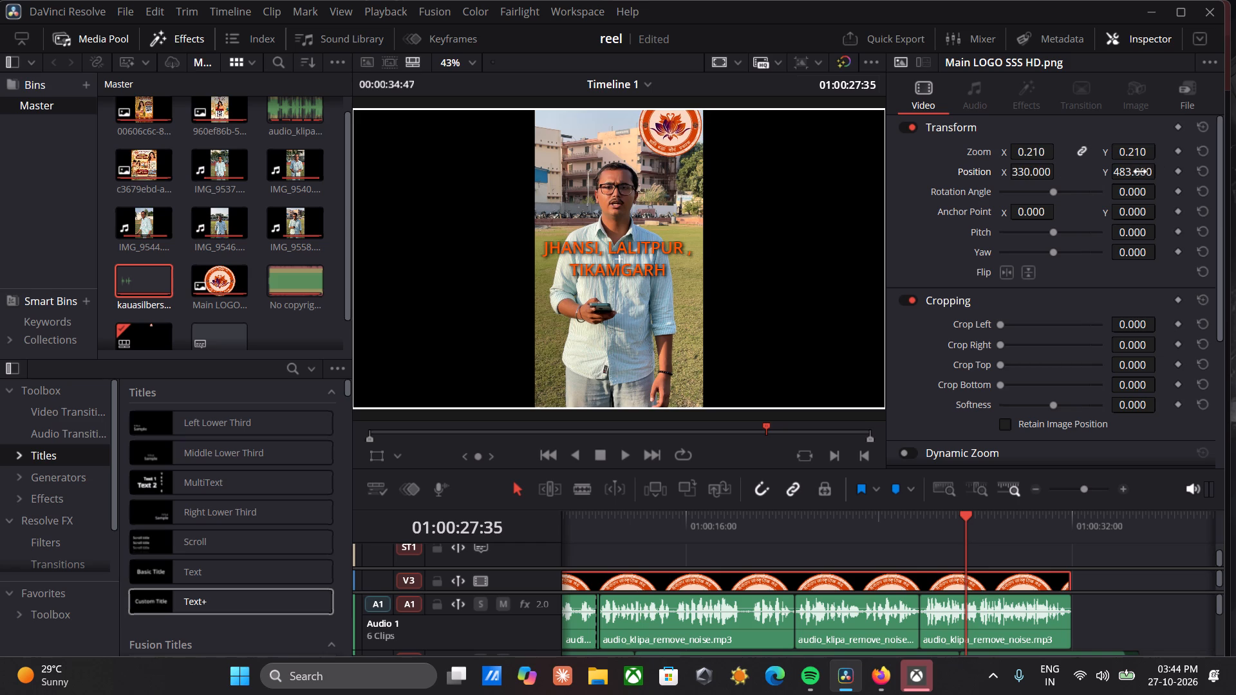
{"action": "left_click_drag", "start_coordinate": [1139, 172], "coordinate": [1091, 181]}
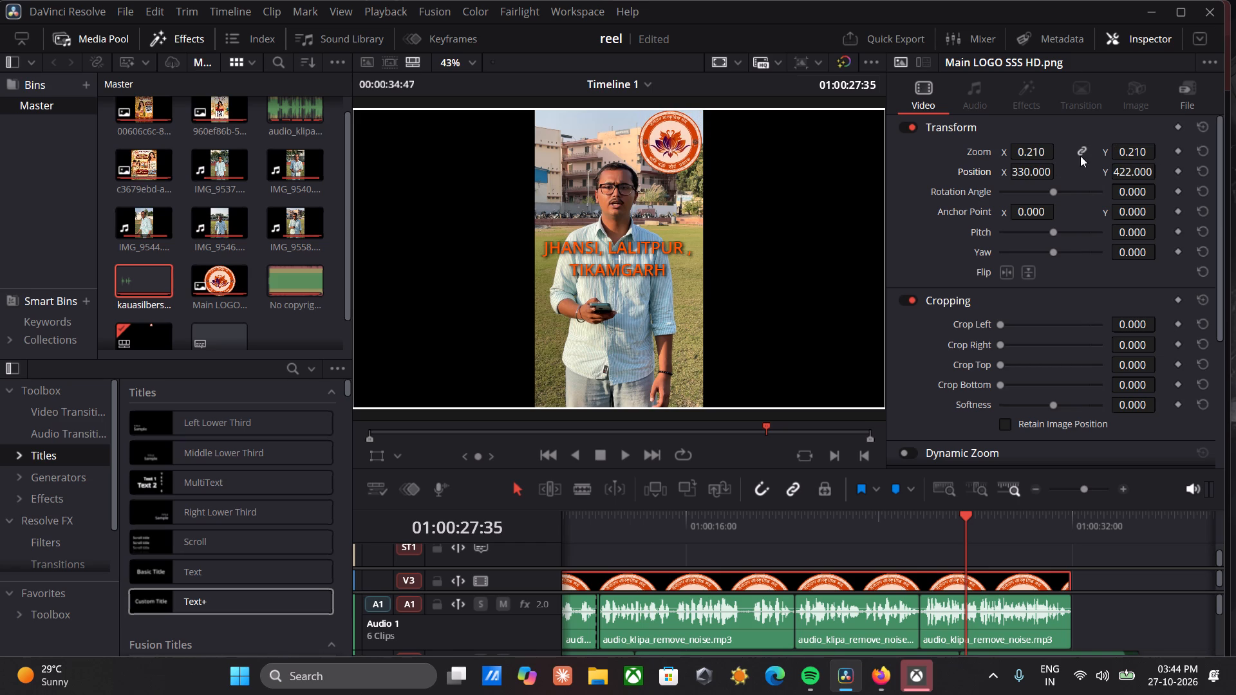
{"action": "left_click", "coordinate": [1033, 151]}
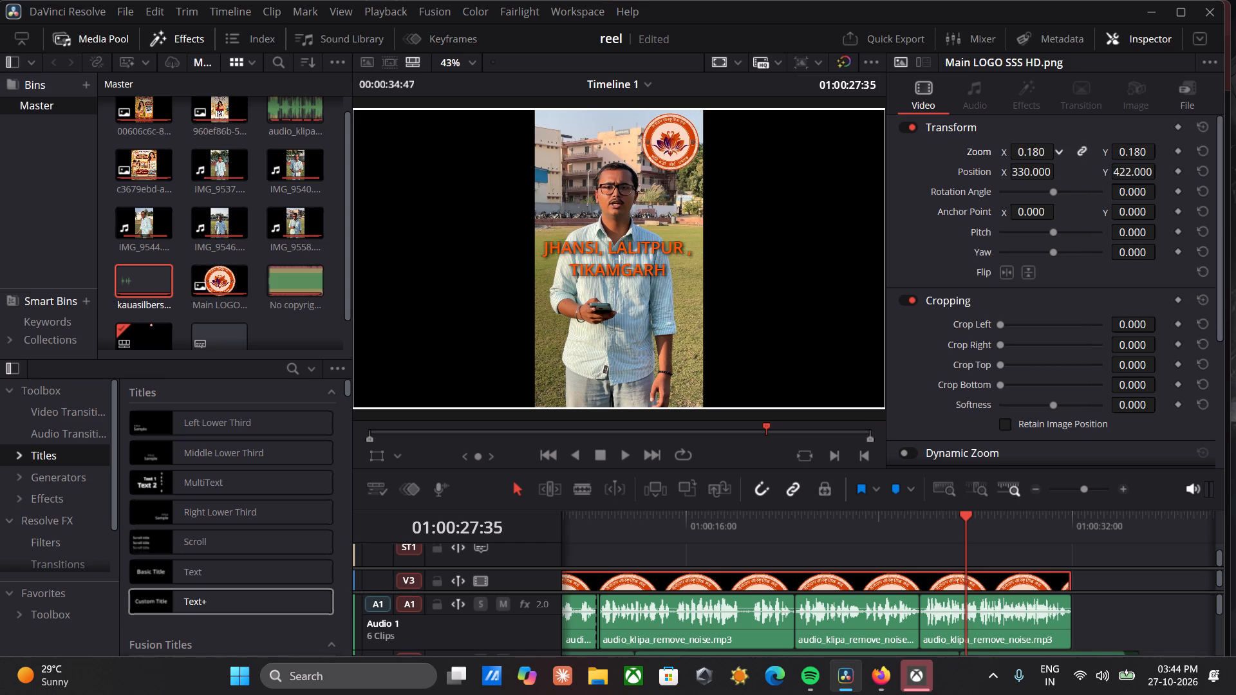
{"action": "left_click_drag", "start_coordinate": [1030, 172], "coordinate": [1048, 174]}
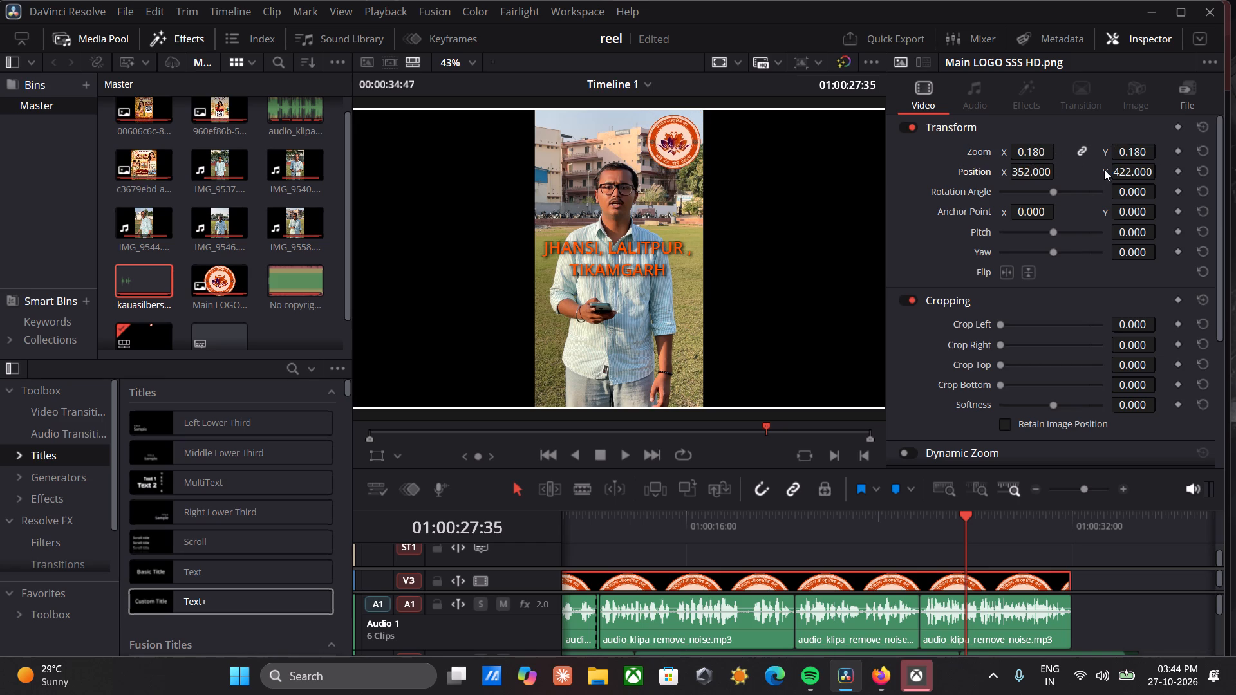
{"action": "left_click_drag", "start_coordinate": [1130, 171], "coordinate": [1139, 171]}
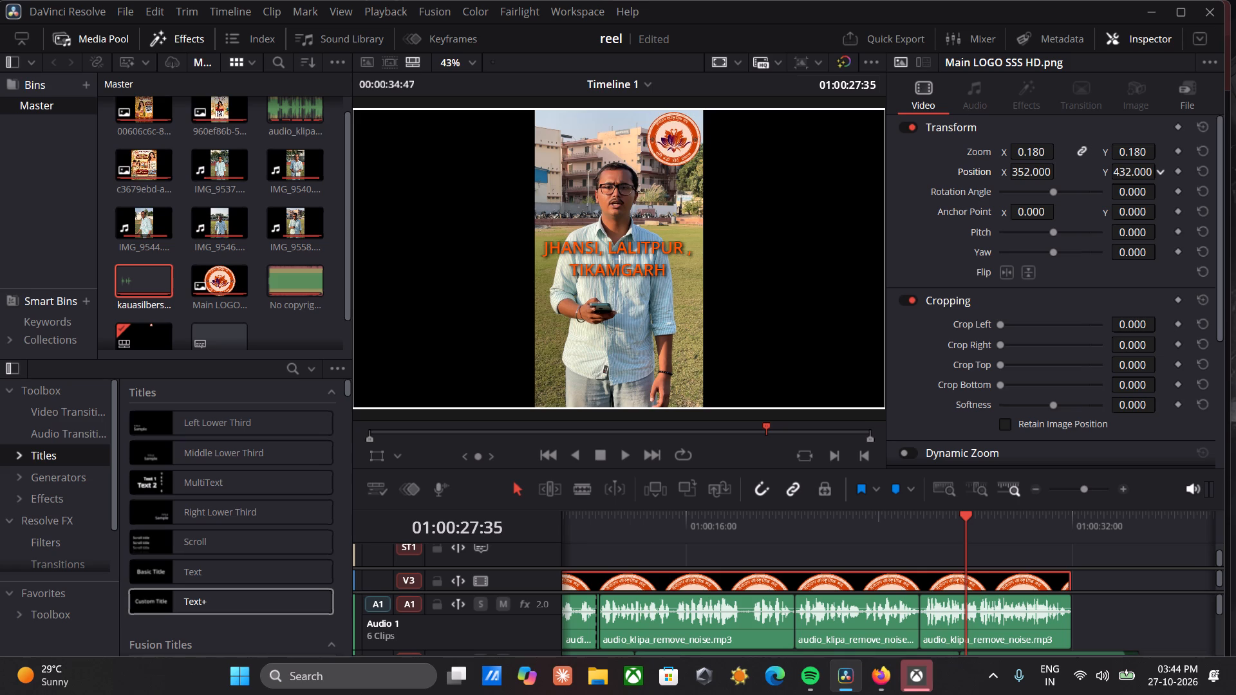
{"action": "left_click_drag", "start_coordinate": [1139, 171], "coordinate": [1137, 171]}
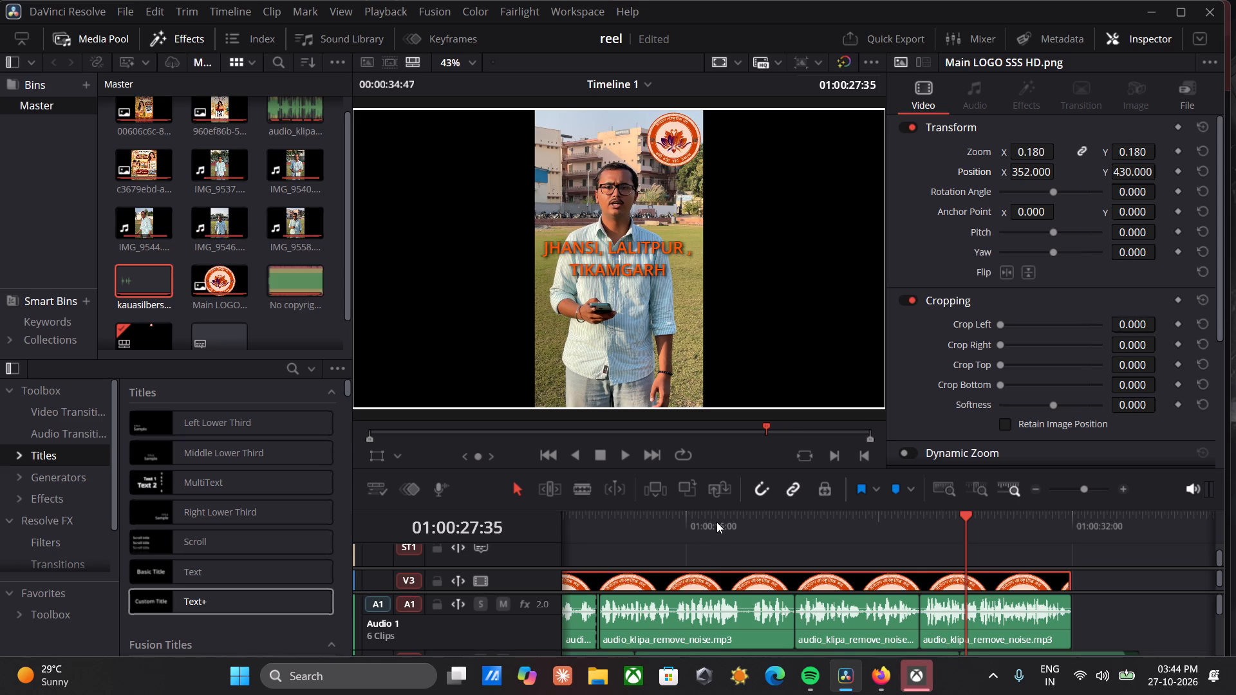
Play back from about 01:00:17, near the start of the second IMG_9544.MOV clip, into the closing poster to check the logo.
{"action": "left_click", "coordinate": [716, 521]}
{"action": "key", "text": "space"}
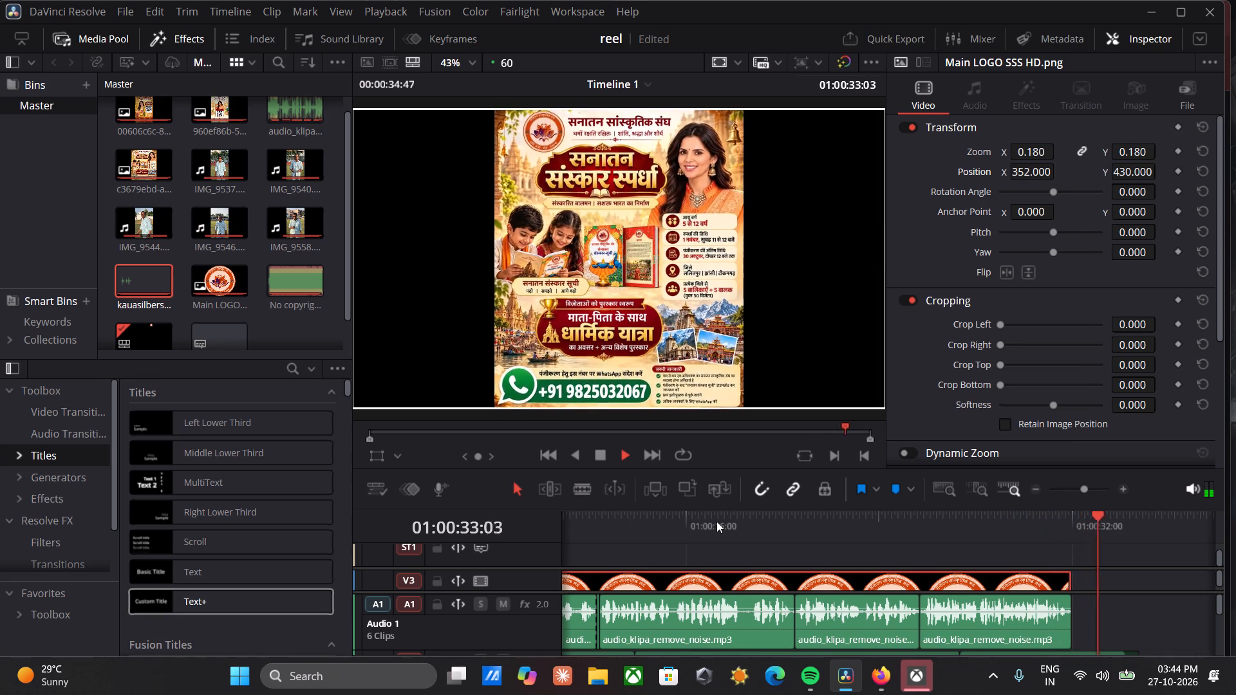
{"action": "key", "text": "space"}
Return to the start of the timeline at 01:00:00:00 and play the reel from the beginning.
{"action": "scroll", "coordinate": [662, 530], "scroll_direction": "right", "scroll_amount": 2}
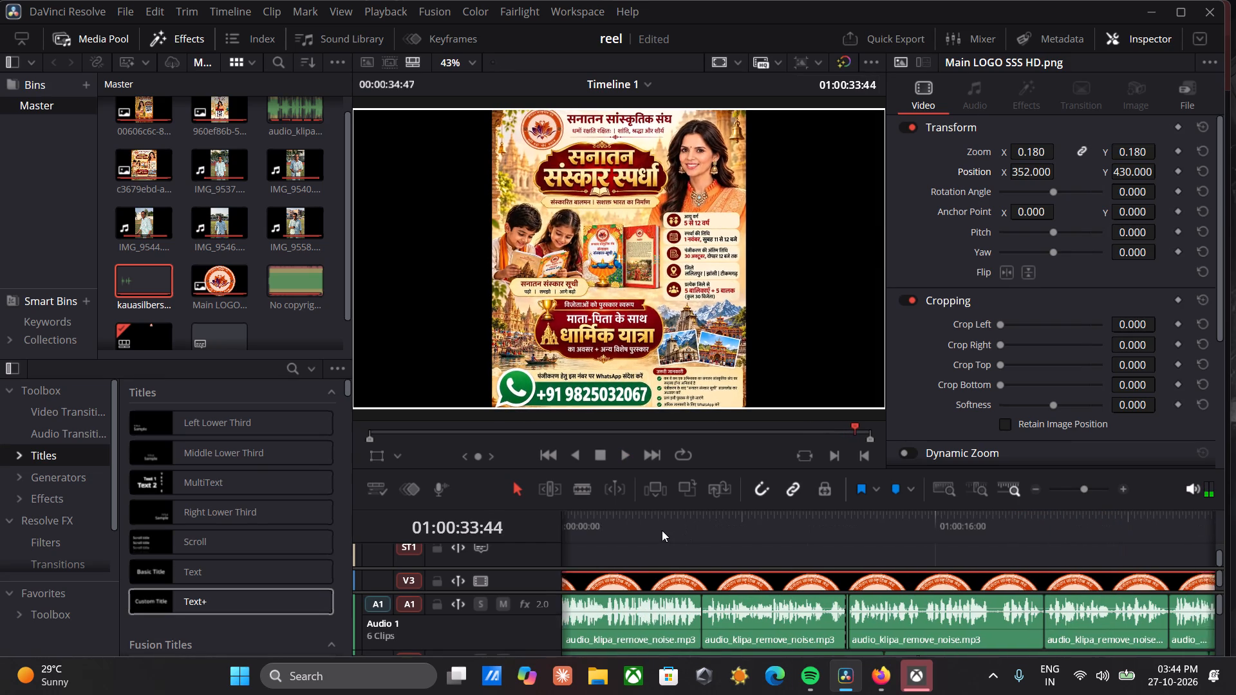
{"action": "scroll", "coordinate": [662, 530], "scroll_direction": "right", "scroll_amount": 1}
{"action": "scroll", "coordinate": [668, 576], "scroll_direction": "down", "scroll_amount": 1}
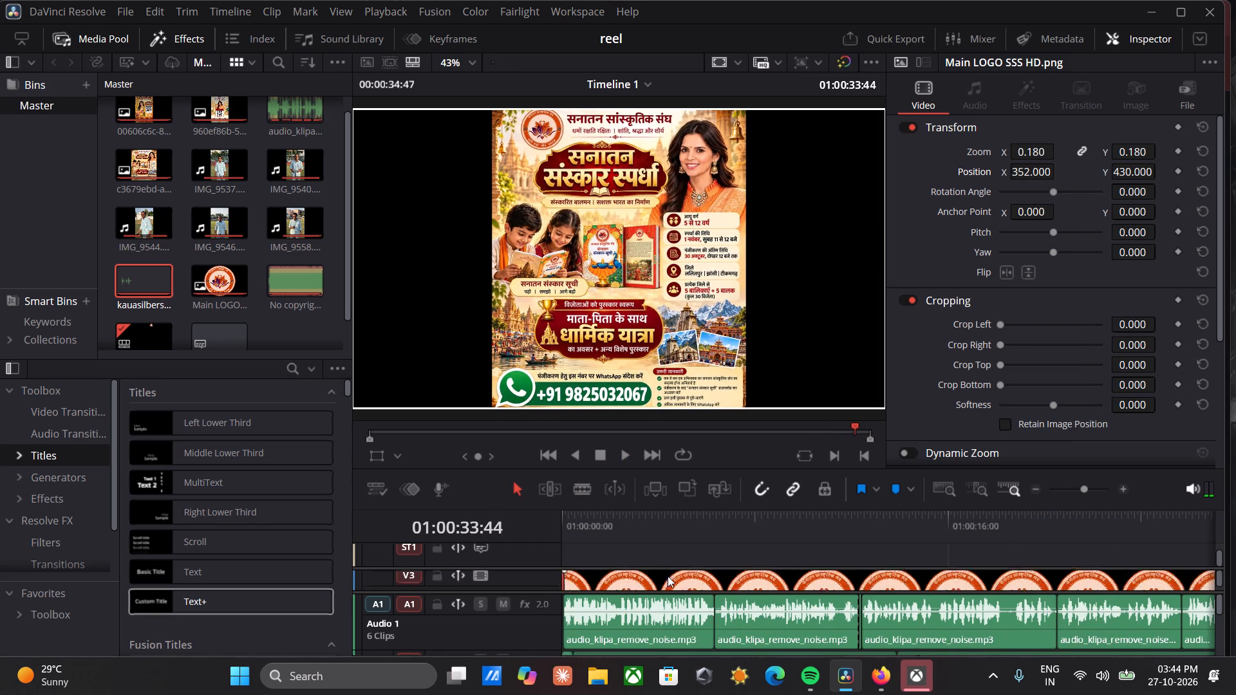
{"action": "scroll", "coordinate": [668, 576], "scroll_direction": "down", "scroll_amount": 1}
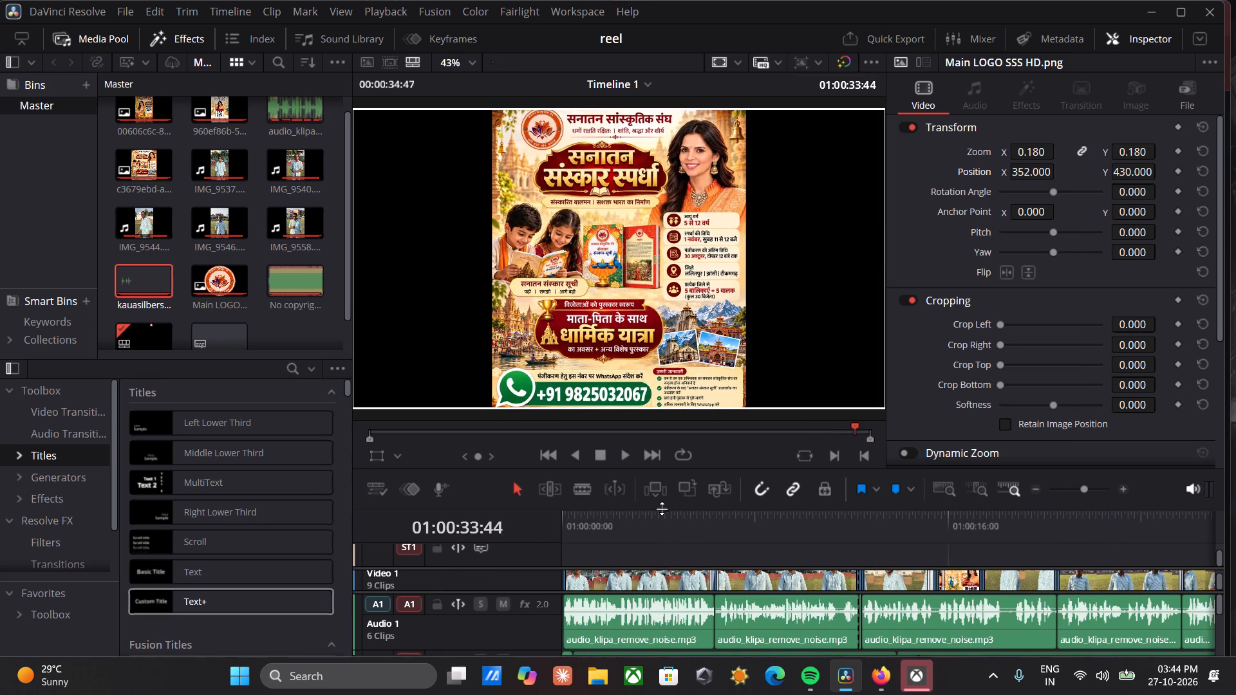
{"action": "left_click_drag", "start_coordinate": [662, 521], "coordinate": [473, 500]}
{"action": "key", "text": "space"}
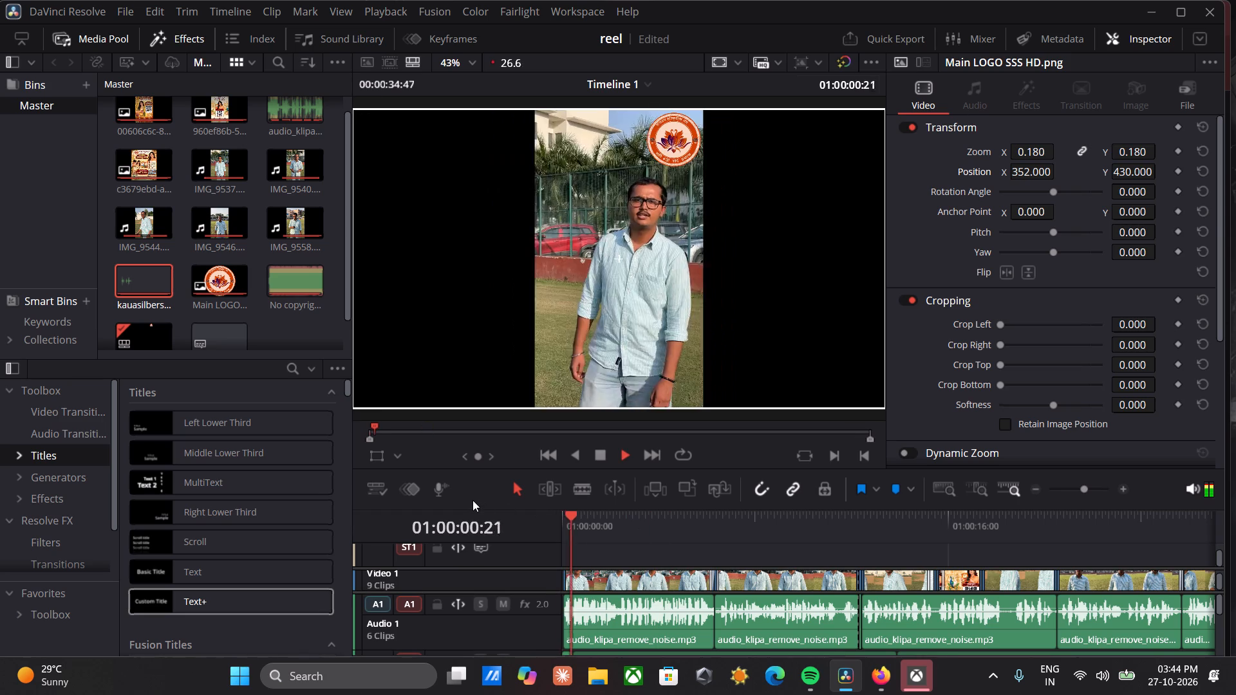
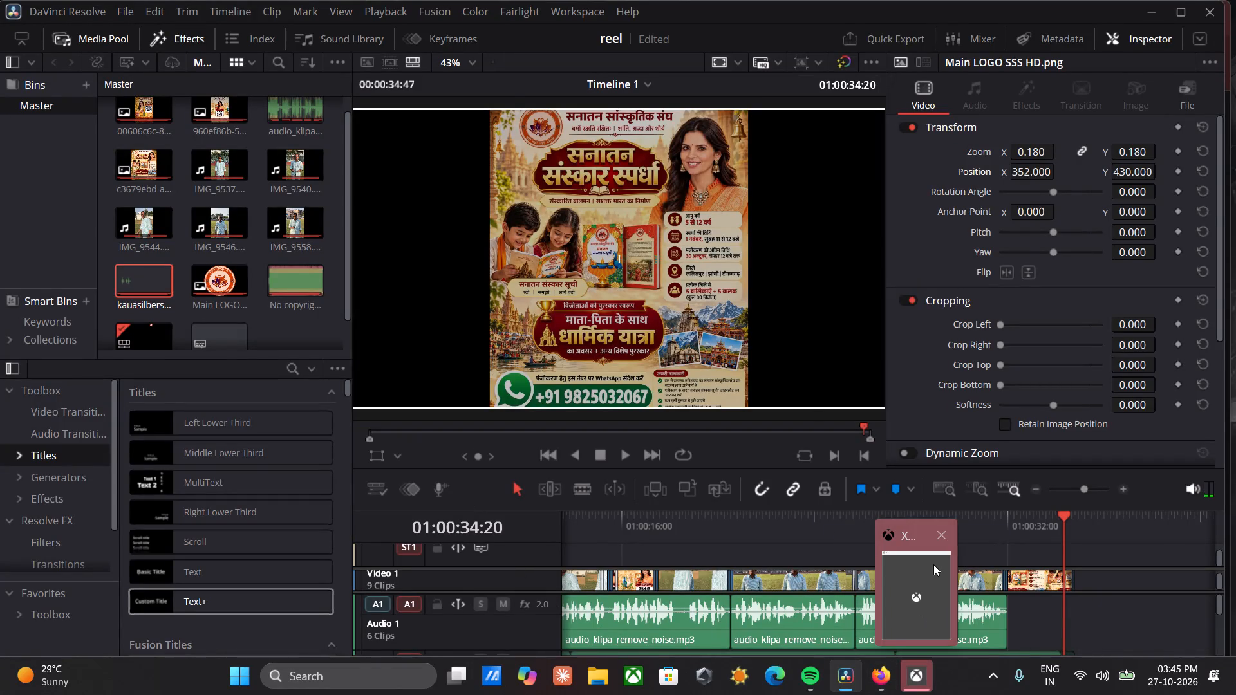
Close the pop-up Xbox window and its Microsoft sign-in prompt.
{"action": "left_click", "coordinate": [944, 538]}
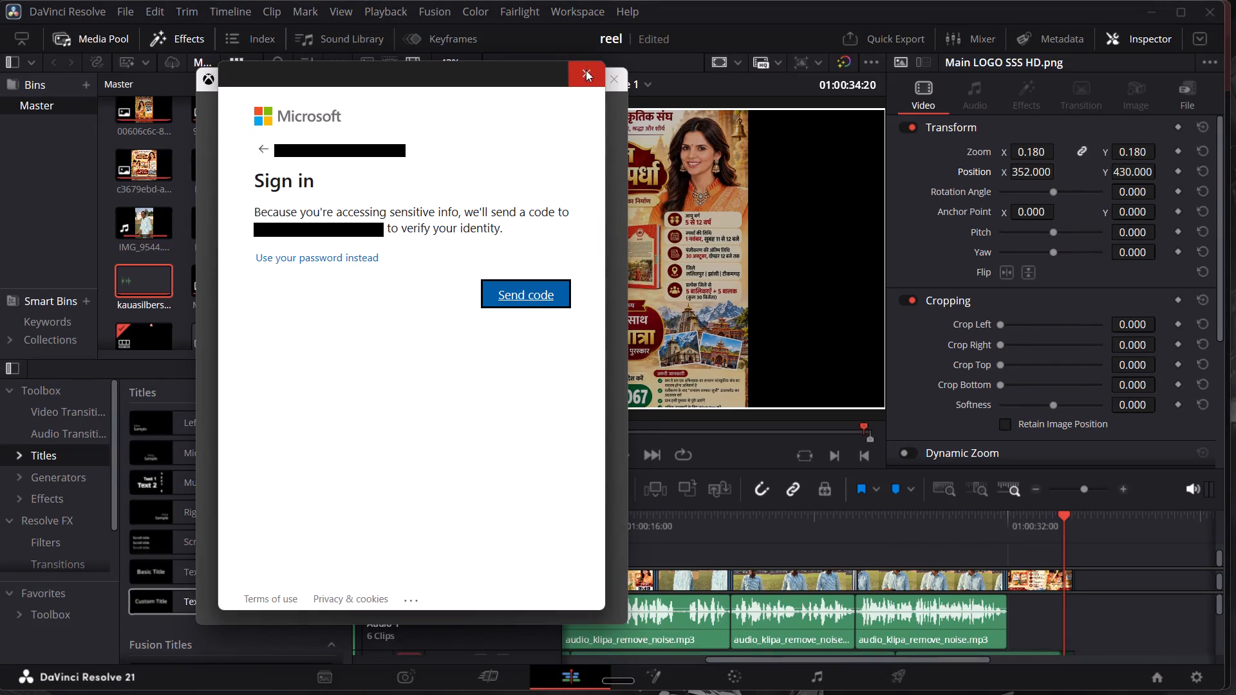
{"action": "left_click", "coordinate": [586, 70]}
On the Deliver page, include Subtitle 1 and Subtitle 2 in the subtitle export and choose the subtitle format.
{"action": "left_click", "coordinate": [890, 669]}
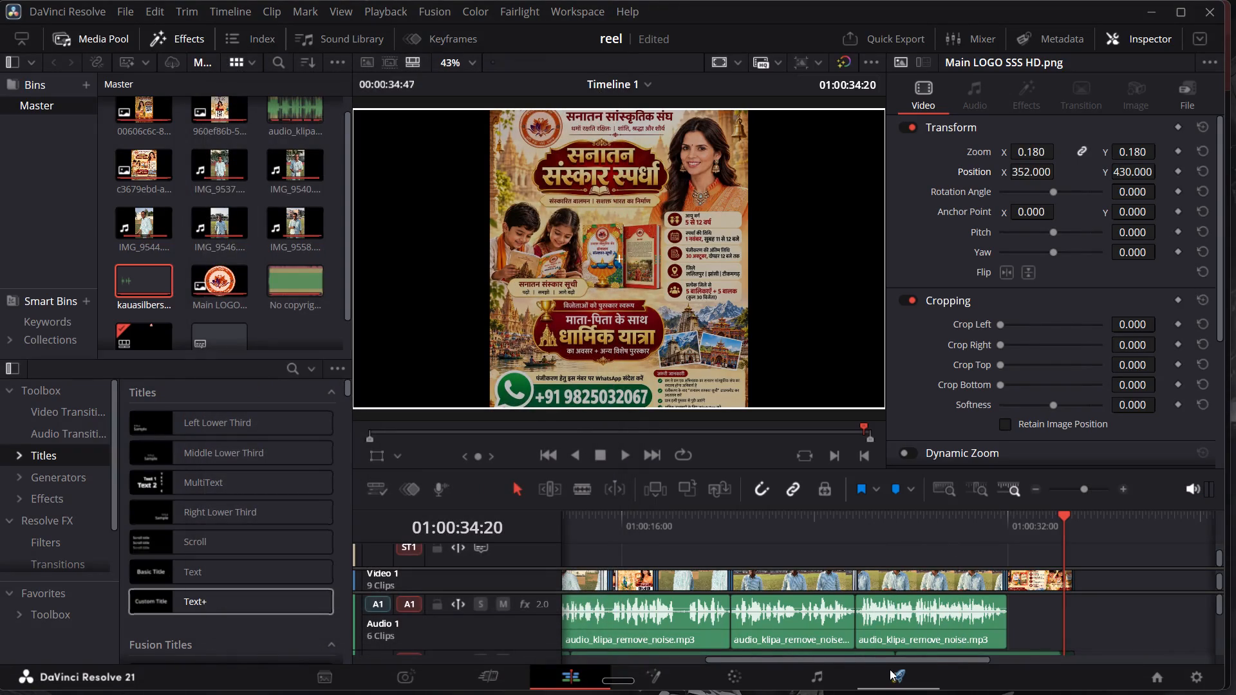
{"action": "left_click", "coordinate": [1179, 5]}
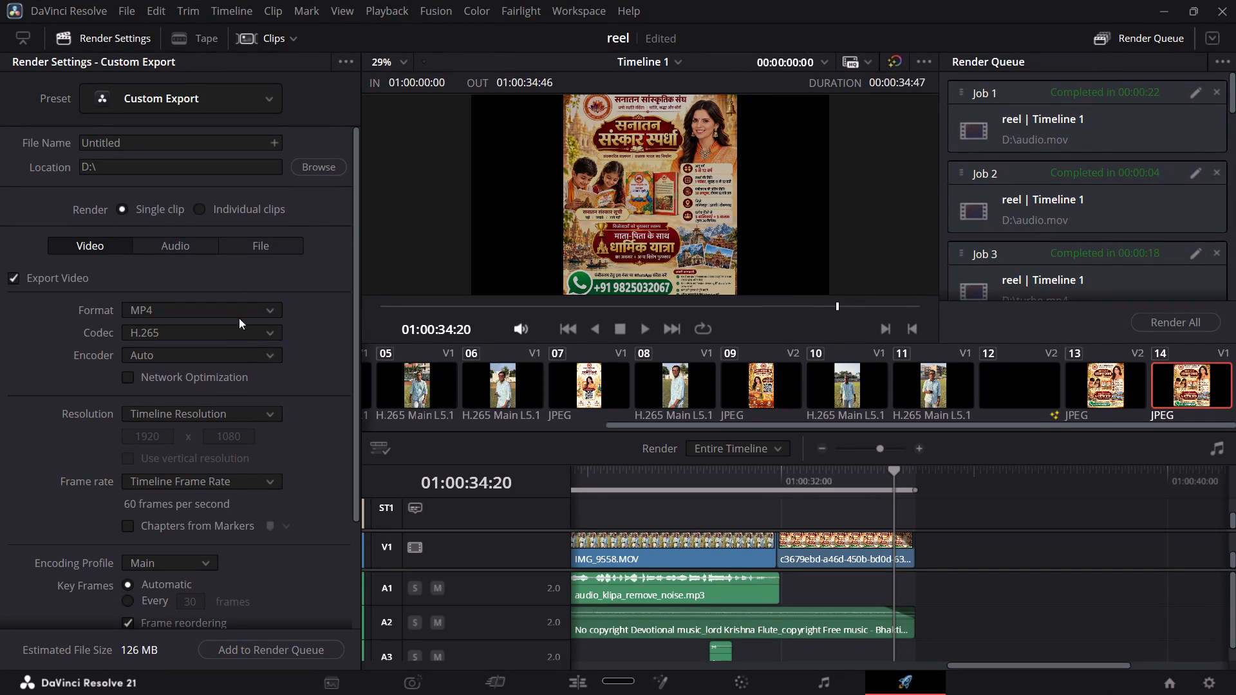
{"action": "left_click", "coordinate": [126, 459]}
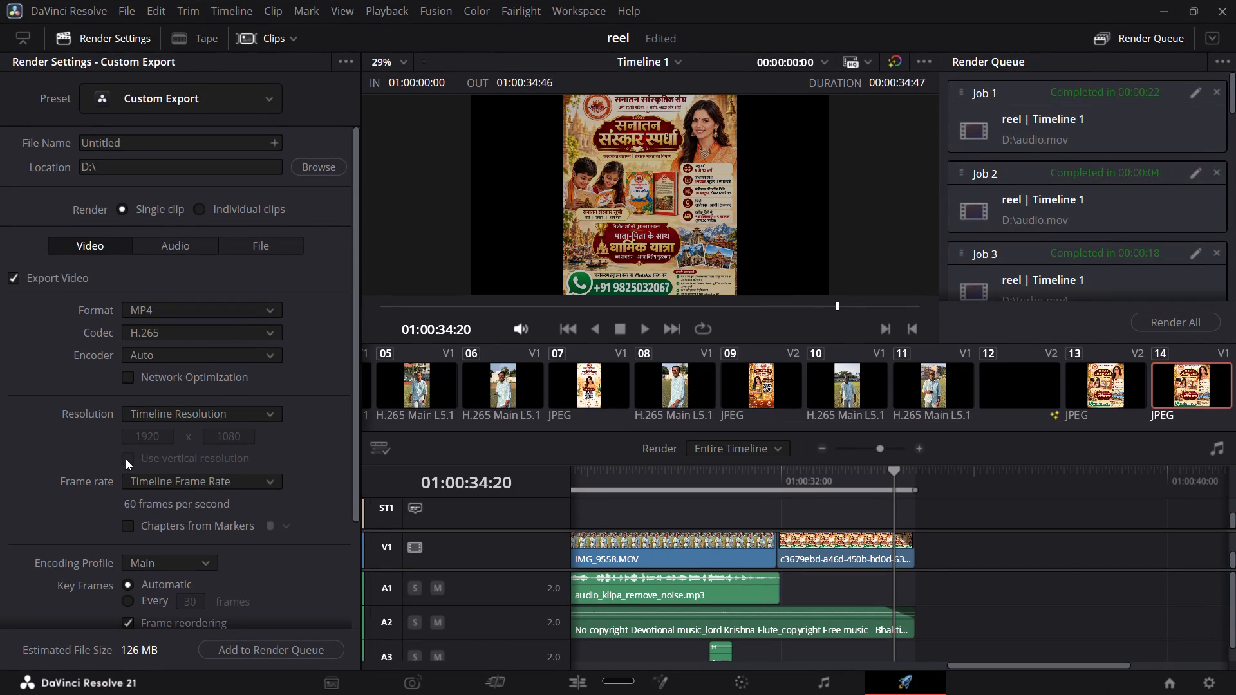
{"action": "scroll", "coordinate": [91, 288], "scroll_direction": "down", "scroll_amount": 3}
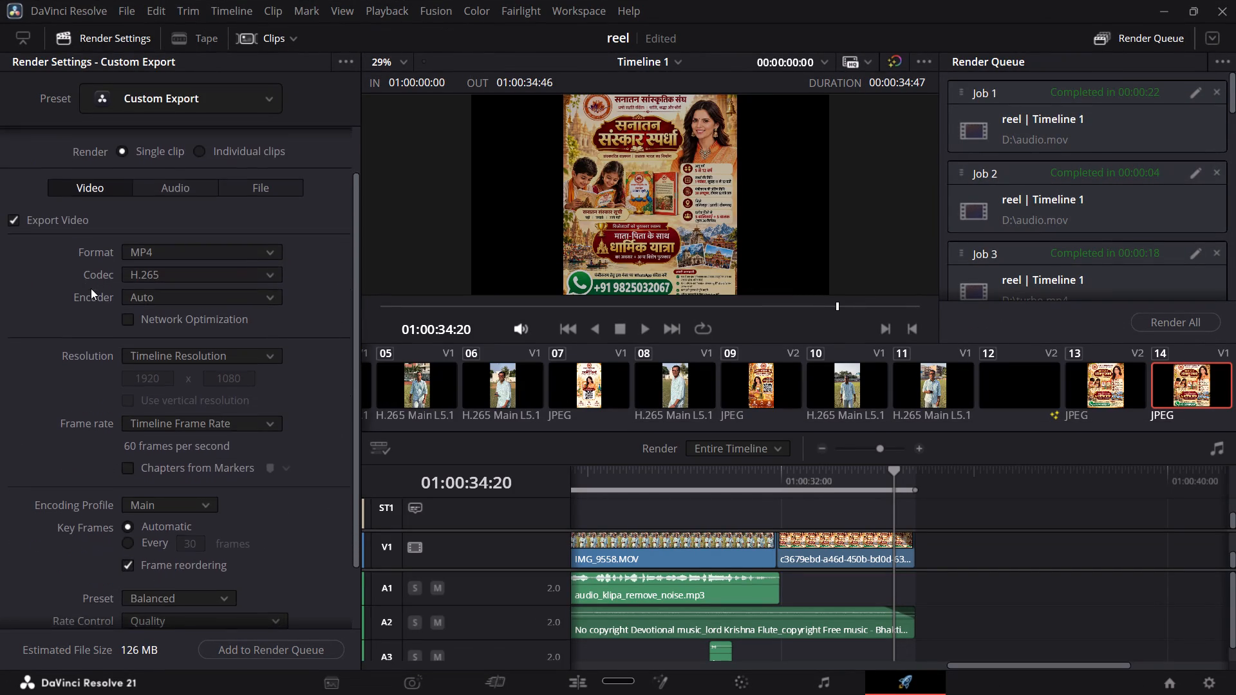
{"action": "scroll", "coordinate": [91, 288], "scroll_direction": "down", "scroll_amount": 9}
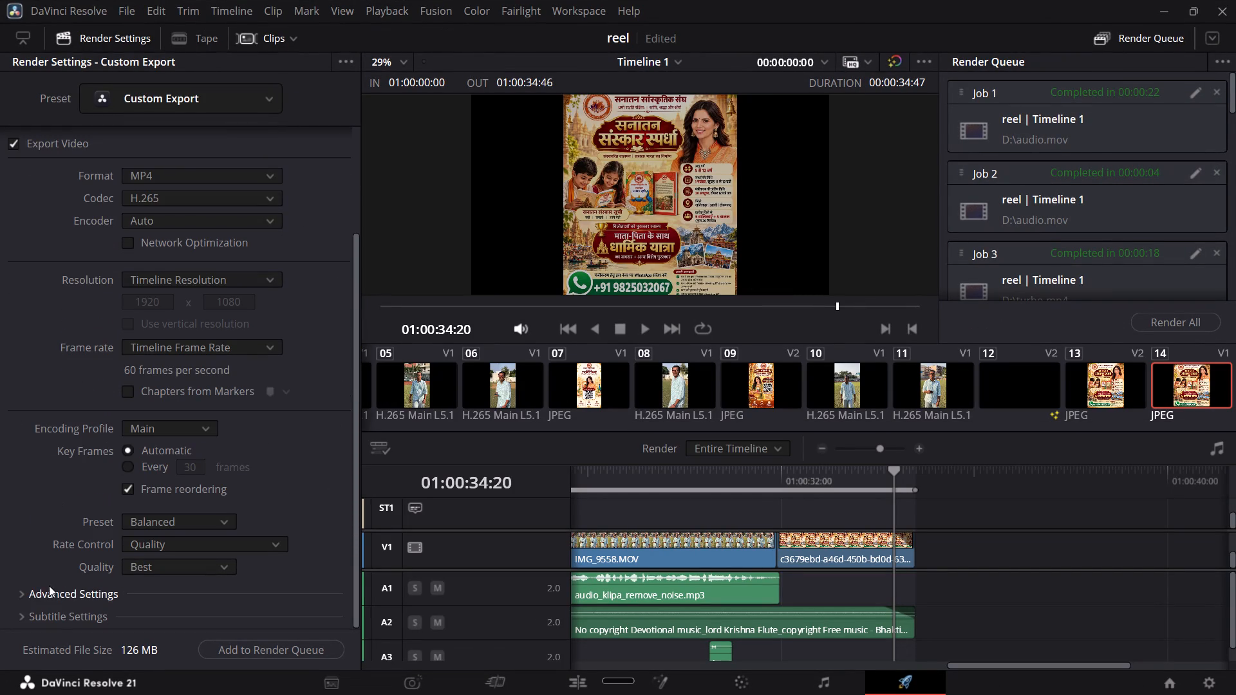
{"action": "left_click", "coordinate": [55, 618]}
{"action": "scroll", "coordinate": [84, 587], "scroll_direction": "down", "scroll_amount": 3}
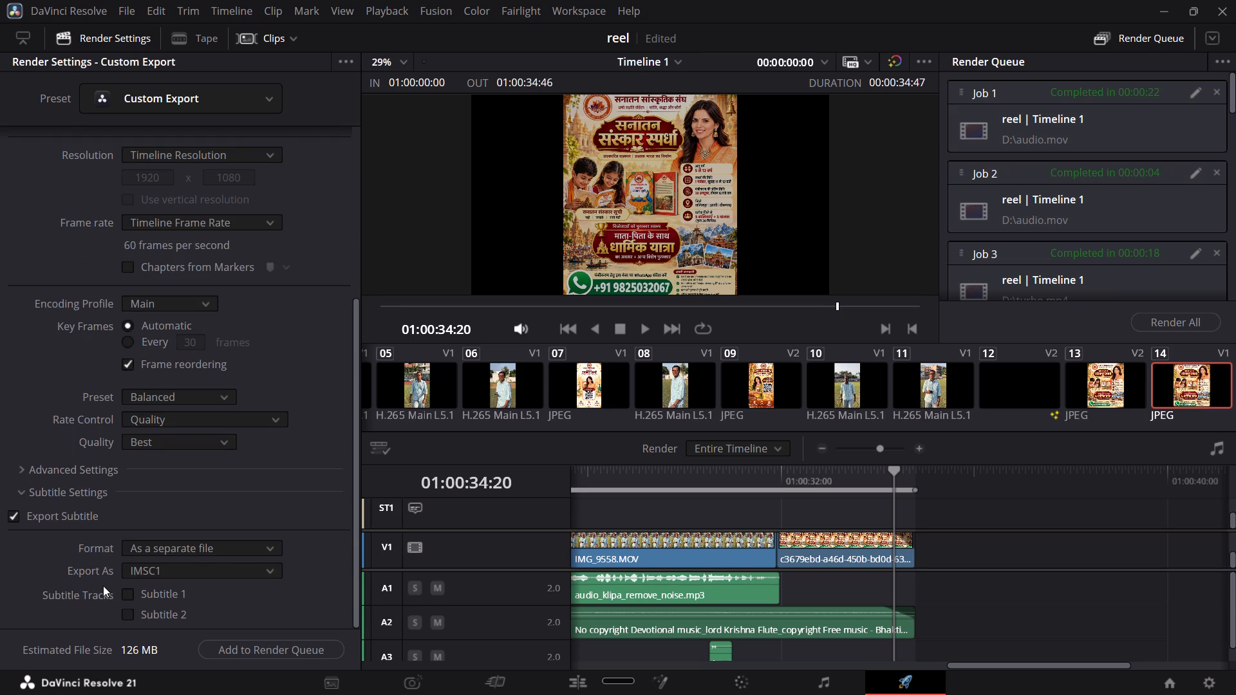
{"action": "left_click", "coordinate": [122, 593]}
{"action": "left_click", "coordinate": [129, 609]}
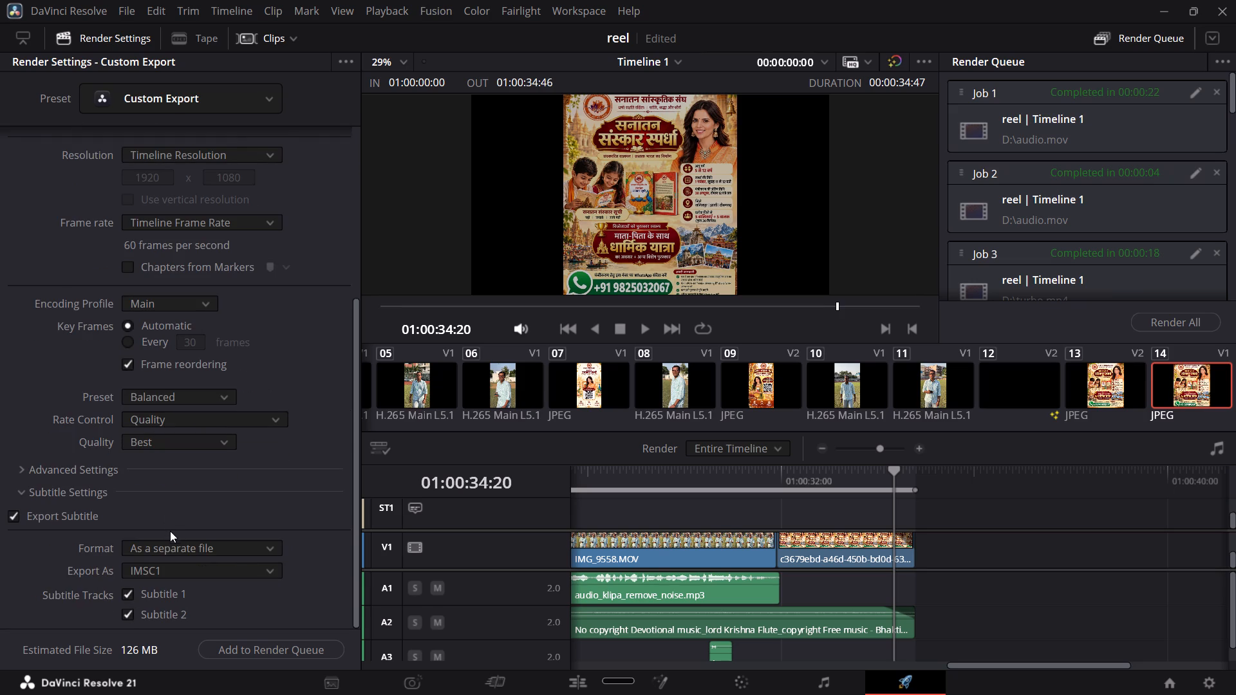
{"action": "left_click", "coordinate": [177, 542]}
{"action": "left_click", "coordinate": [178, 606]}
Set the export resolution to 1080 x 1920 HD with vertical resolution enabled.
{"action": "scroll", "coordinate": [188, 499], "scroll_direction": "up", "scroll_amount": 3}
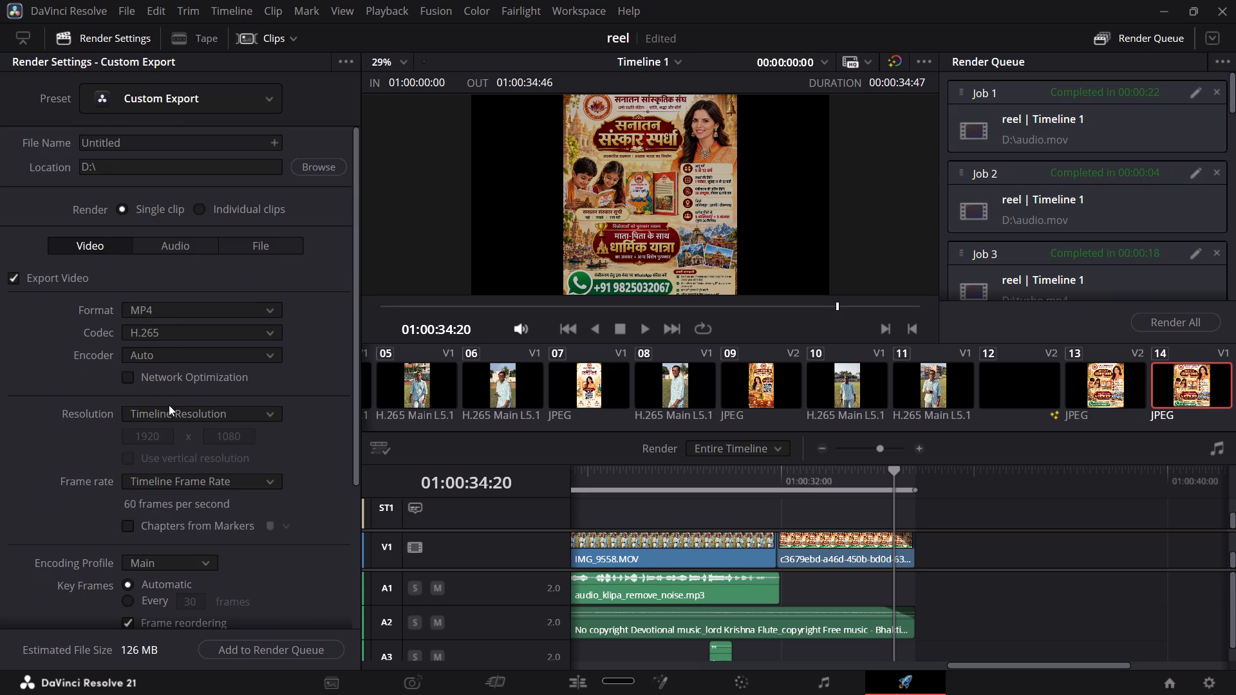
{"action": "left_click", "coordinate": [170, 416]}
{"action": "left_click", "coordinate": [173, 449]}
{"action": "left_click", "coordinate": [124, 456]}
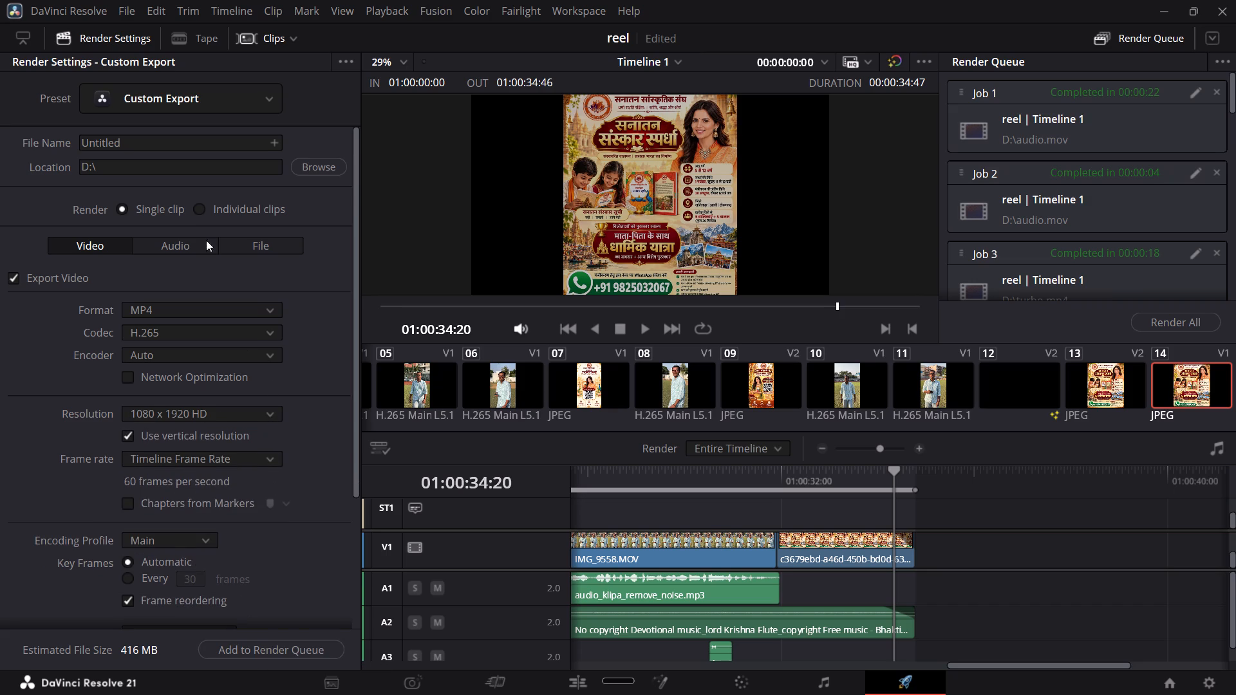
Name the export file OKKK.
{"action": "left_click_drag", "start_coordinate": [238, 135], "coordinate": [63, 148]}
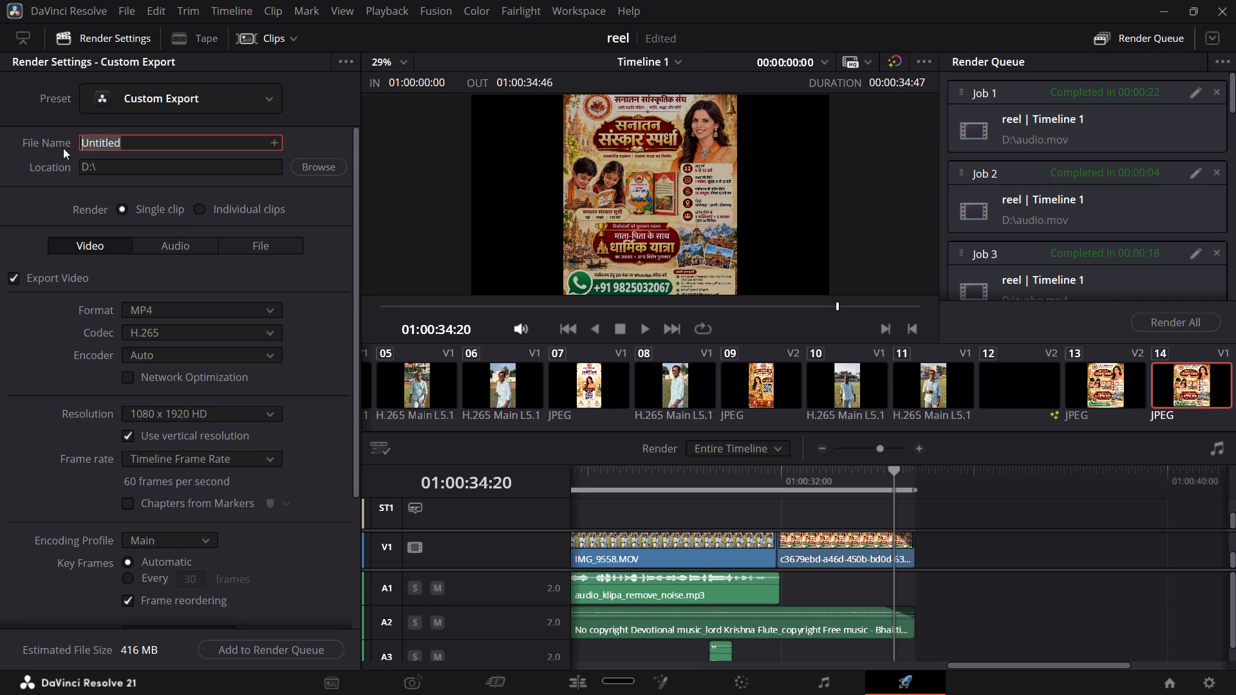
{"action": "key", "text": "BackSpace"}
{"action": "type", "text": "OKKK"}
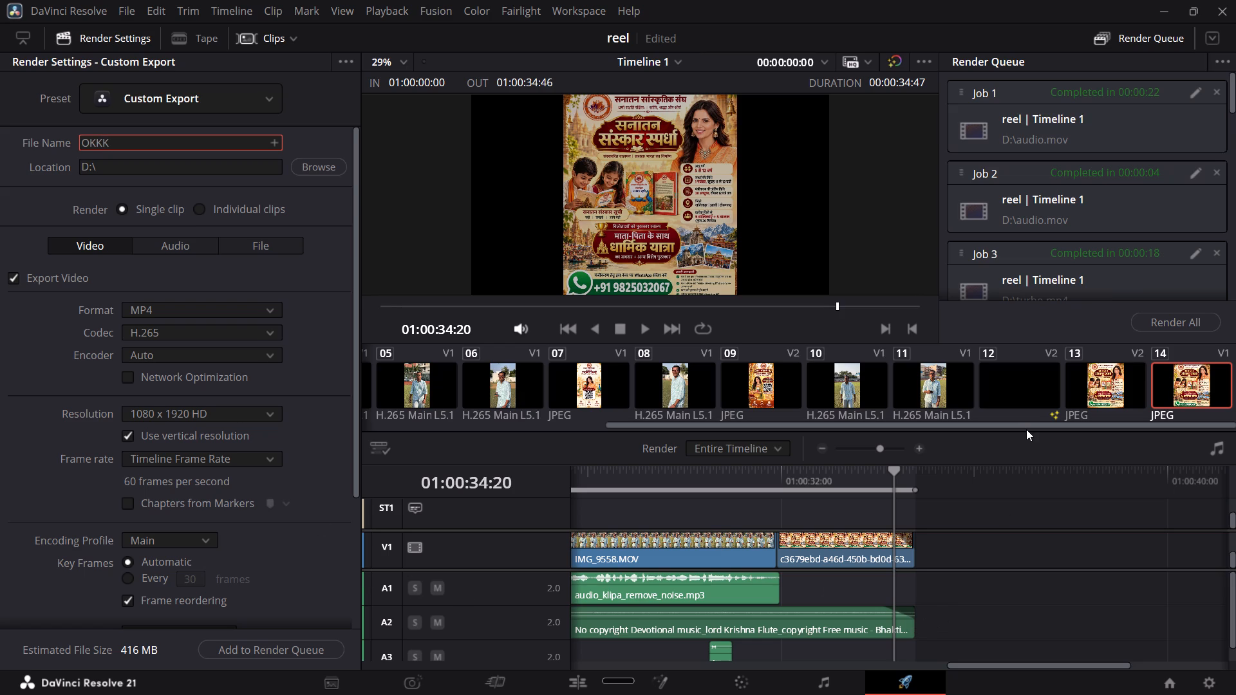
Add the OKKK export to the render queue, accepting the higher resolution, and render that job.
{"action": "left_click", "coordinate": [294, 653]}
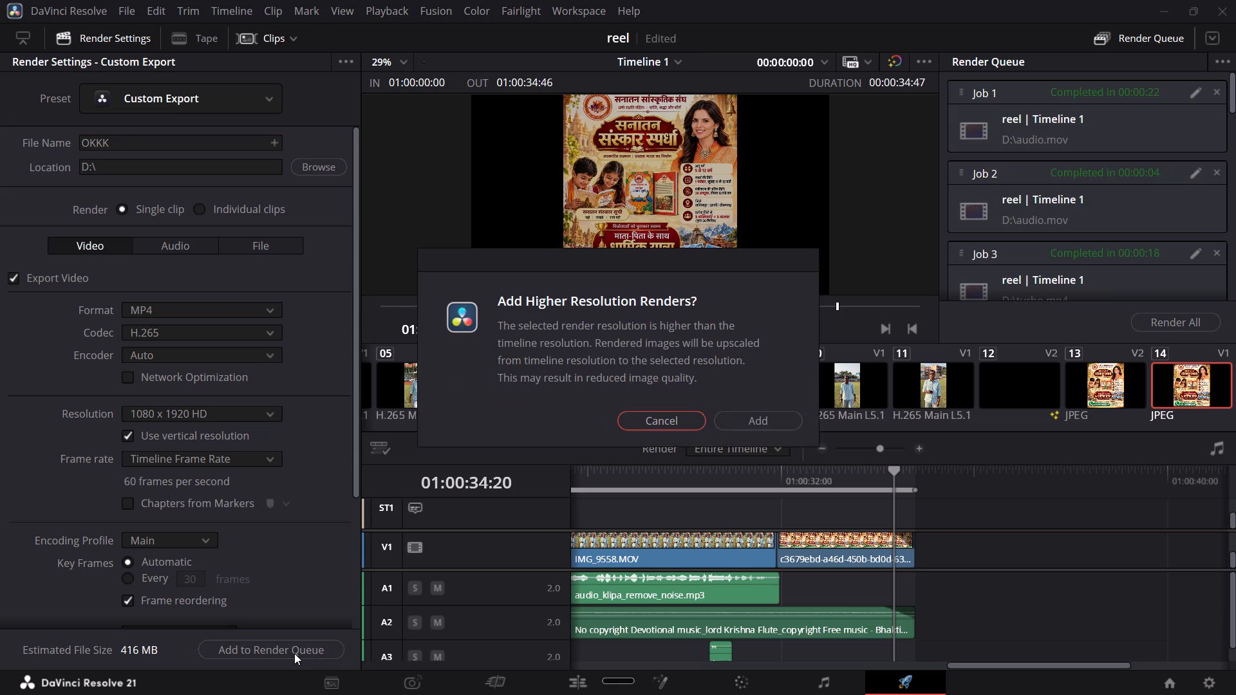
{"action": "left_click", "coordinate": [734, 423]}
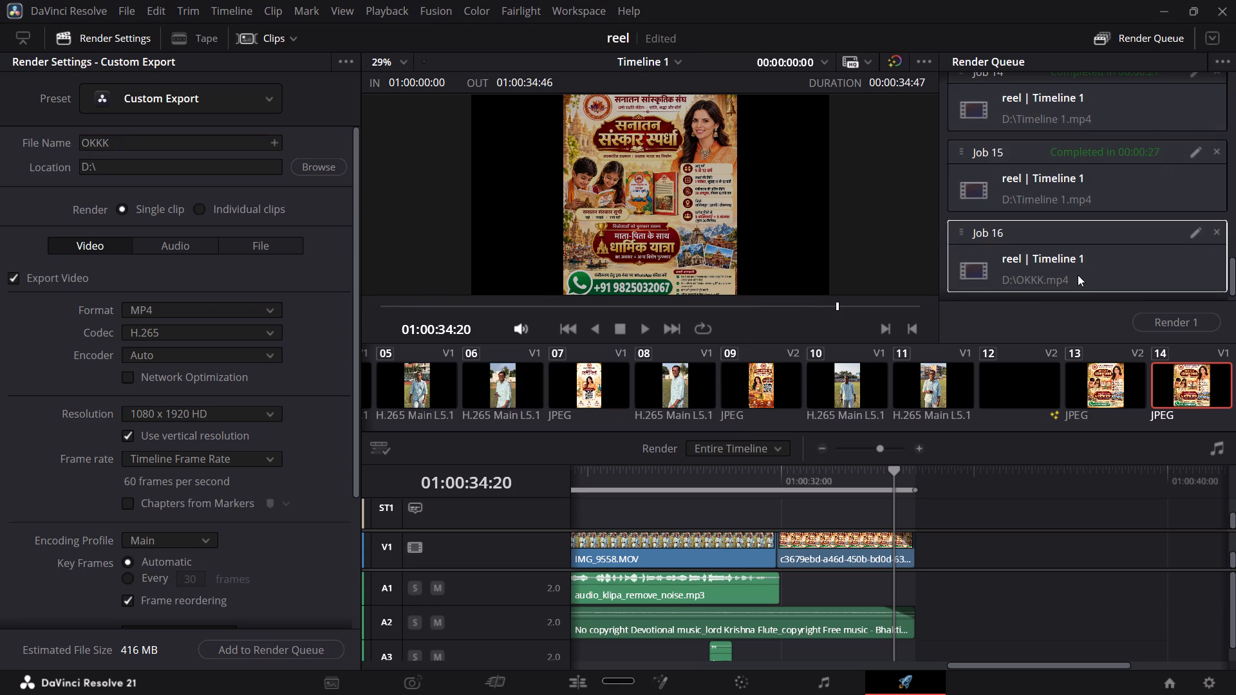
{"action": "left_click", "coordinate": [1161, 322]}
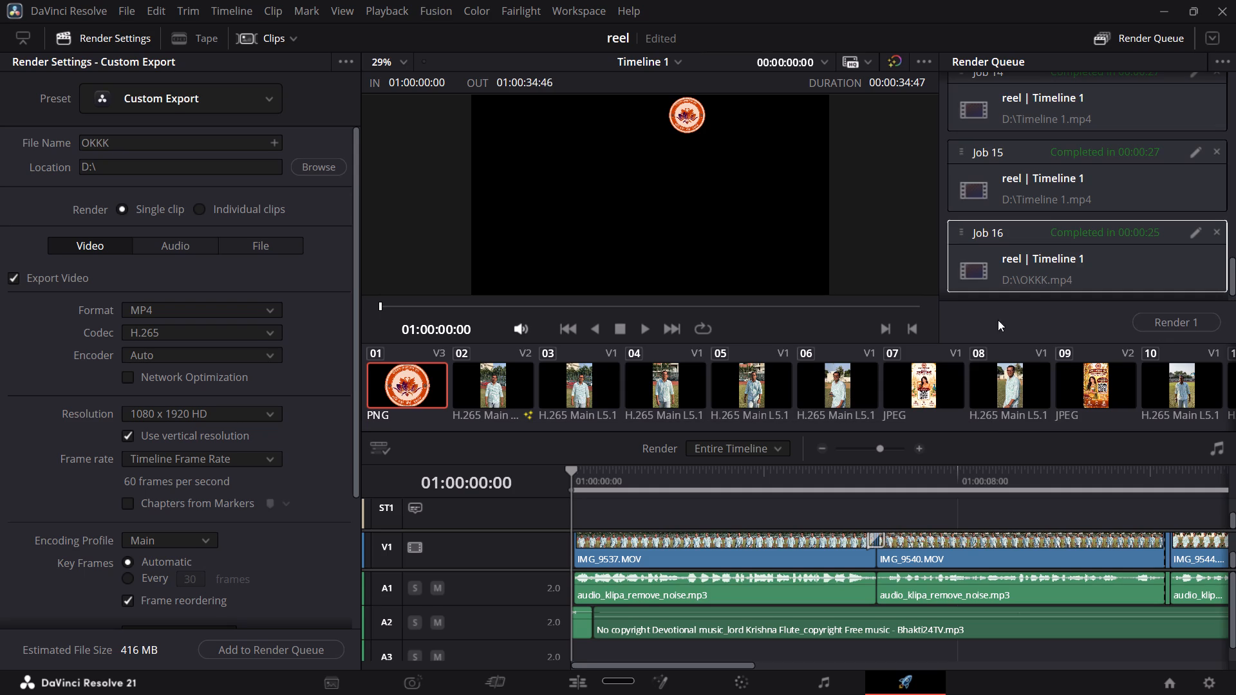
Back on the Edit page, place a Text+ title at 01:00:12:25, over the start of the first IMG_9544.MOV clip, and select it.
{"action": "left_click_drag", "start_coordinate": [819, 469], "coordinate": [566, 500]}
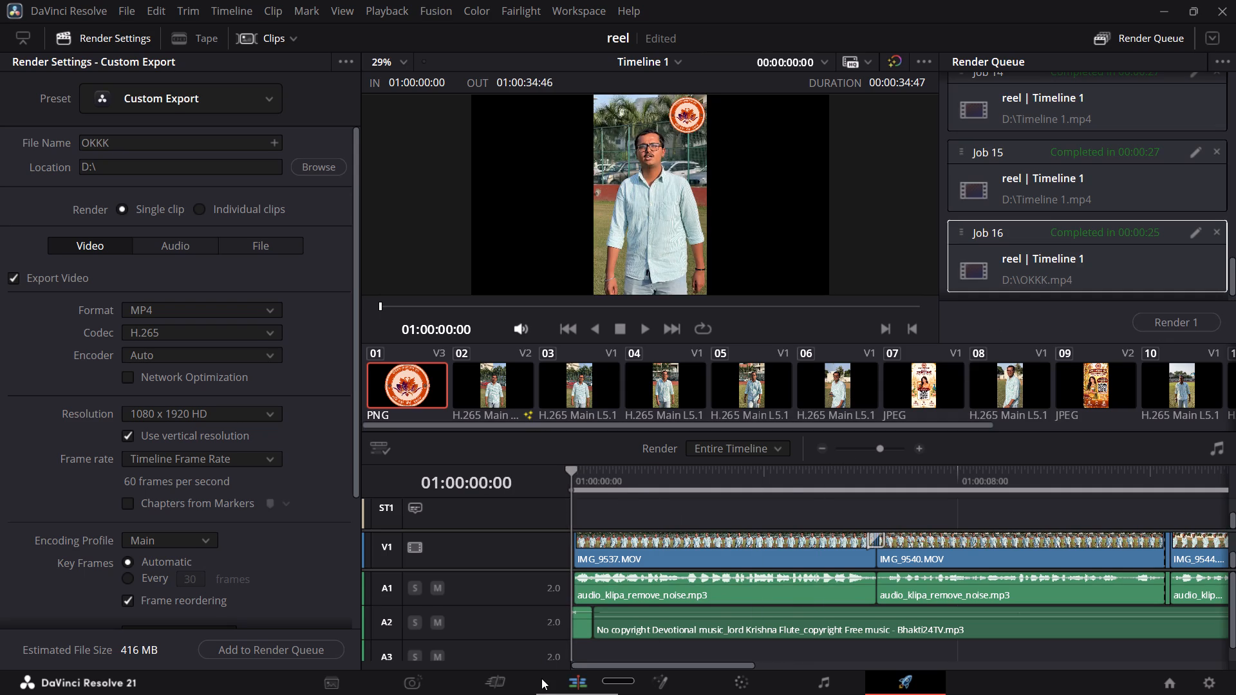
{"action": "left_click", "coordinate": [555, 676]}
{"action": "left_click_drag", "start_coordinate": [666, 524], "coordinate": [688, 521]}
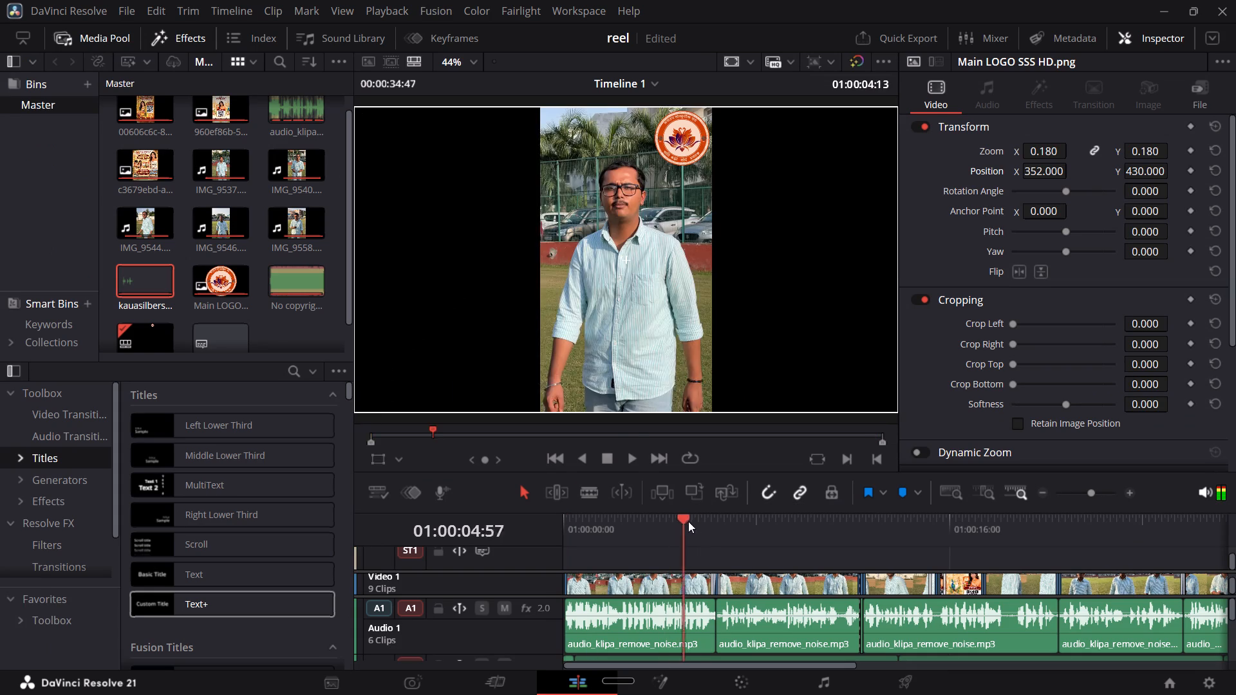
{"action": "left_click_drag", "start_coordinate": [688, 521], "coordinate": [822, 530]}
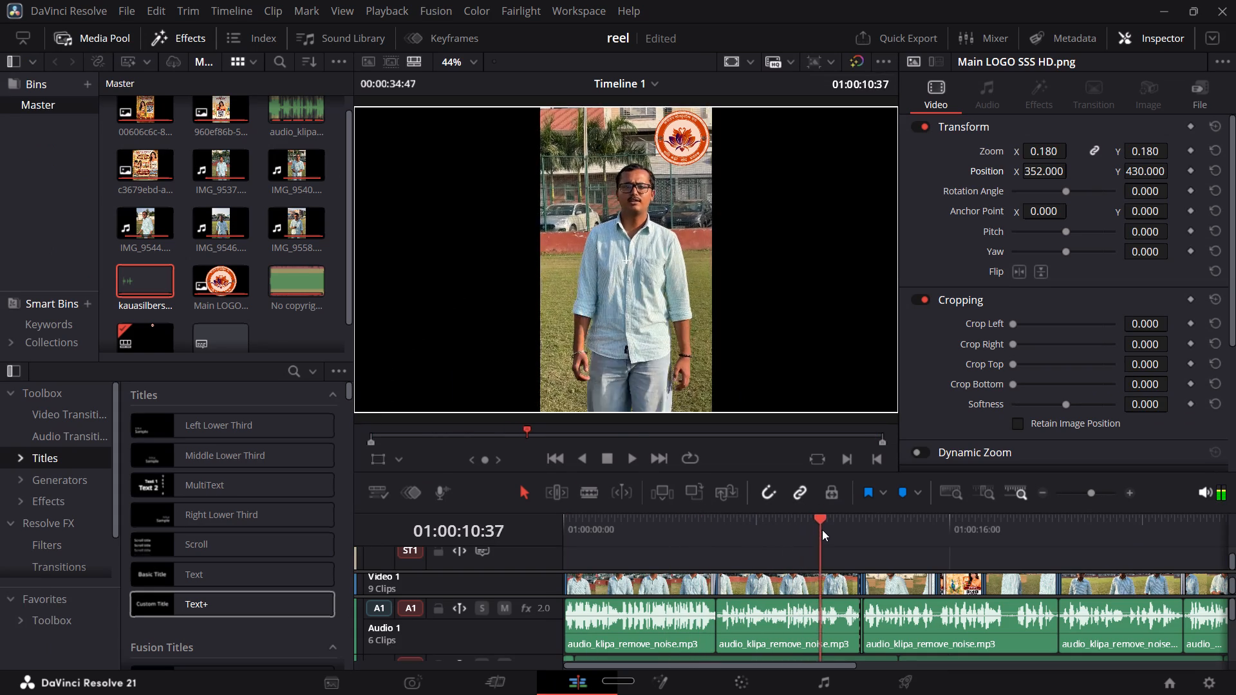
{"action": "left_click_drag", "start_coordinate": [822, 530], "coordinate": [908, 532]}
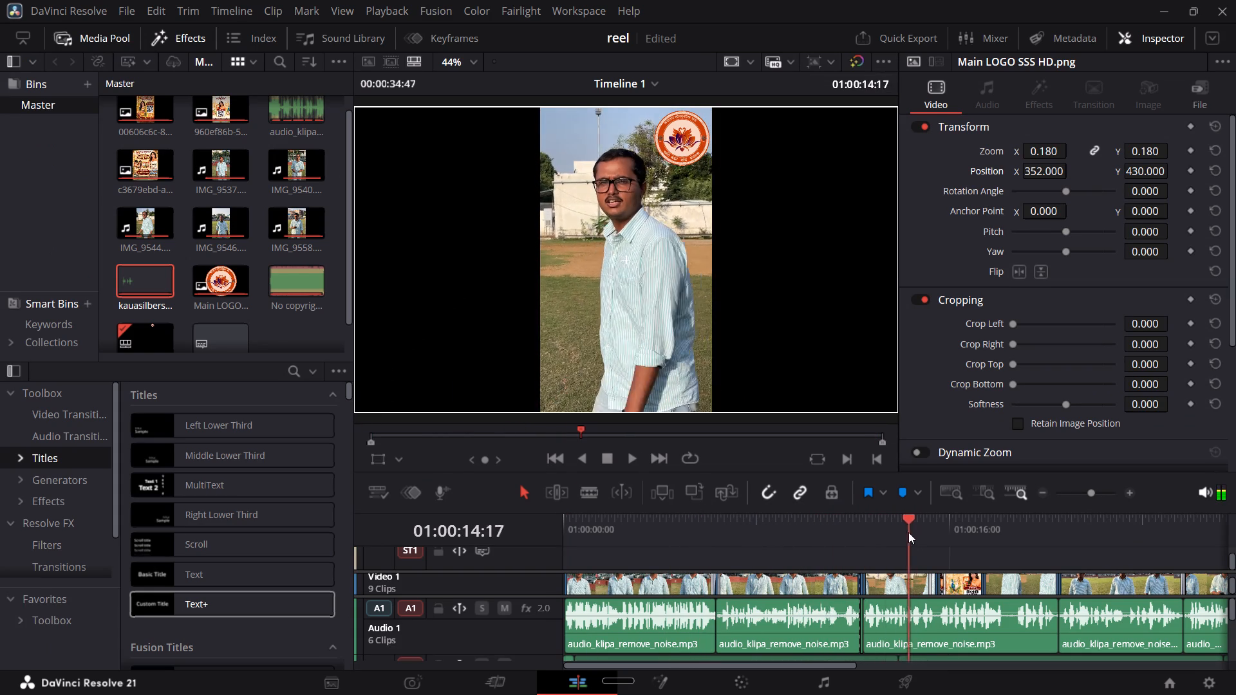
{"action": "left_click_drag", "start_coordinate": [908, 532], "coordinate": [864, 531]}
{"action": "left_click_drag", "start_coordinate": [186, 597], "coordinate": [186, 597]}
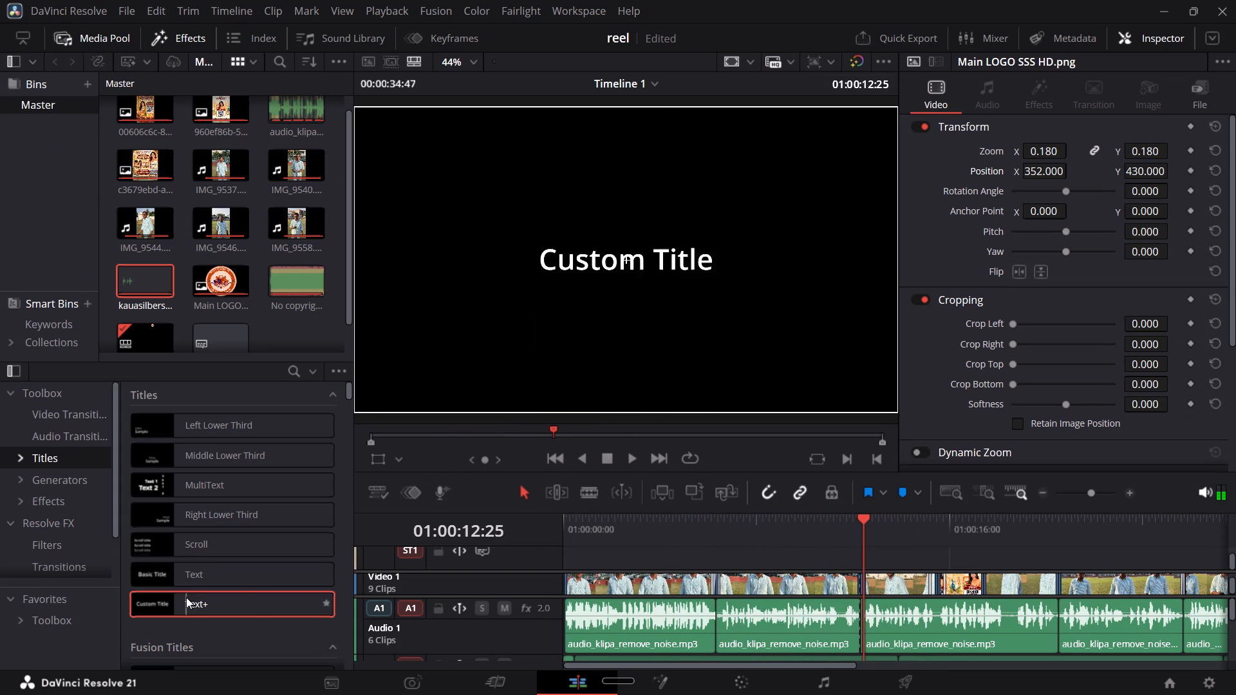
{"action": "left_click_drag", "start_coordinate": [186, 597], "coordinate": [843, 510]}
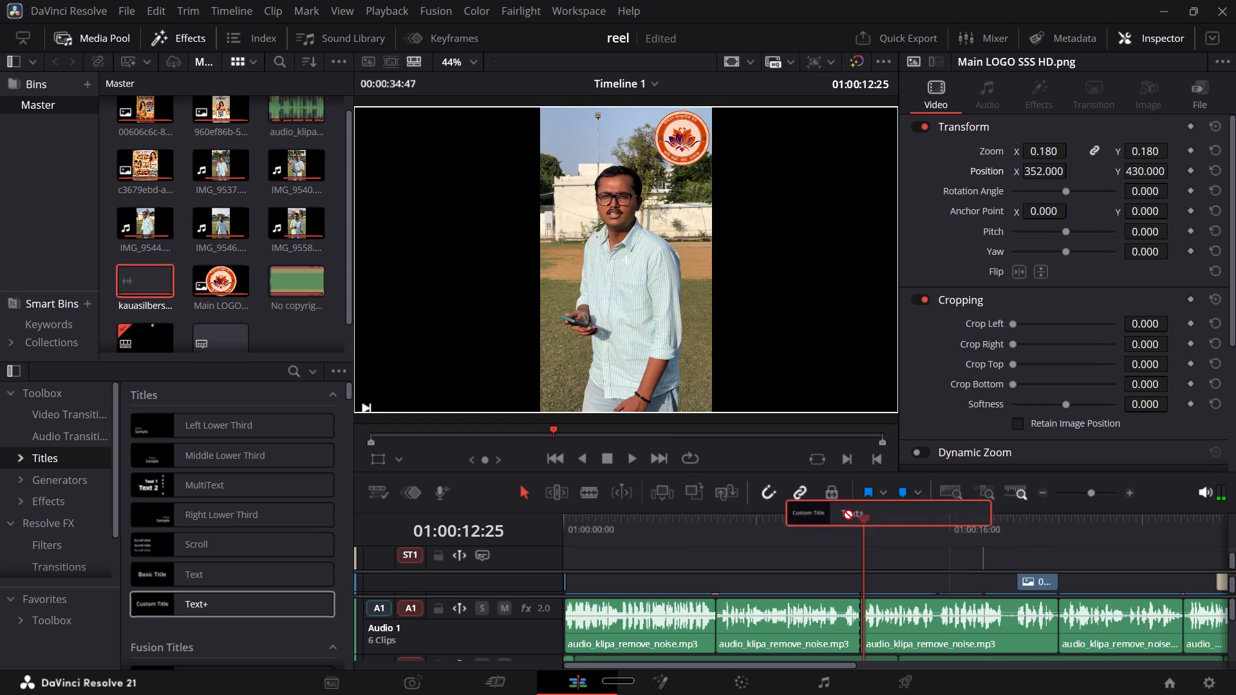
{"action": "left_click_drag", "start_coordinate": [843, 510], "coordinate": [848, 519]}
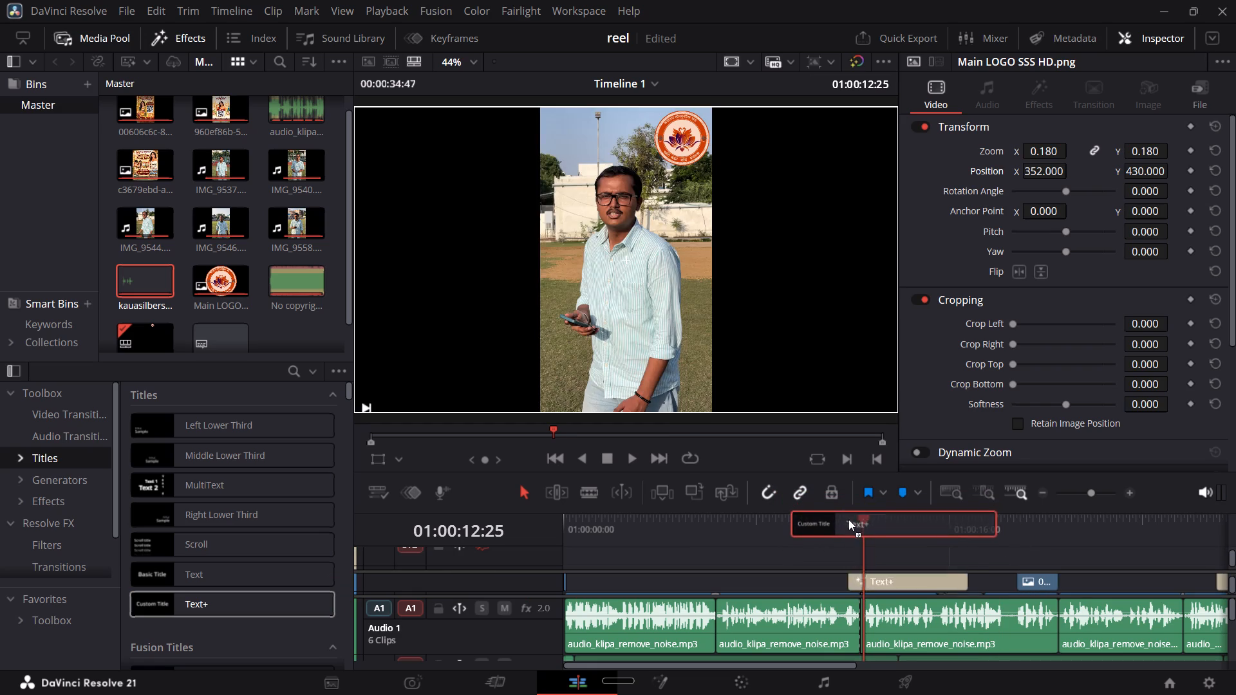
{"action": "left_click_drag", "start_coordinate": [848, 519], "coordinate": [861, 530]}
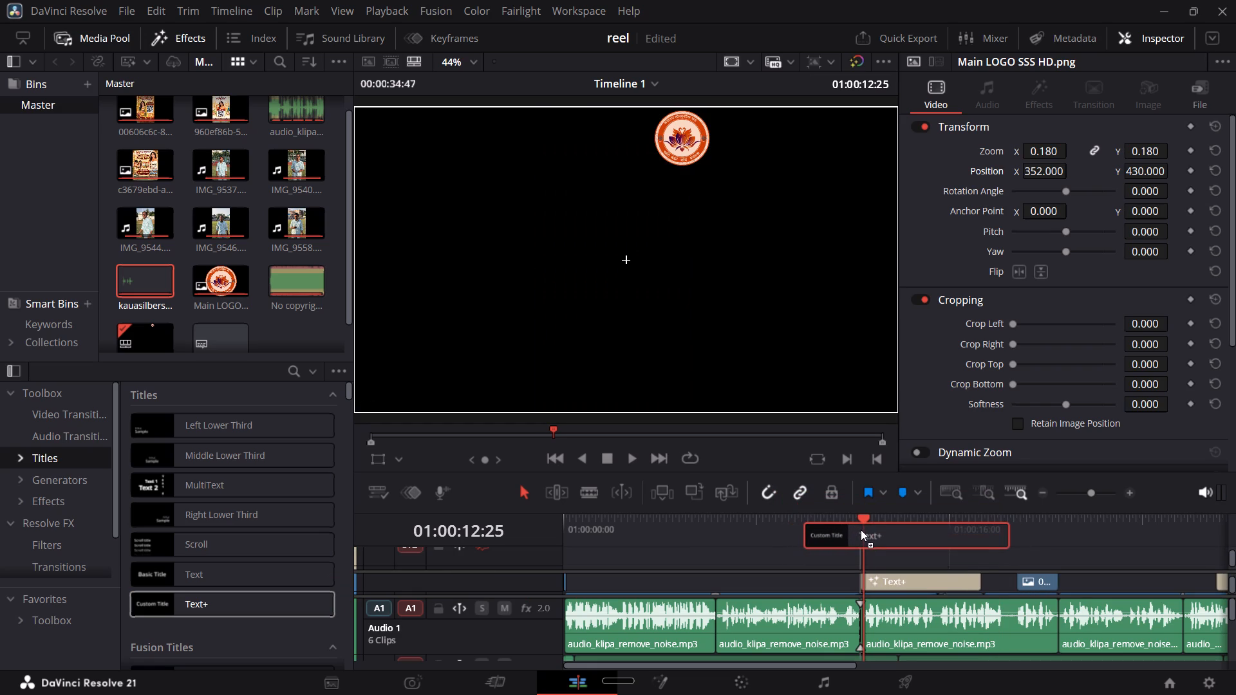
{"action": "left_click_drag", "start_coordinate": [861, 530], "coordinate": [863, 523]}
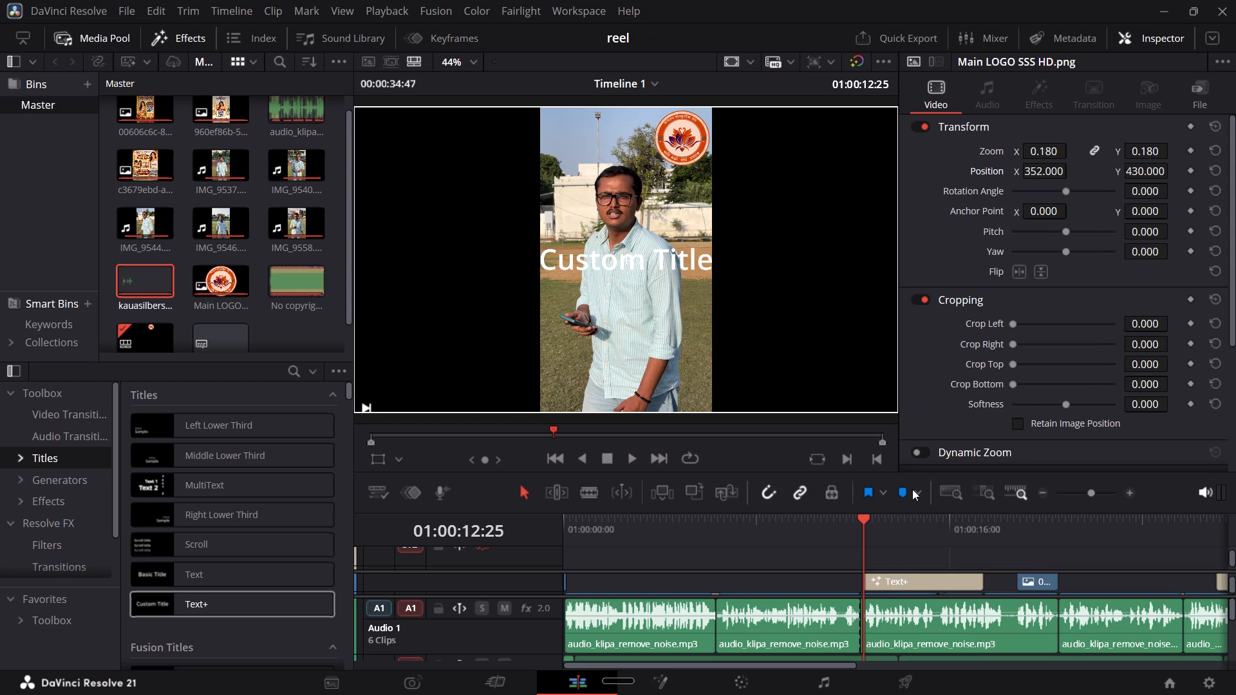
{"action": "left_click", "coordinate": [920, 583]}
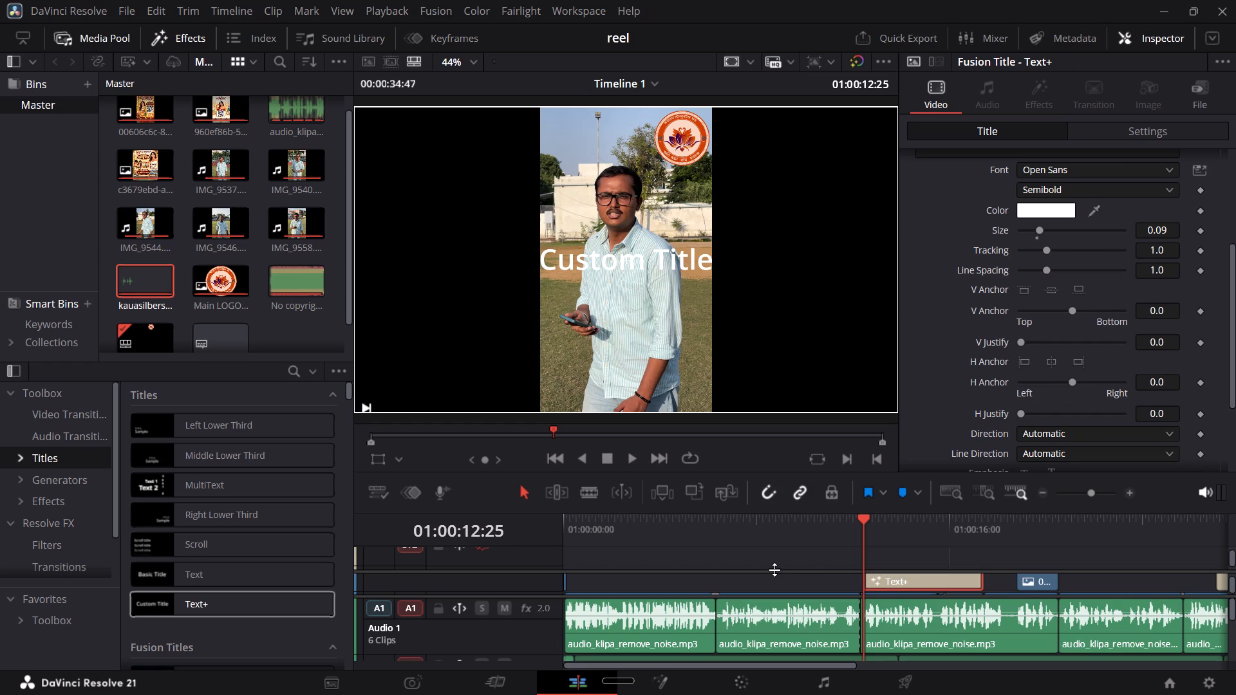
Enlarge the timeline area, shrinking the viewer, so more of the track stack fits.
{"action": "left_click_drag", "start_coordinate": [774, 569], "coordinate": [782, 536]}
{"action": "left_click_drag", "start_coordinate": [791, 570], "coordinate": [796, 548]}
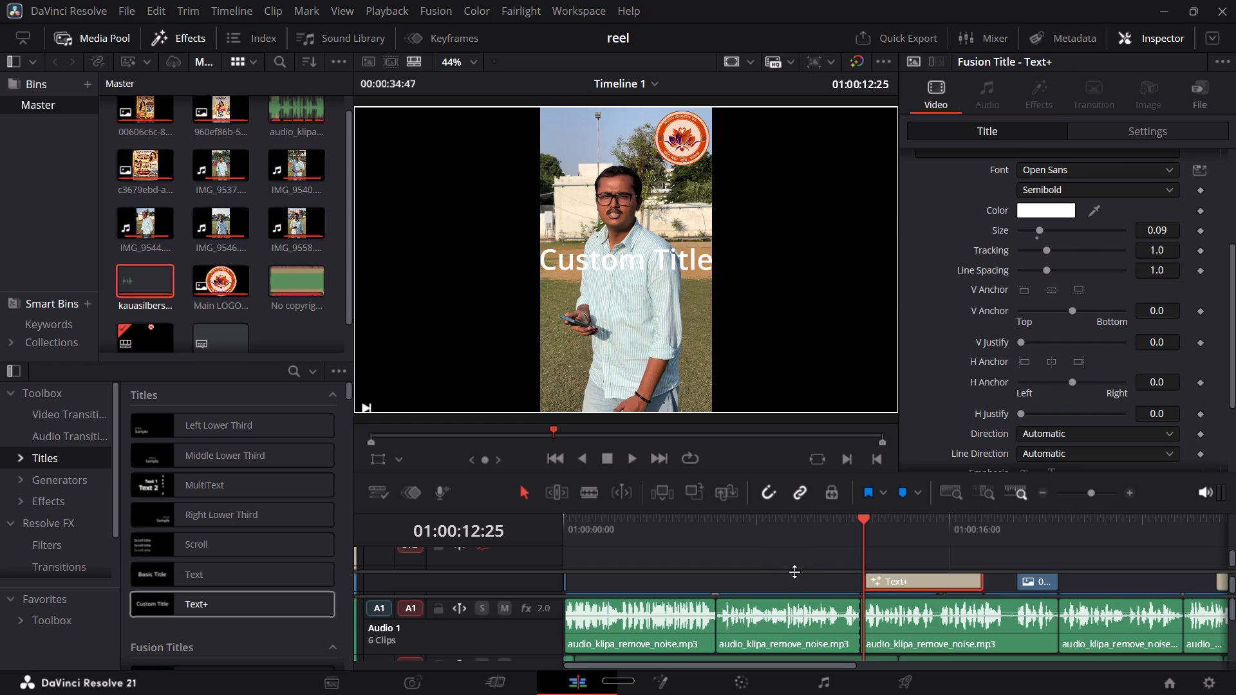
{"action": "left_click", "coordinate": [796, 573]}
{"action": "left_click_drag", "start_coordinate": [529, 571], "coordinate": [543, 536]}
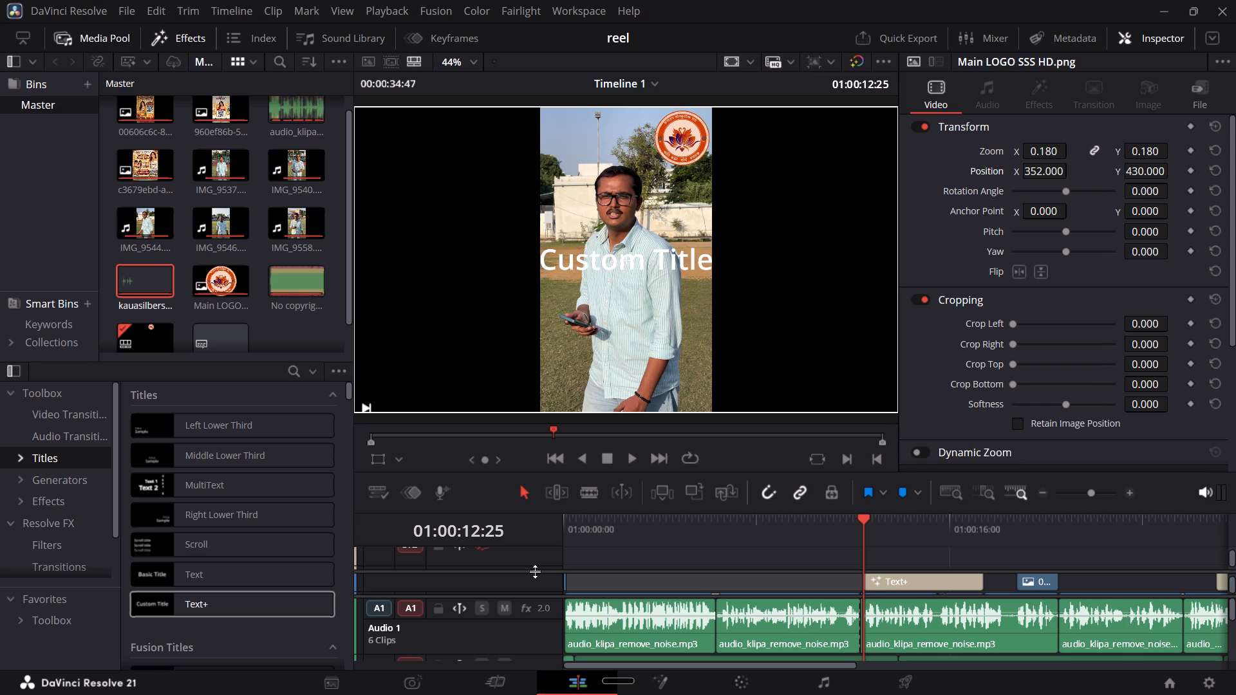
{"action": "left_click_drag", "start_coordinate": [536, 572], "coordinate": [538, 551]}
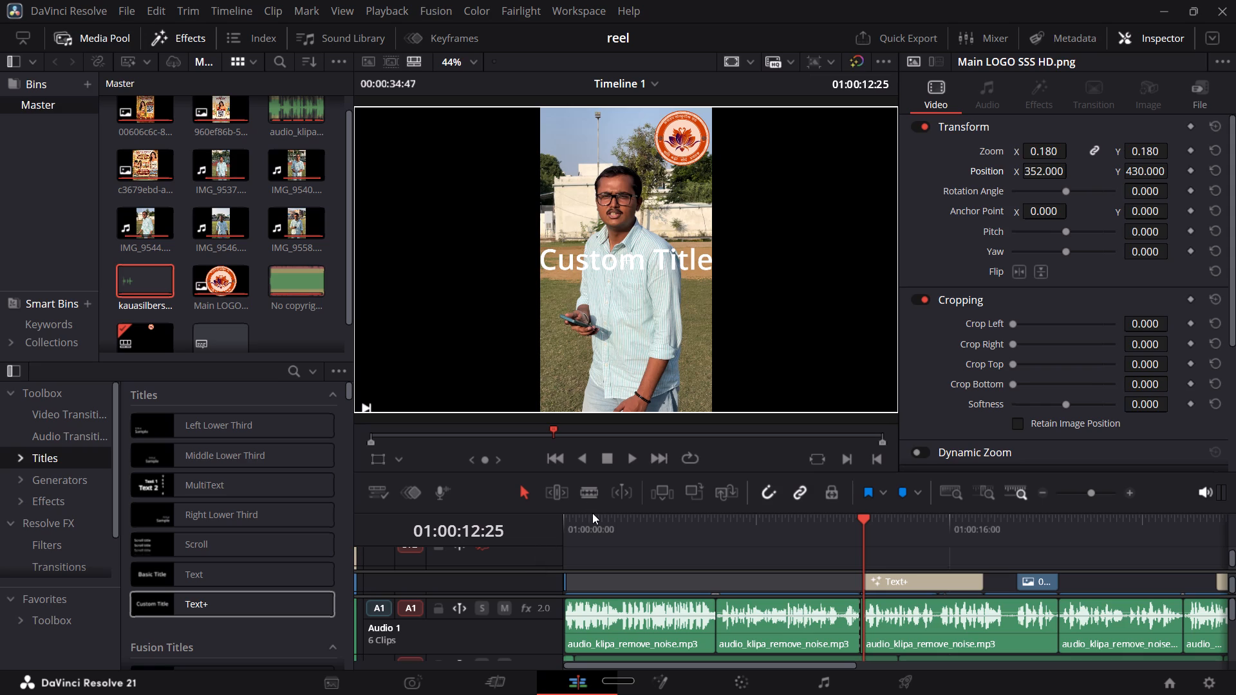
{"action": "left_click", "coordinate": [592, 513]}
{"action": "left_click_drag", "start_coordinate": [593, 511], "coordinate": [658, 313]}
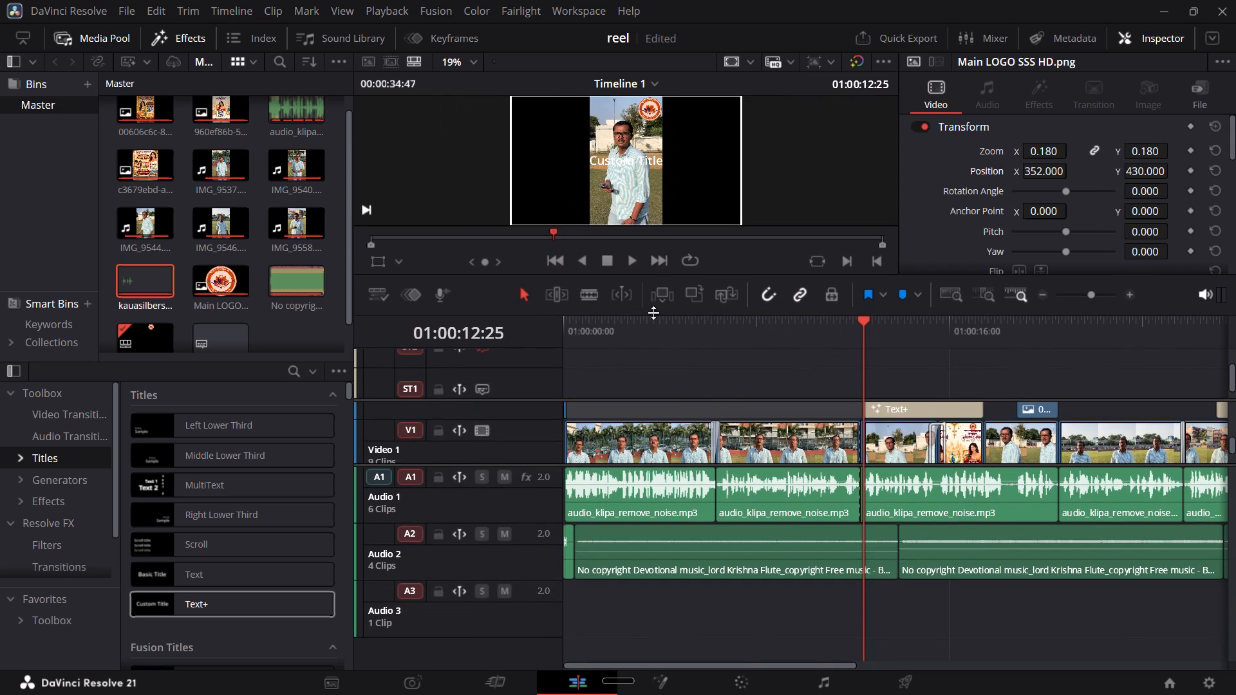
Delete subtitle track ST2, keep ST1, and move the playhead to 01:00:05:43.
{"action": "scroll", "coordinate": [675, 380], "scroll_direction": "down", "scroll_amount": 1}
{"action": "scroll", "coordinate": [675, 380], "scroll_direction": "up", "scroll_amount": 1}
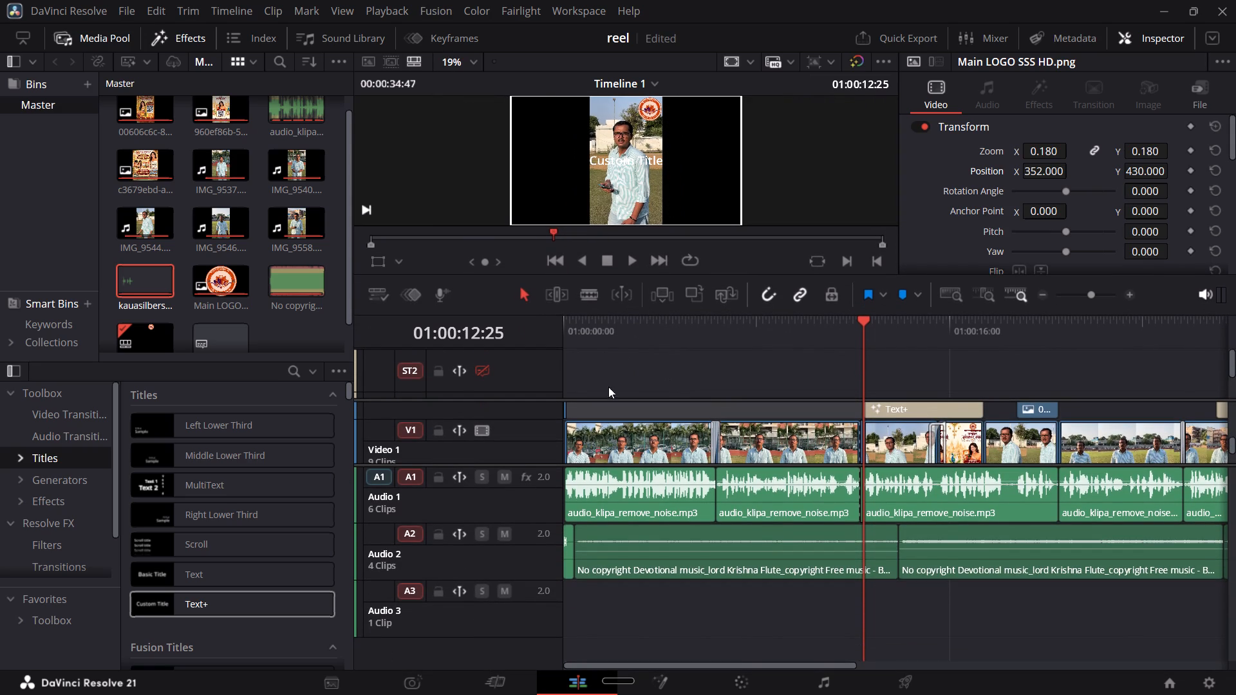
{"action": "right_click", "coordinate": [522, 360]}
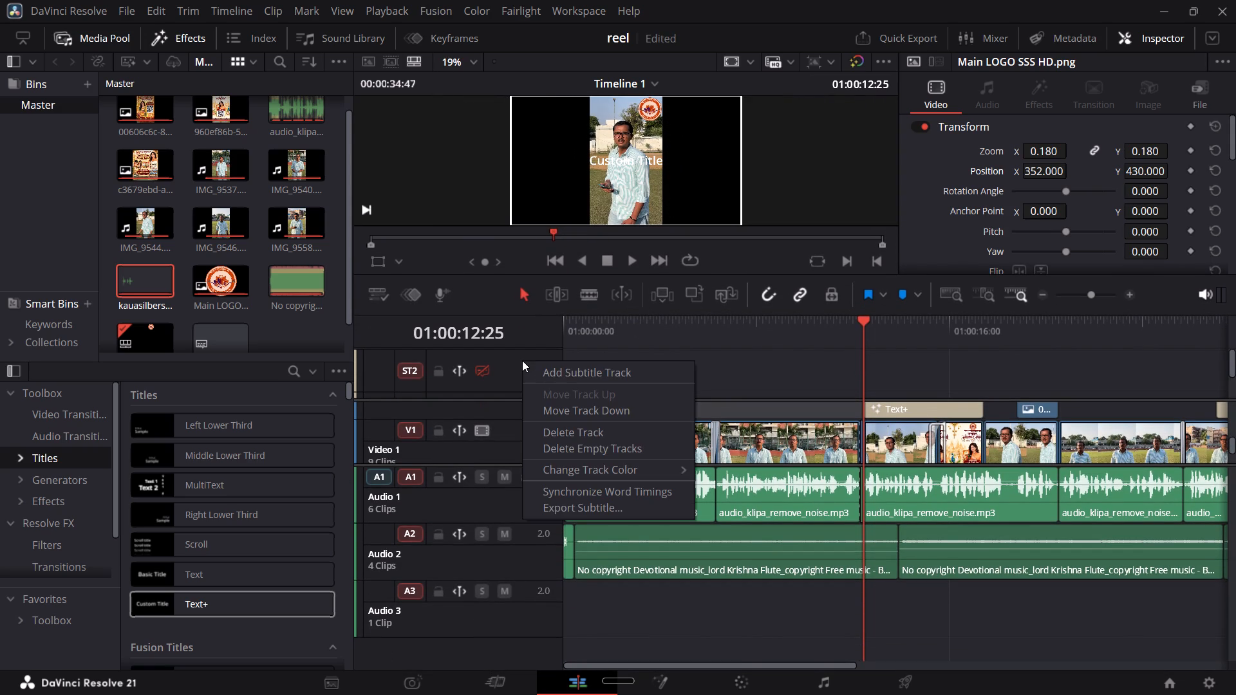
{"action": "left_click", "coordinate": [579, 430]}
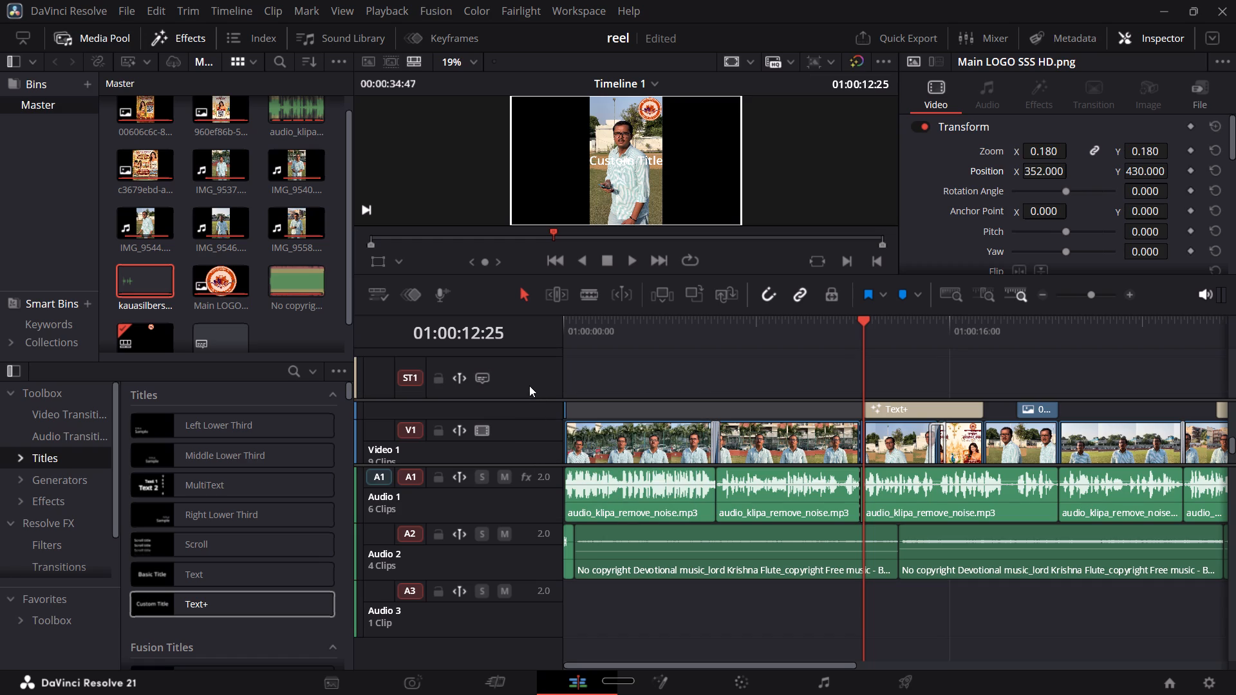
{"action": "right_click", "coordinate": [527, 382]}
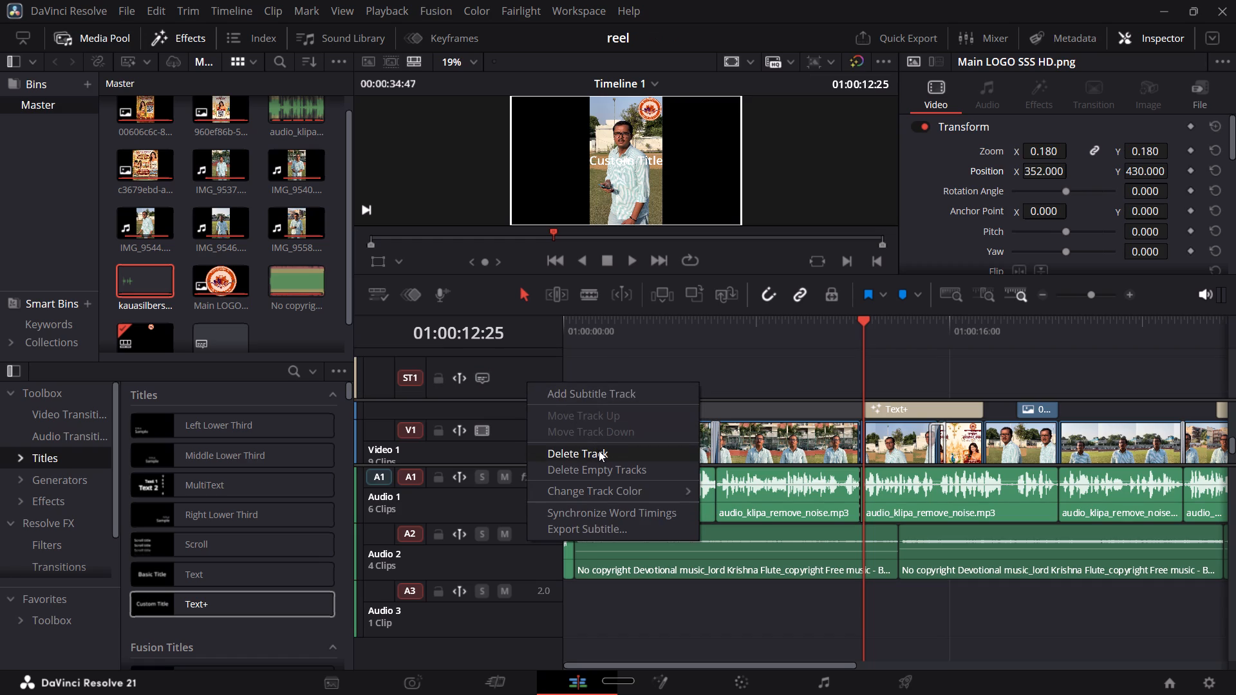
{"action": "left_click", "coordinate": [702, 342]}
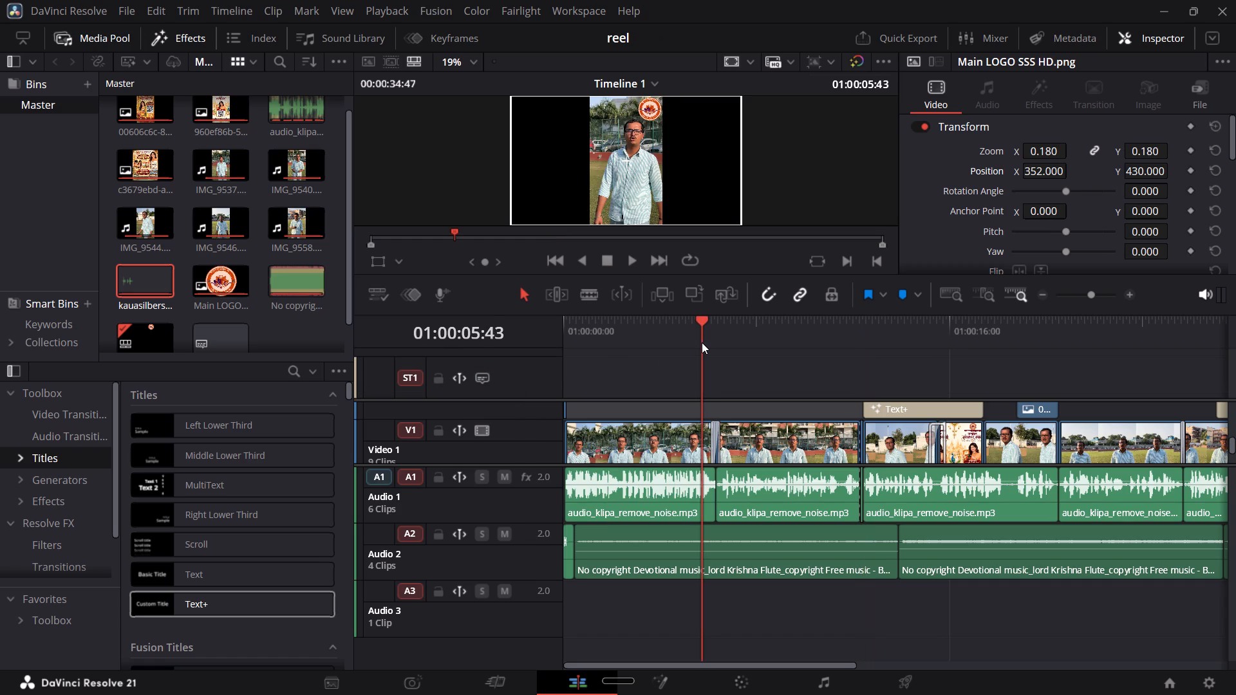
Undo the last track deletion and delete both subtitle tracks, ST2 and ST1, from the timeline.
{"action": "key", "text": "ctrl+z"}
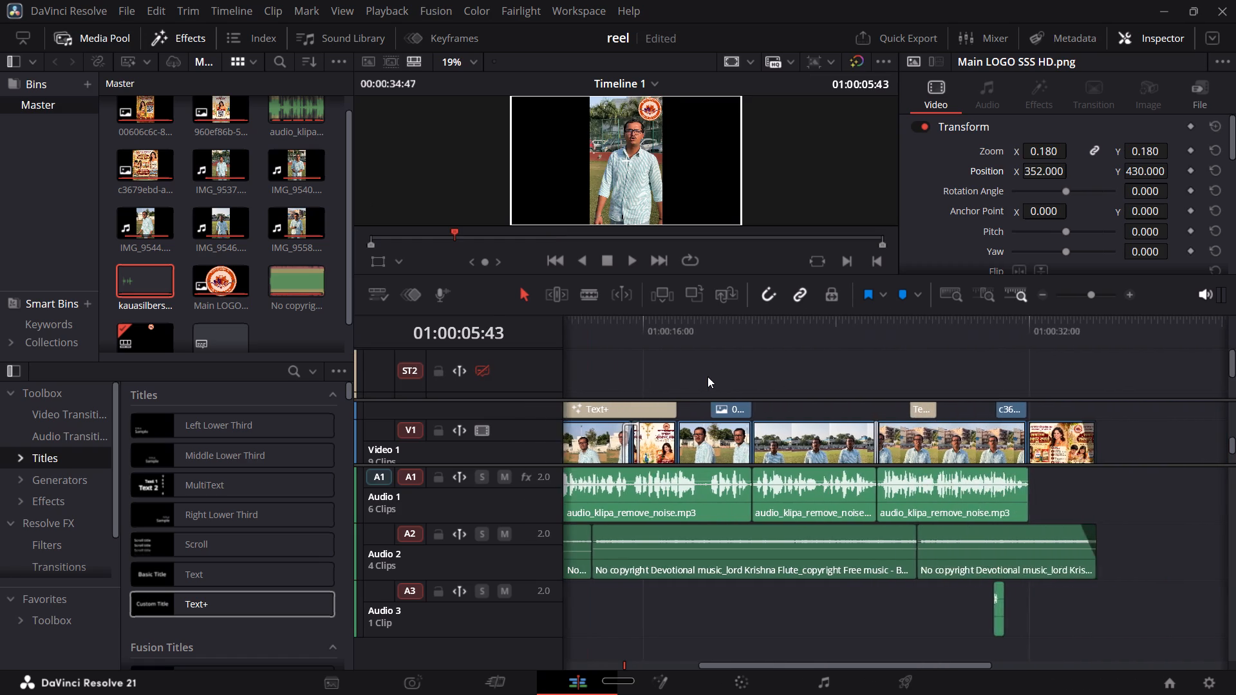
{"action": "left_click", "coordinate": [534, 376]}
{"action": "right_click", "coordinate": [534, 376]}
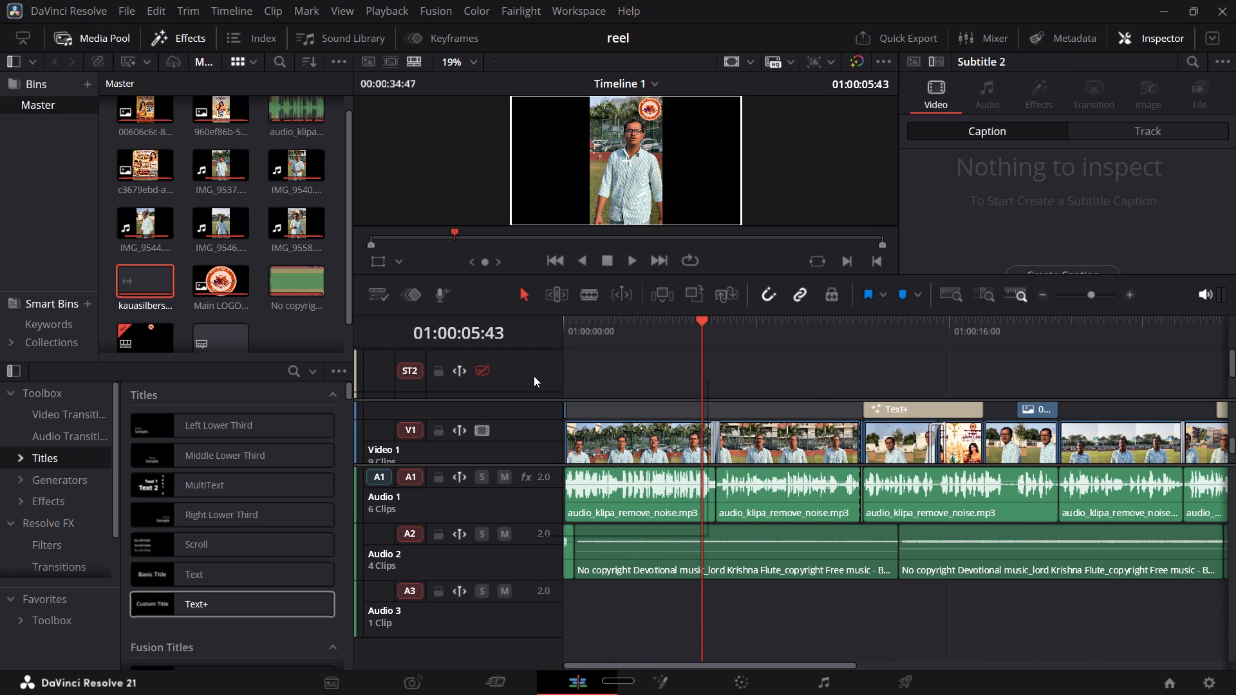
{"action": "left_click", "coordinate": [582, 443]}
{"action": "left_click", "coordinate": [514, 381]}
{"action": "right_click", "coordinate": [514, 380]}
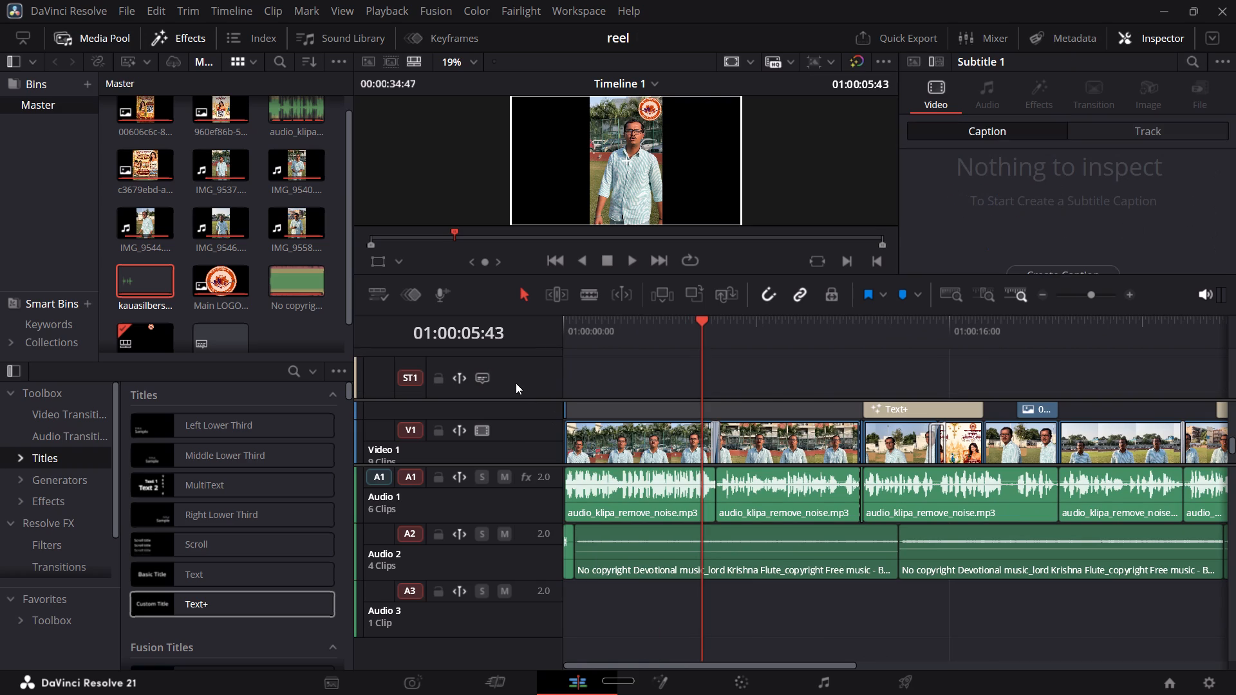
{"action": "left_click", "coordinate": [570, 454]}
Set the playhead to 01:00:13:54 over the Text+ title, enlarge the video track area, and add an empty track above Video 3.
{"action": "scroll", "coordinate": [662, 391], "scroll_direction": "up", "scroll_amount": 1}
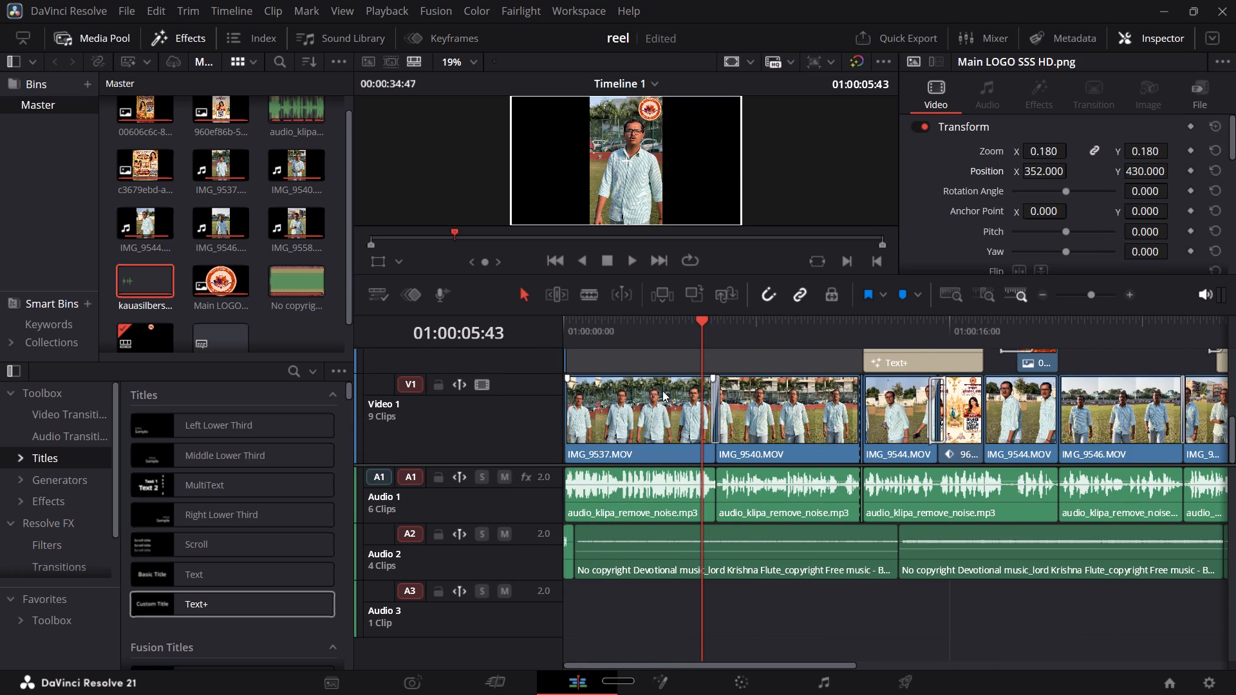
{"action": "scroll", "coordinate": [662, 391], "scroll_direction": "up", "scroll_amount": 1}
{"action": "left_click", "coordinate": [919, 394]}
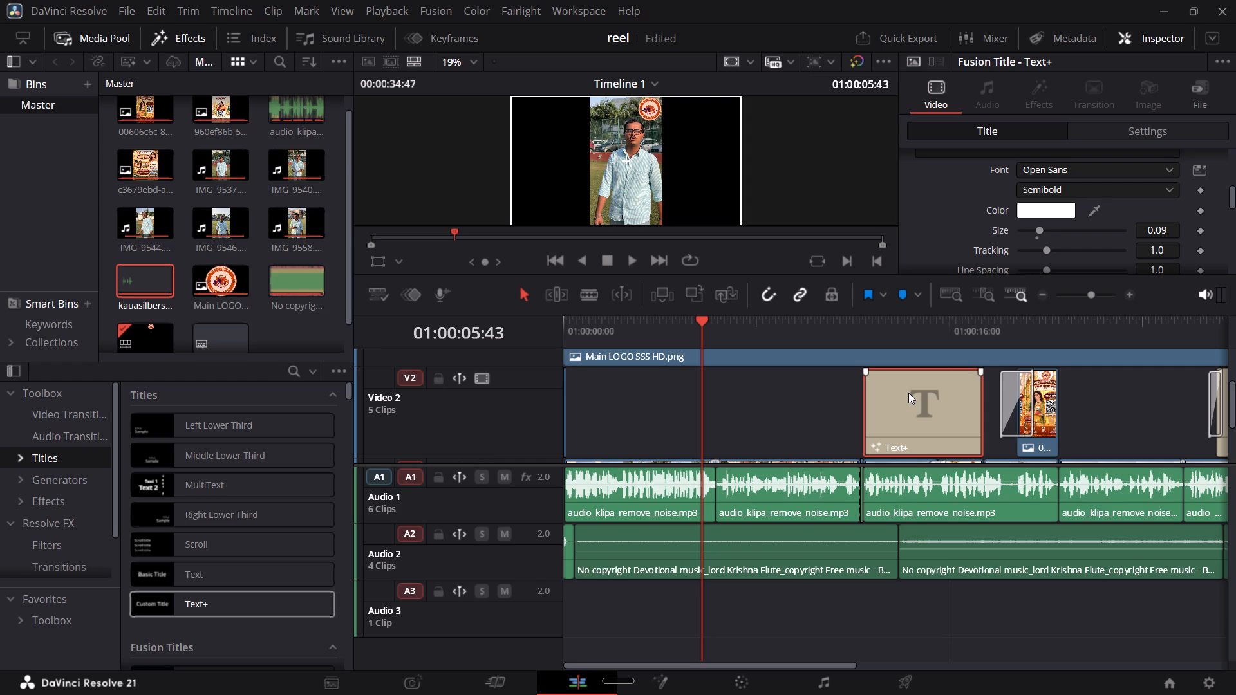
{"action": "left_click", "coordinate": [904, 326]}
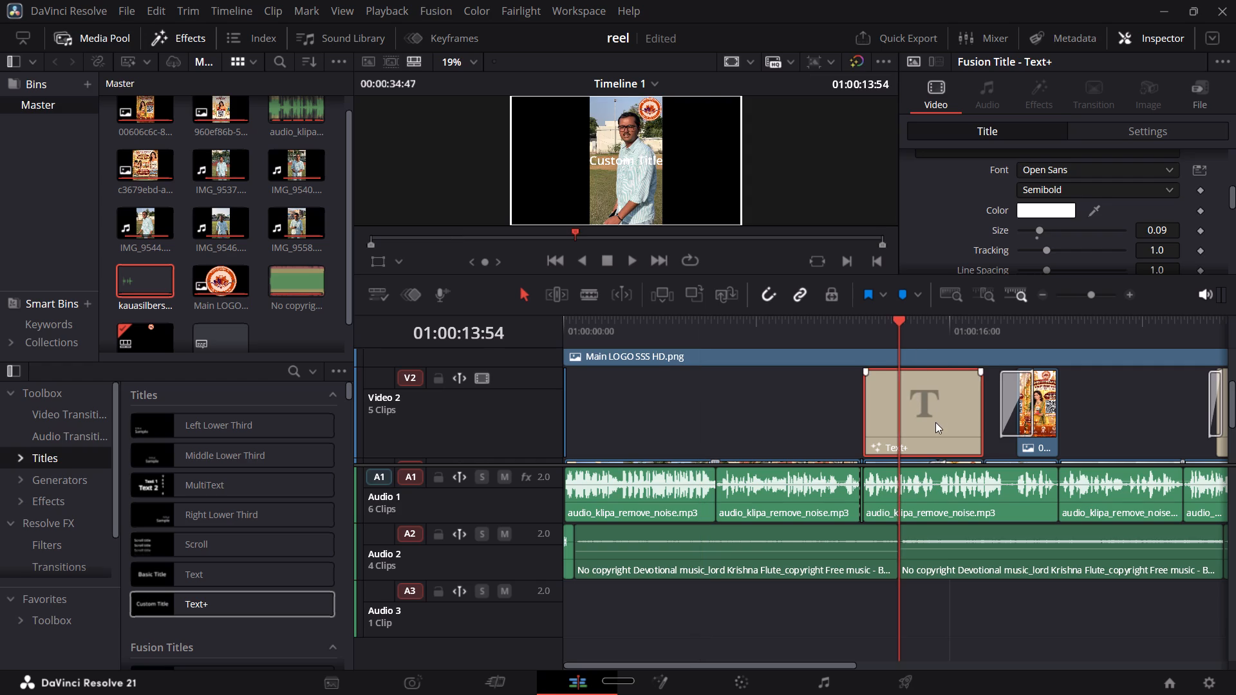
{"action": "scroll", "coordinate": [803, 403], "scroll_direction": "up", "scroll_amount": 1}
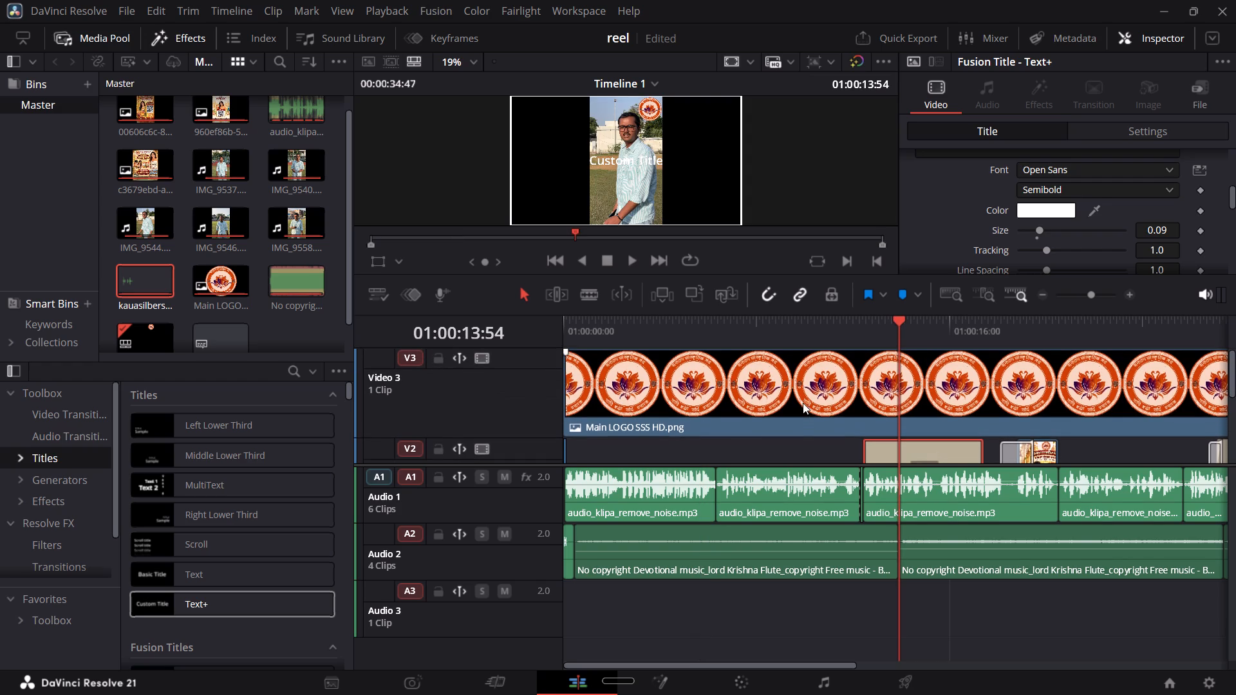
{"action": "left_click_drag", "start_coordinate": [543, 465], "coordinate": [540, 505]}
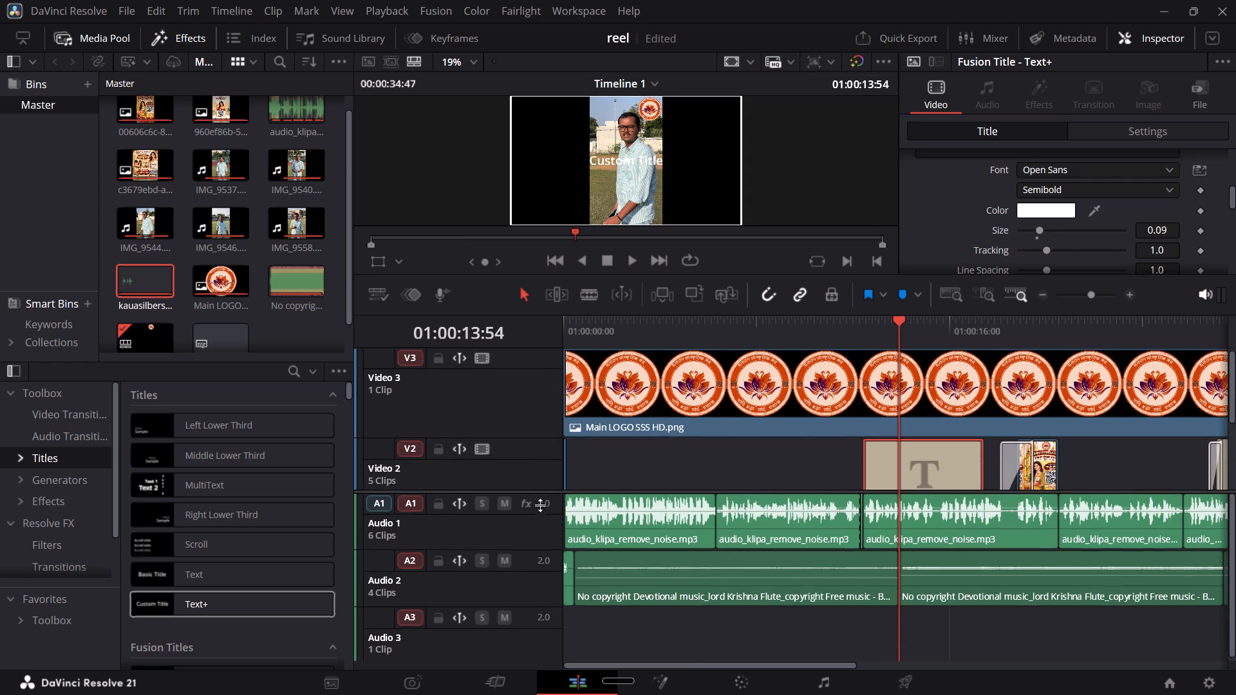
{"action": "left_click_drag", "start_coordinate": [540, 505], "coordinate": [536, 553]}
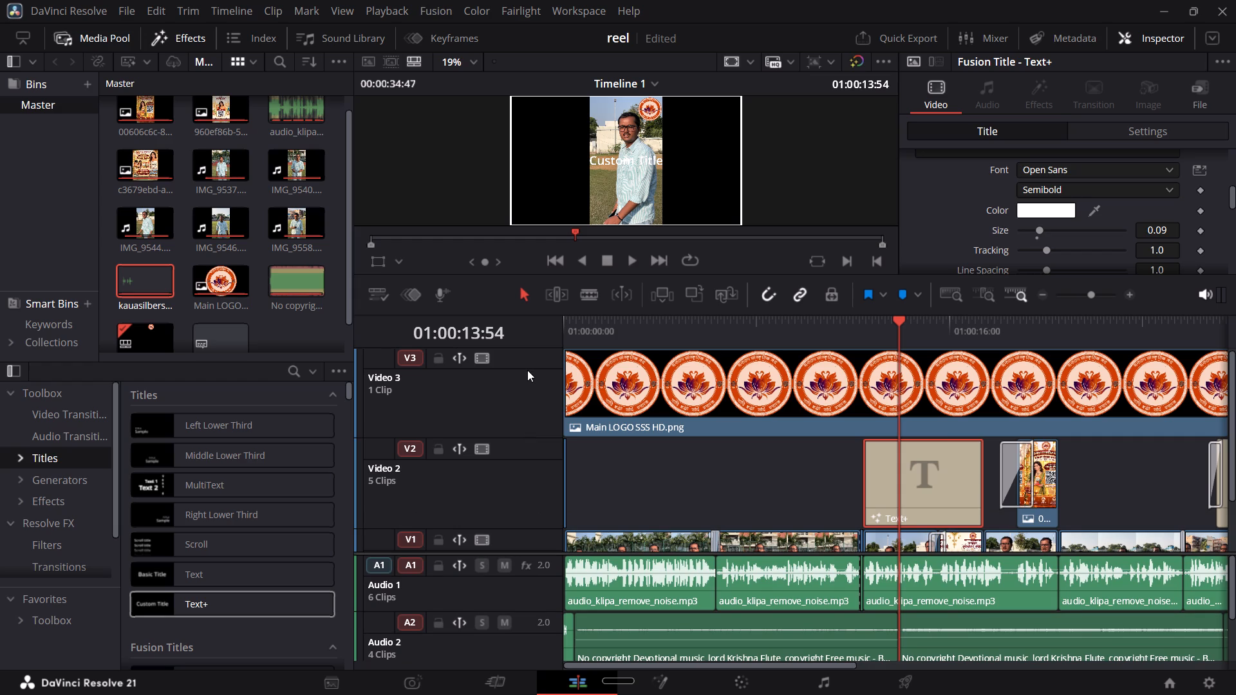
{"action": "right_click", "coordinate": [527, 370]}
{"action": "left_click", "coordinate": [565, 377]}
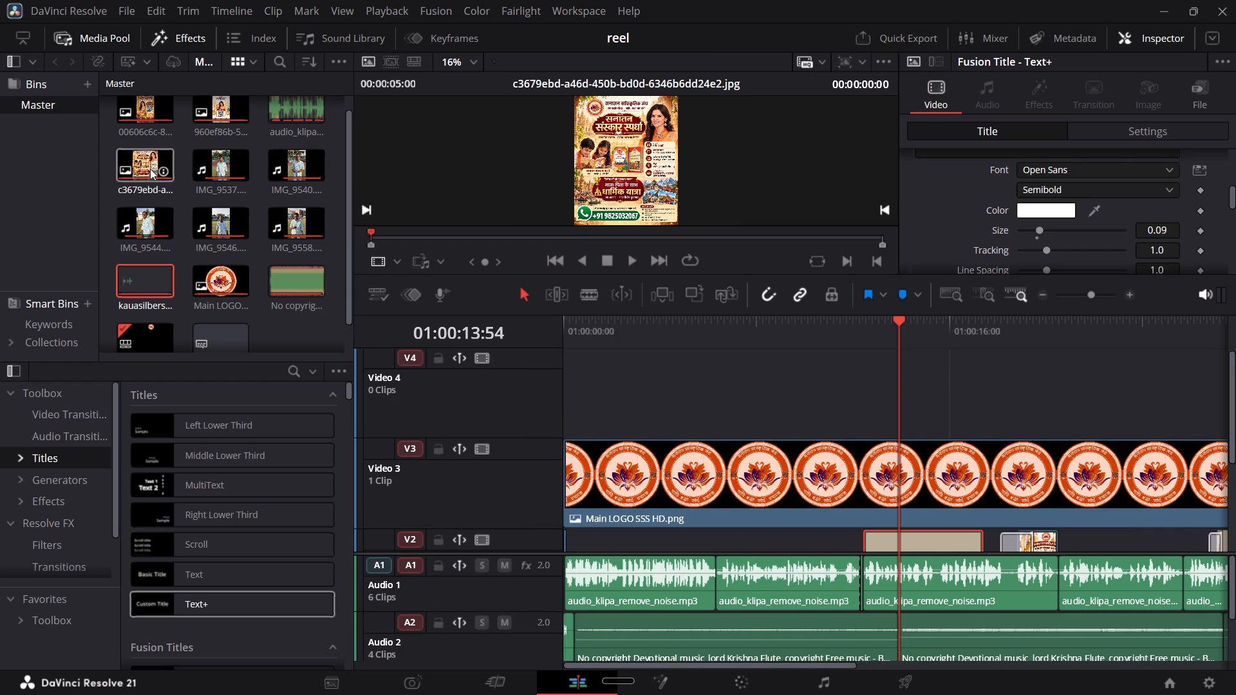
Place the 00606c6c poster image from the media pool on Video 4, starting at 01:00:13:54.
{"action": "left_click_drag", "start_coordinate": [144, 106], "coordinate": [332, 187]}
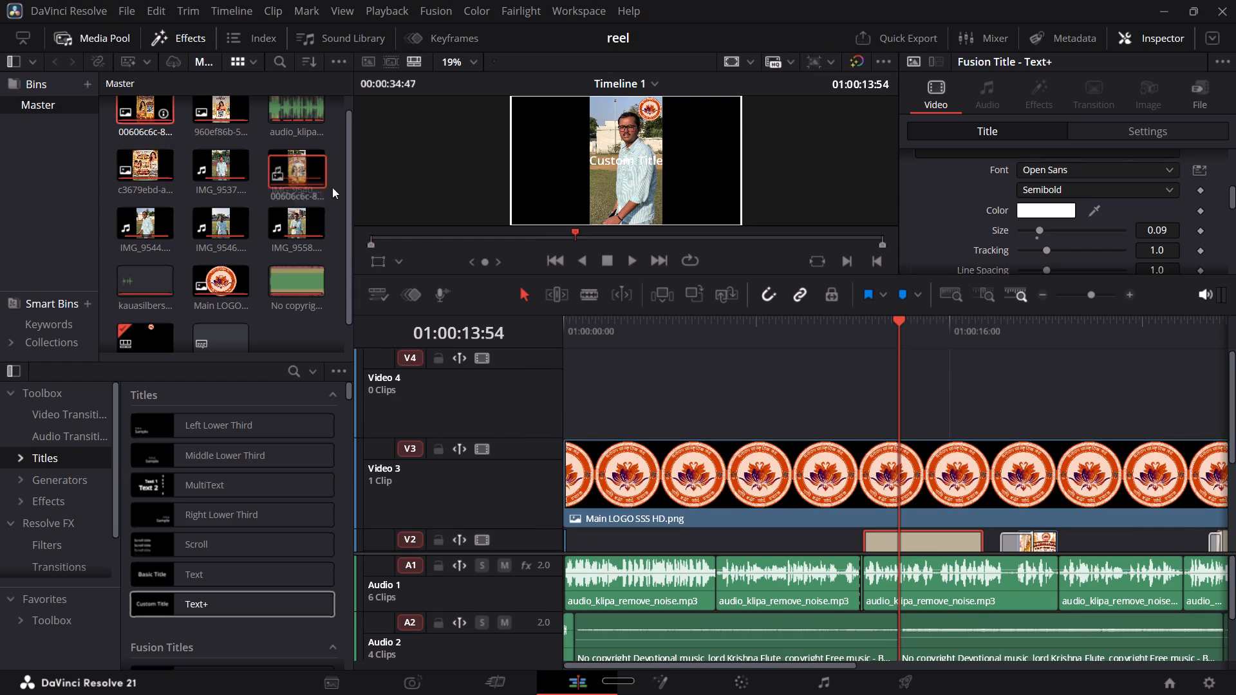
{"action": "left_click_drag", "start_coordinate": [332, 187], "coordinate": [718, 320]}
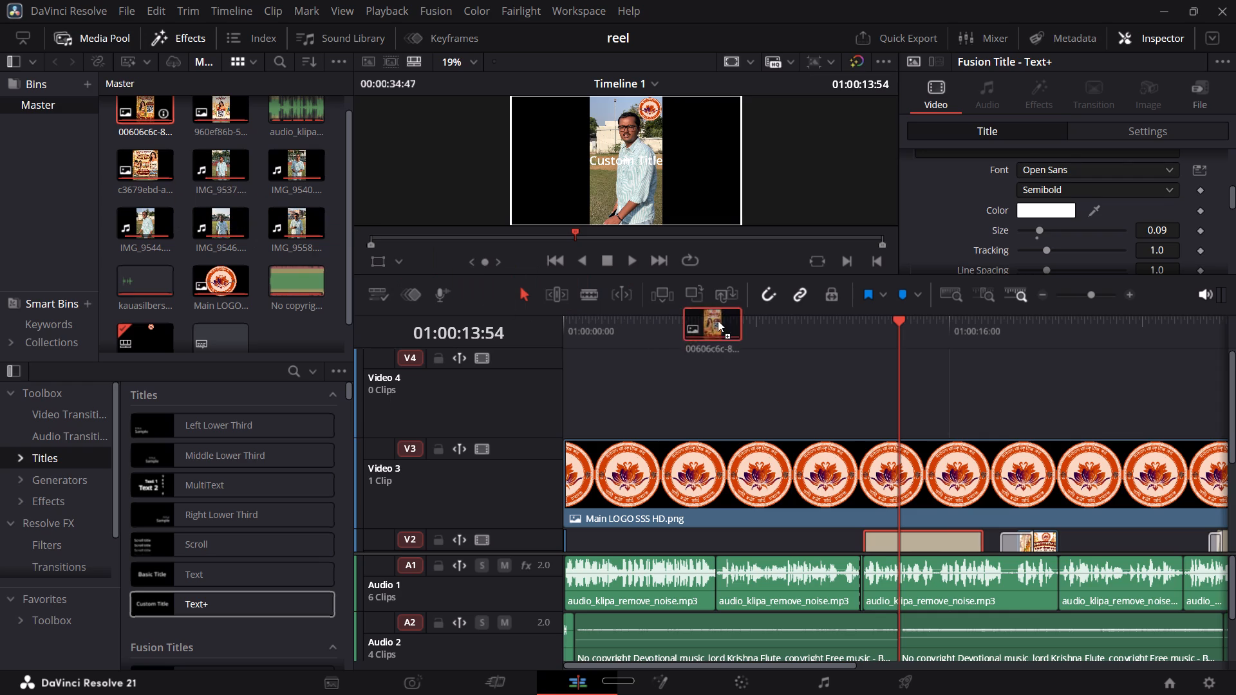
{"action": "left_click_drag", "start_coordinate": [718, 320], "coordinate": [897, 403]}
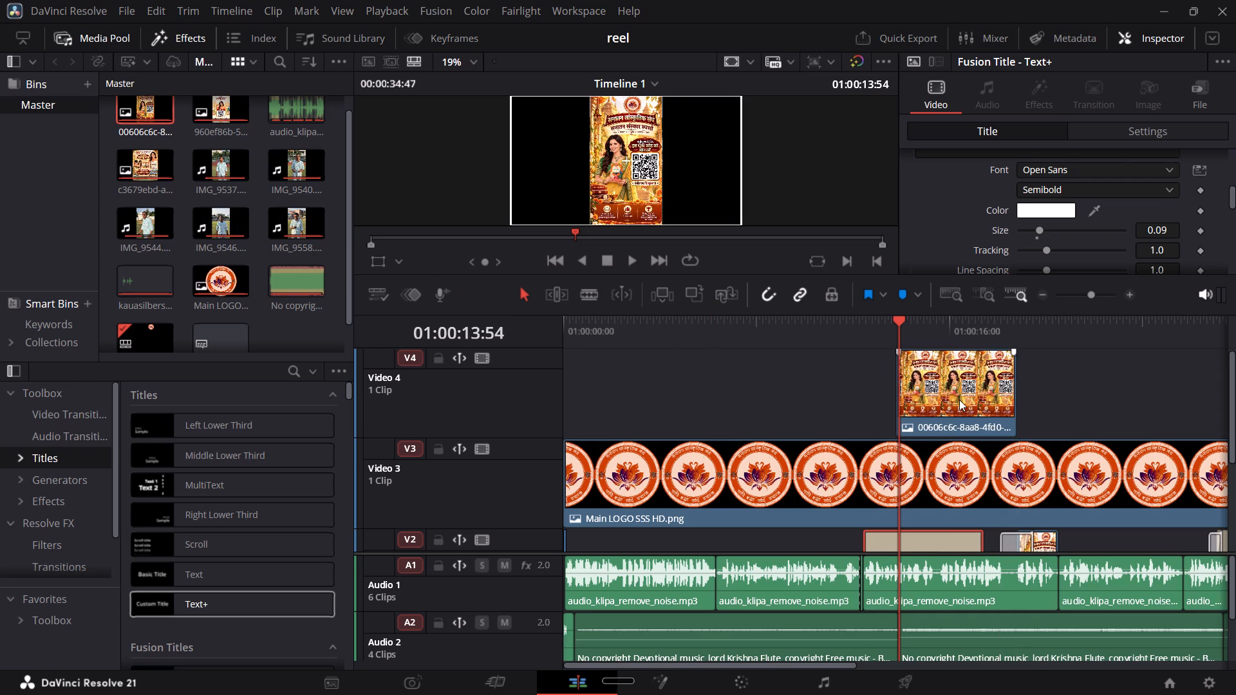
Crop the poster clip on Video 4 to its QR code: left 326.480, right 18.150, top 469.900, bottom 371.000.
{"action": "left_click", "coordinate": [964, 400]}
{"action": "scroll", "coordinate": [1050, 219], "scroll_direction": "down", "scroll_amount": 1}
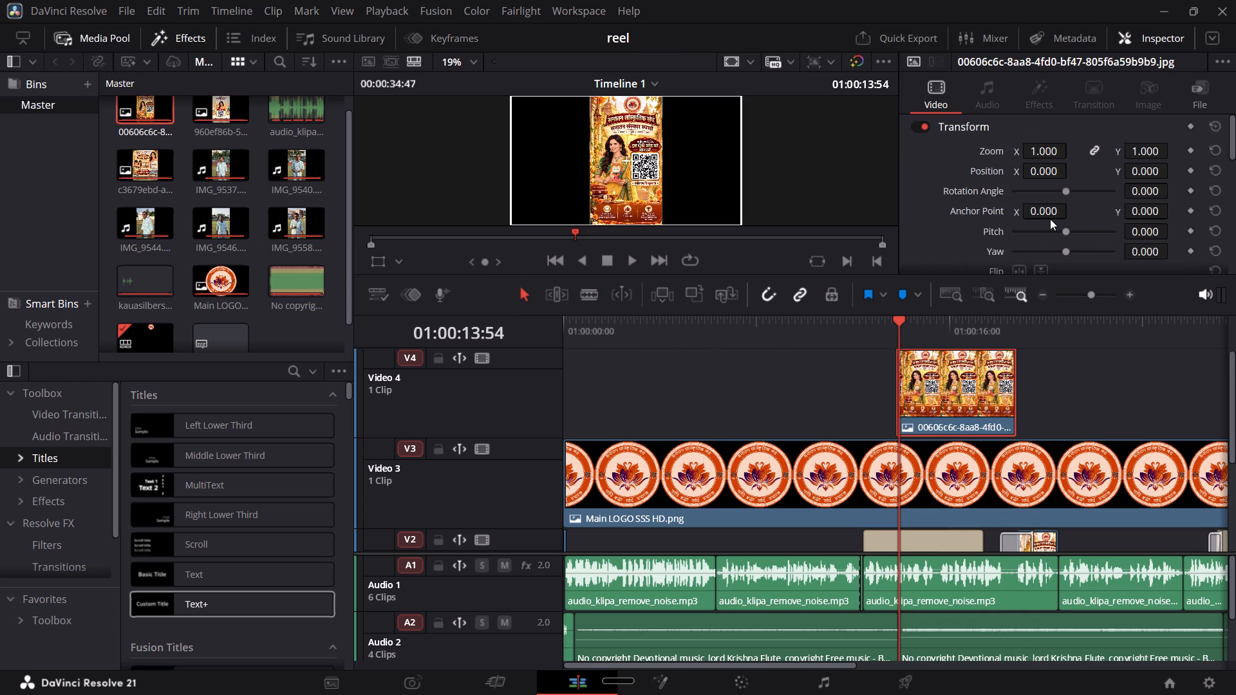
{"action": "scroll", "coordinate": [997, 263], "scroll_direction": "down", "scroll_amount": 1}
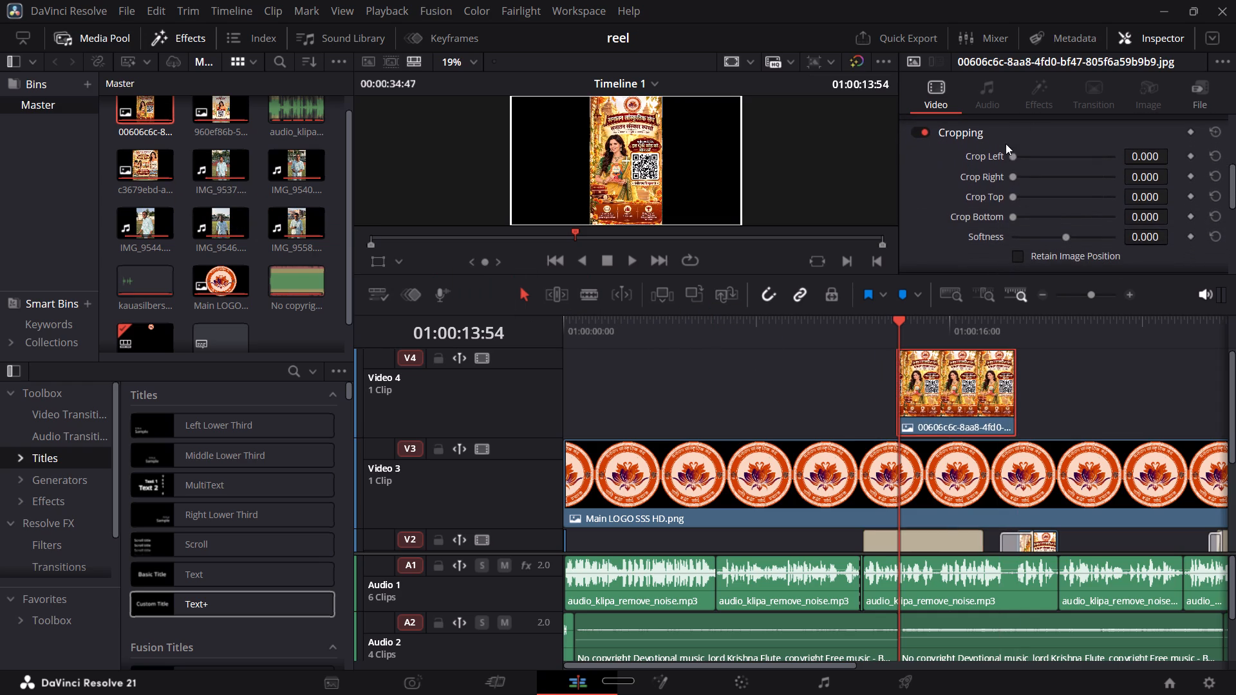
{"action": "left_click_drag", "start_coordinate": [1013, 154], "coordinate": [1061, 151]}
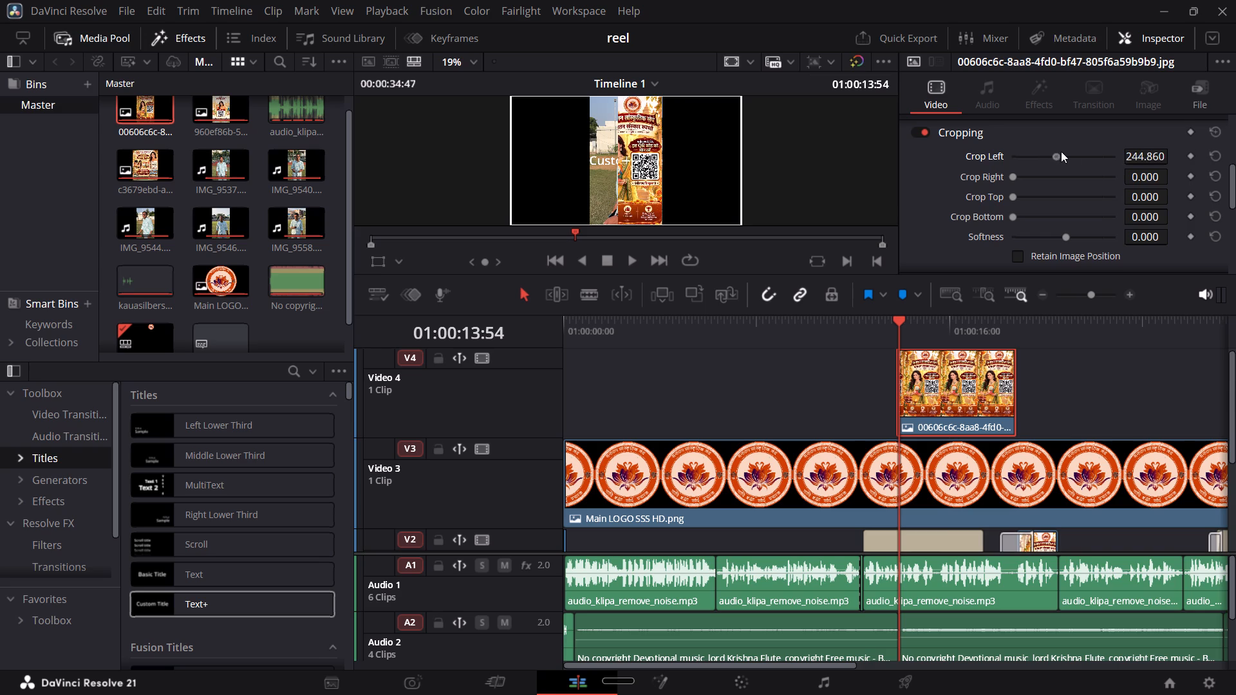
{"action": "left_click_drag", "start_coordinate": [1061, 151], "coordinate": [1071, 152]}
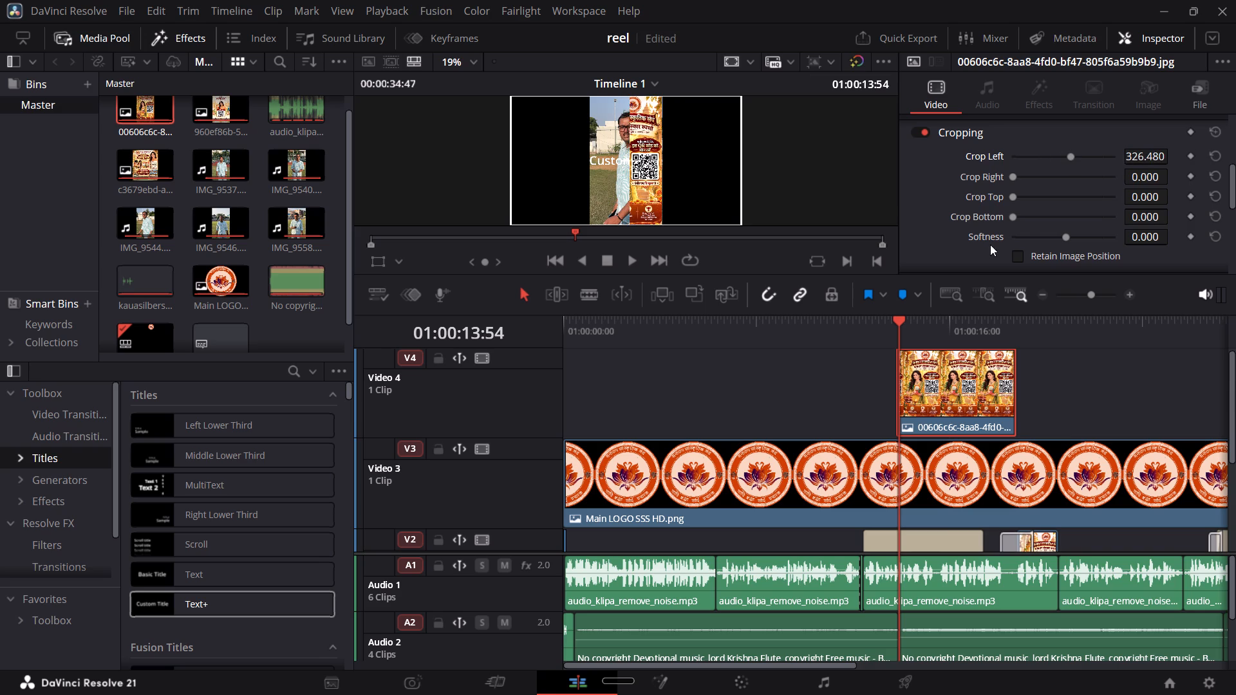
{"action": "left_click_drag", "start_coordinate": [1013, 196], "coordinate": [1062, 195]}
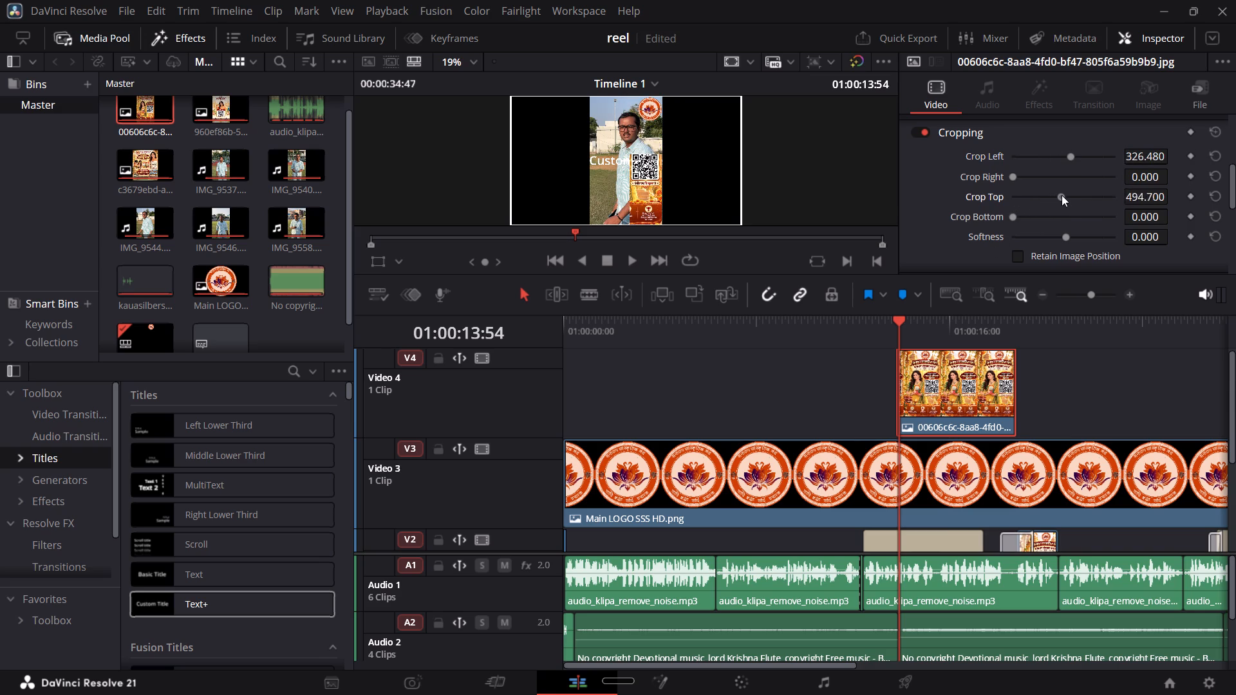
{"action": "left_click_drag", "start_coordinate": [1062, 195], "coordinate": [1057, 196]}
{"action": "left_click_drag", "start_coordinate": [1057, 196], "coordinate": [1060, 198]}
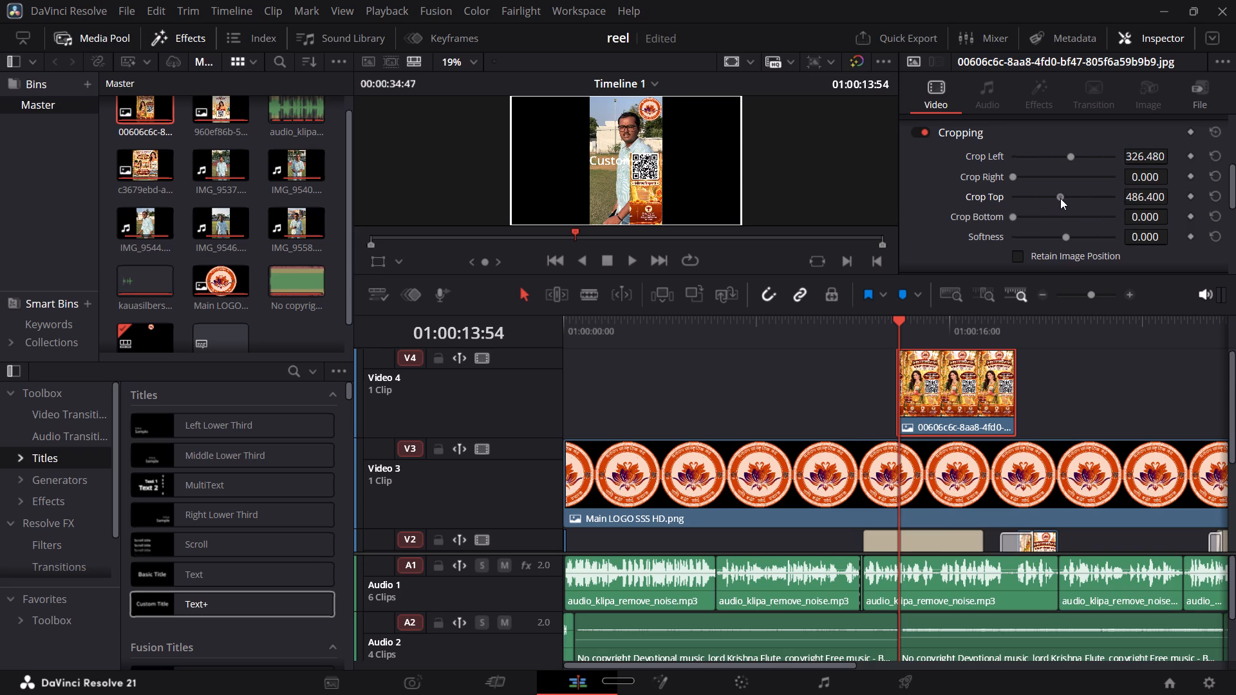
{"action": "left_click_drag", "start_coordinate": [1060, 198], "coordinate": [1057, 196]}
{"action": "left_click_drag", "start_coordinate": [1057, 196], "coordinate": [1058, 197]}
{"action": "left_click_drag", "start_coordinate": [1011, 219], "coordinate": [1047, 208]}
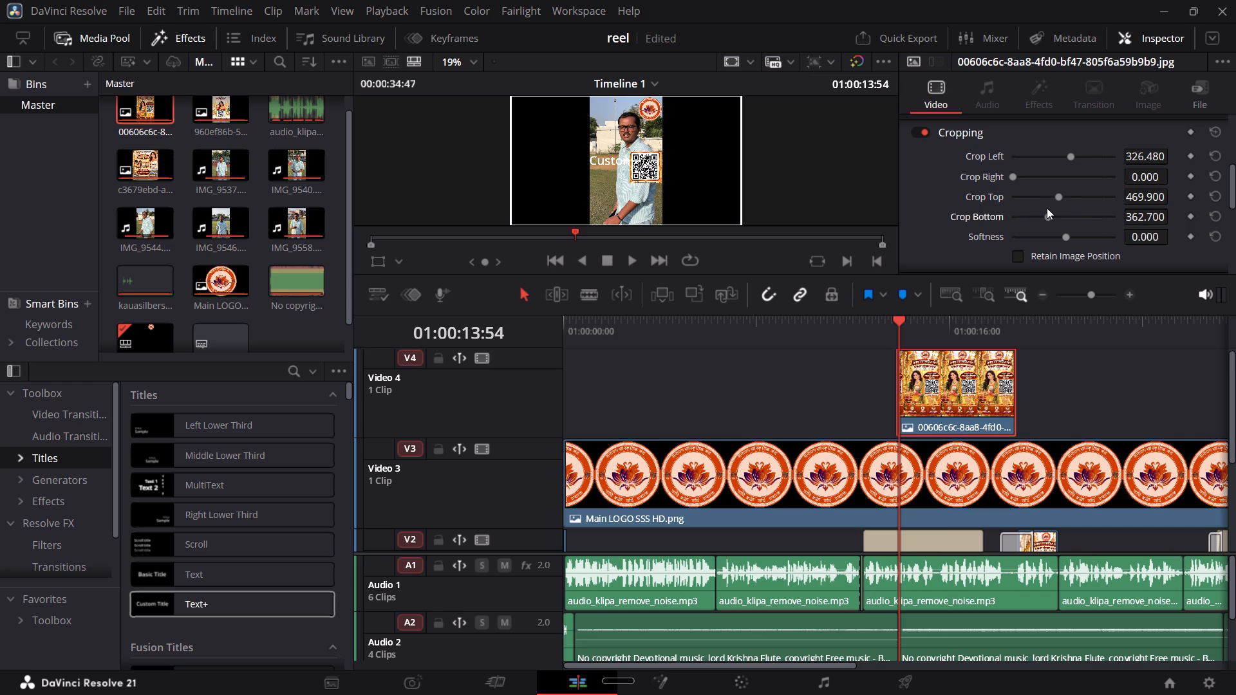
{"action": "left_click_drag", "start_coordinate": [1047, 208], "coordinate": [1048, 208]}
{"action": "left_click", "coordinate": [1011, 176]}
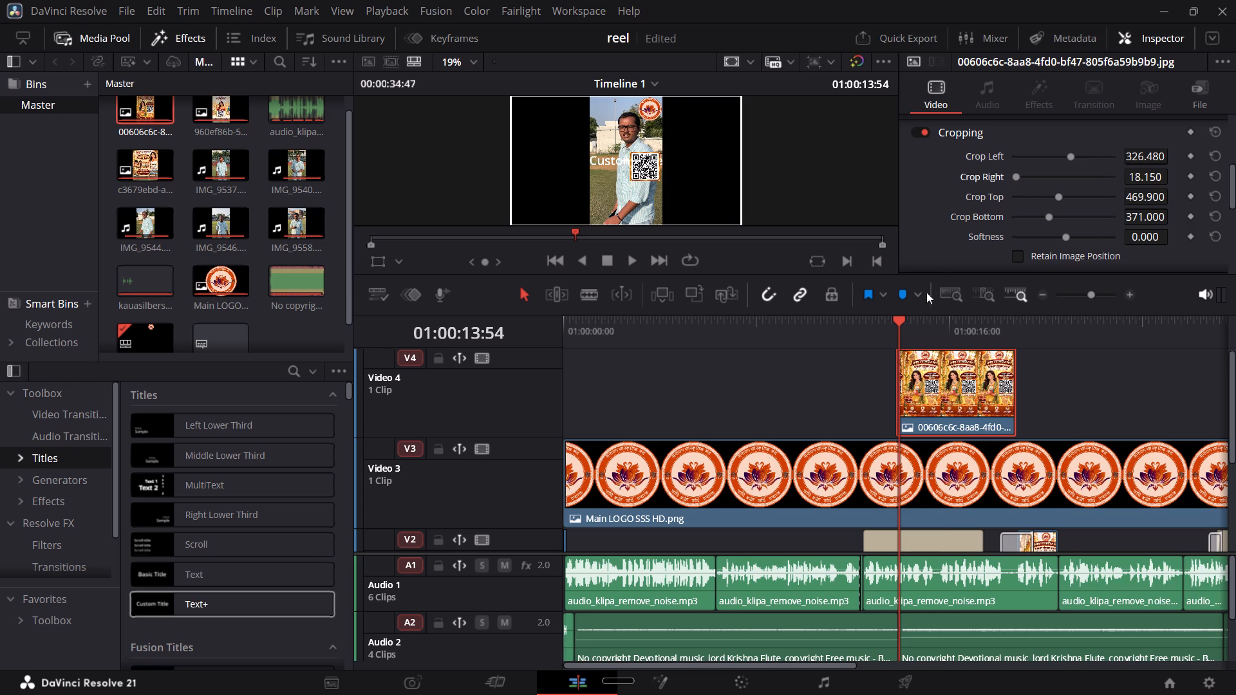
Check the cropped QR code over the footage near 01:00:15:10 in an enlarged viewer, then restore the taller timeline area.
{"action": "left_click", "coordinate": [785, 316]}
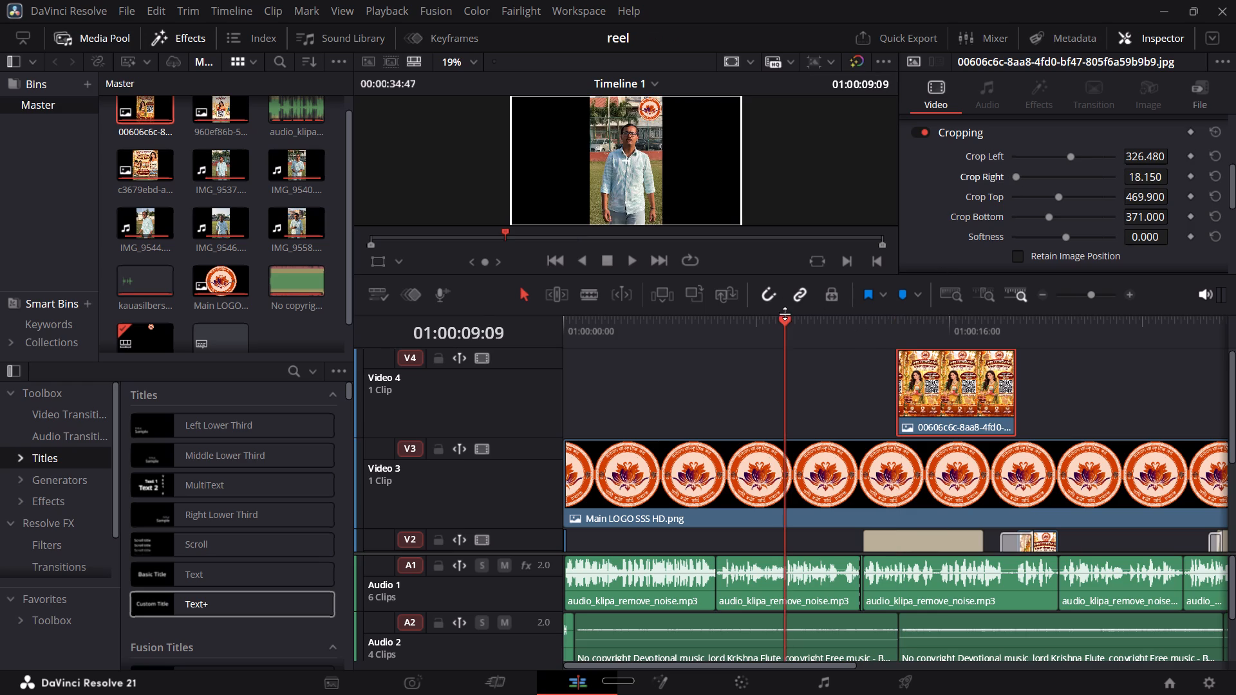
{"action": "left_click_drag", "start_coordinate": [768, 313], "coordinate": [771, 362]}
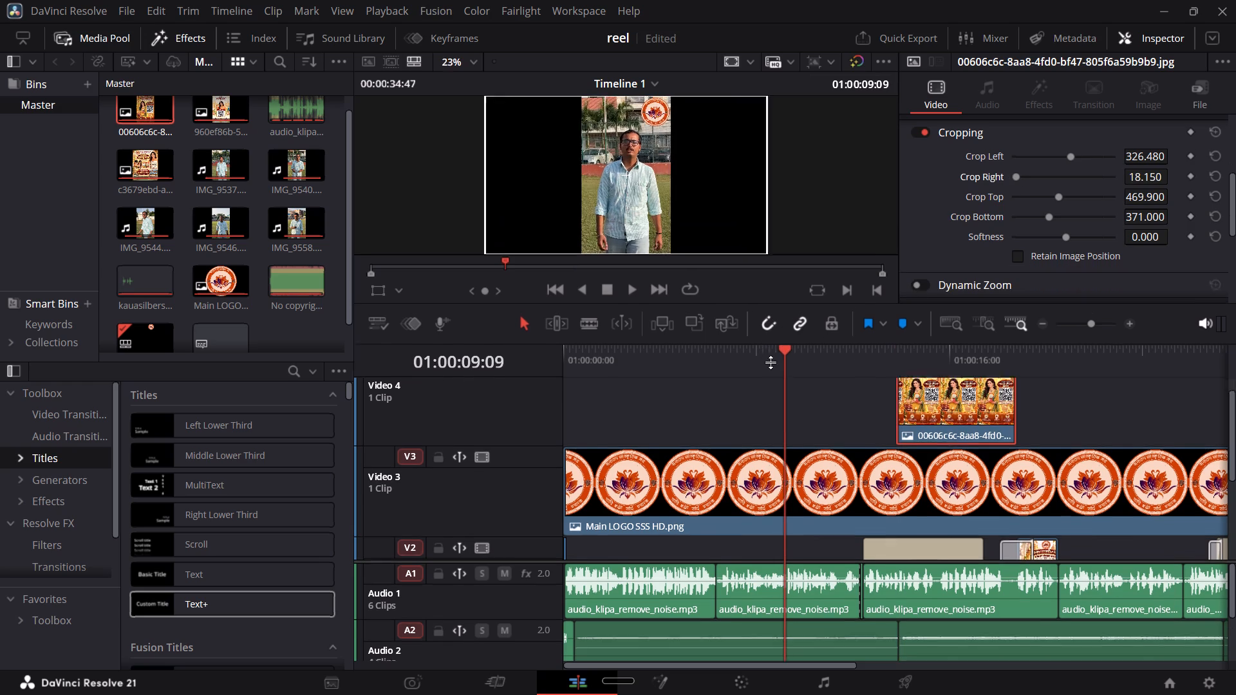
{"action": "left_click_drag", "start_coordinate": [771, 362], "coordinate": [778, 459]}
{"action": "left_click", "coordinate": [946, 463]}
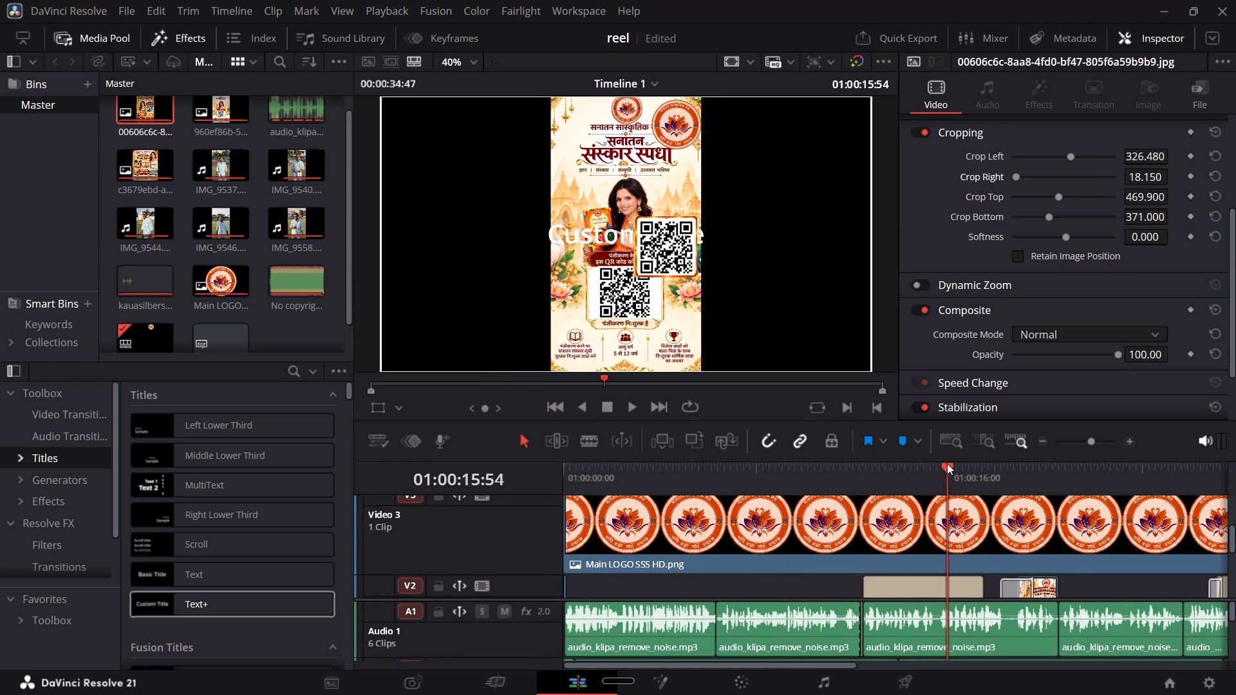
{"action": "left_click", "coordinate": [925, 462]}
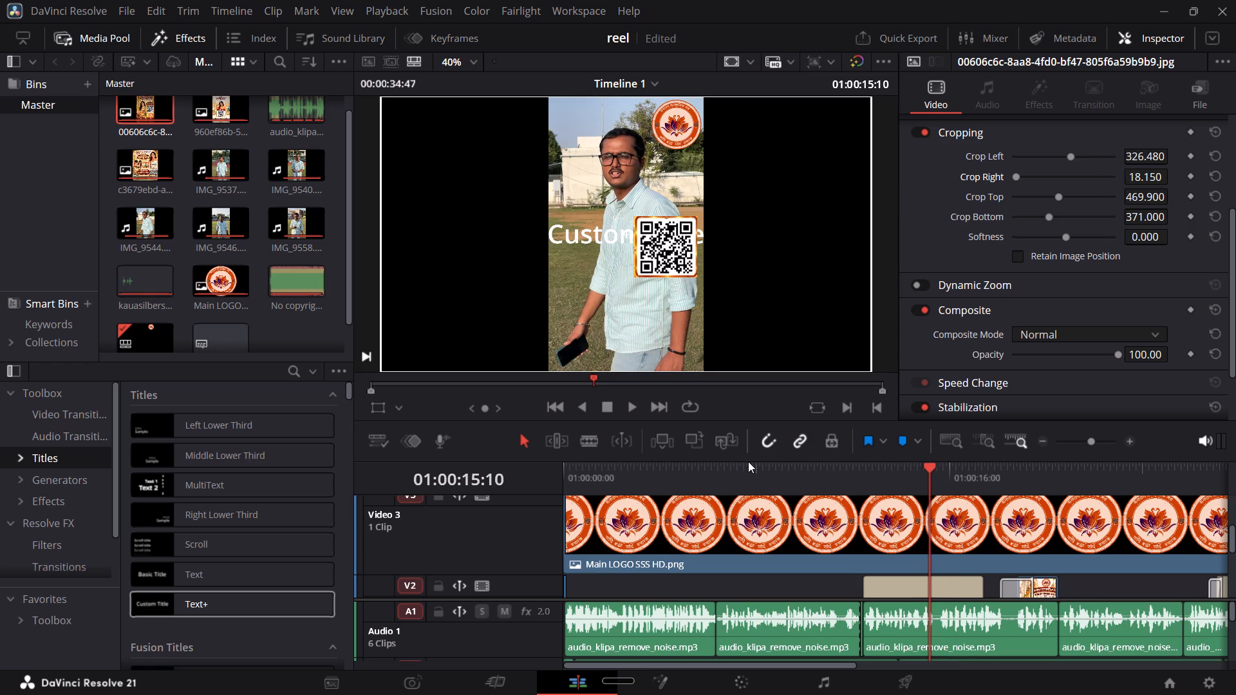
{"action": "left_click_drag", "start_coordinate": [749, 461], "coordinate": [812, 290]}
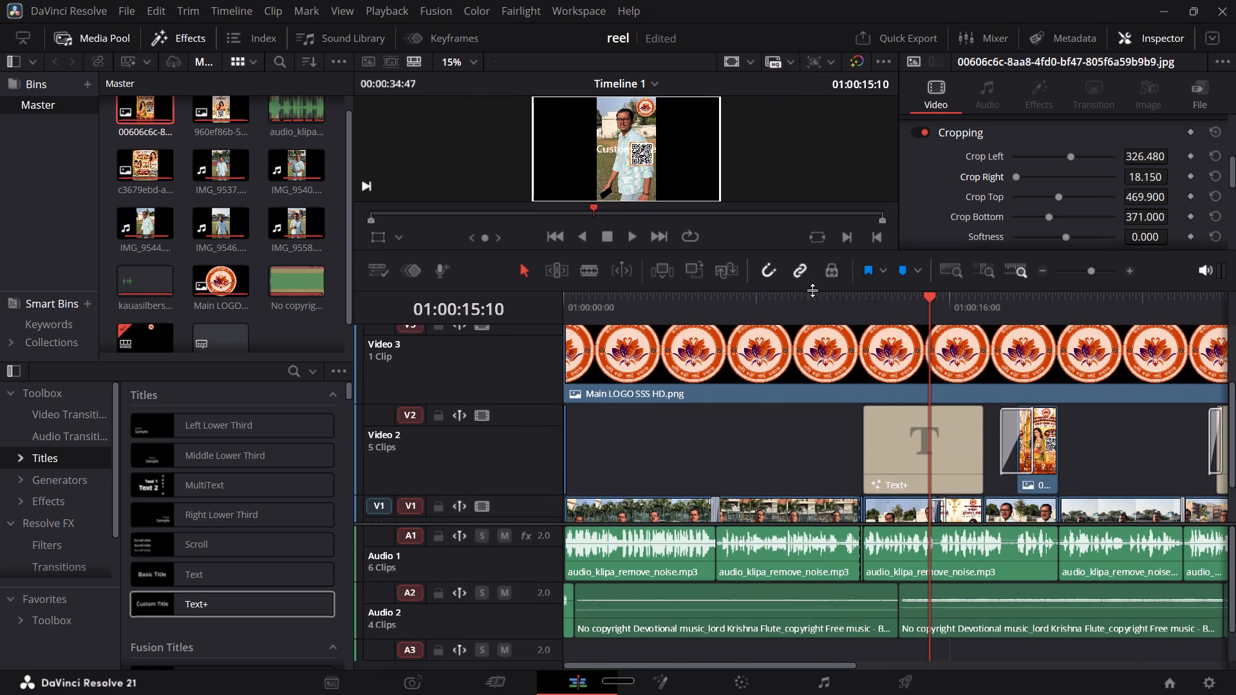
Set the playhead to 01:00:12:25 and shift the QR code clip on Video 4 slightly earlier, closer to the Text+ title's start.
{"action": "scroll", "coordinate": [785, 408], "scroll_direction": "up", "scroll_amount": 1}
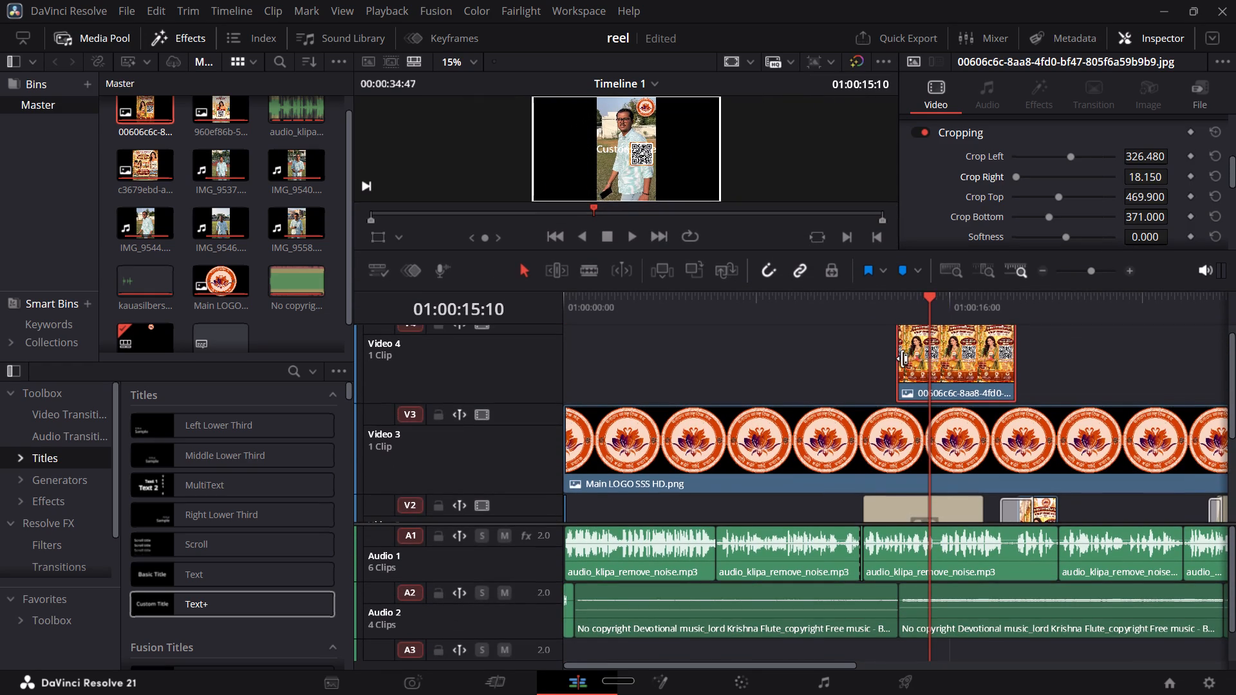
{"action": "left_click_drag", "start_coordinate": [850, 299], "coordinate": [875, 297]}
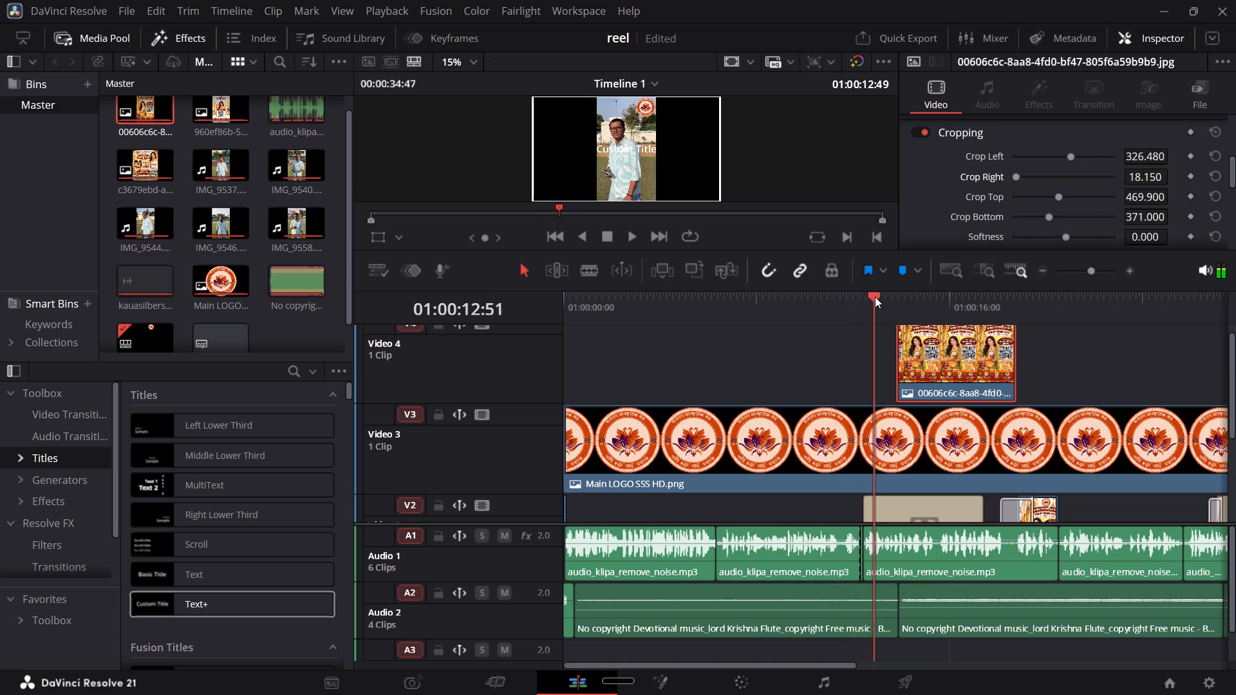
{"action": "left_click_drag", "start_coordinate": [875, 297], "coordinate": [865, 300]}
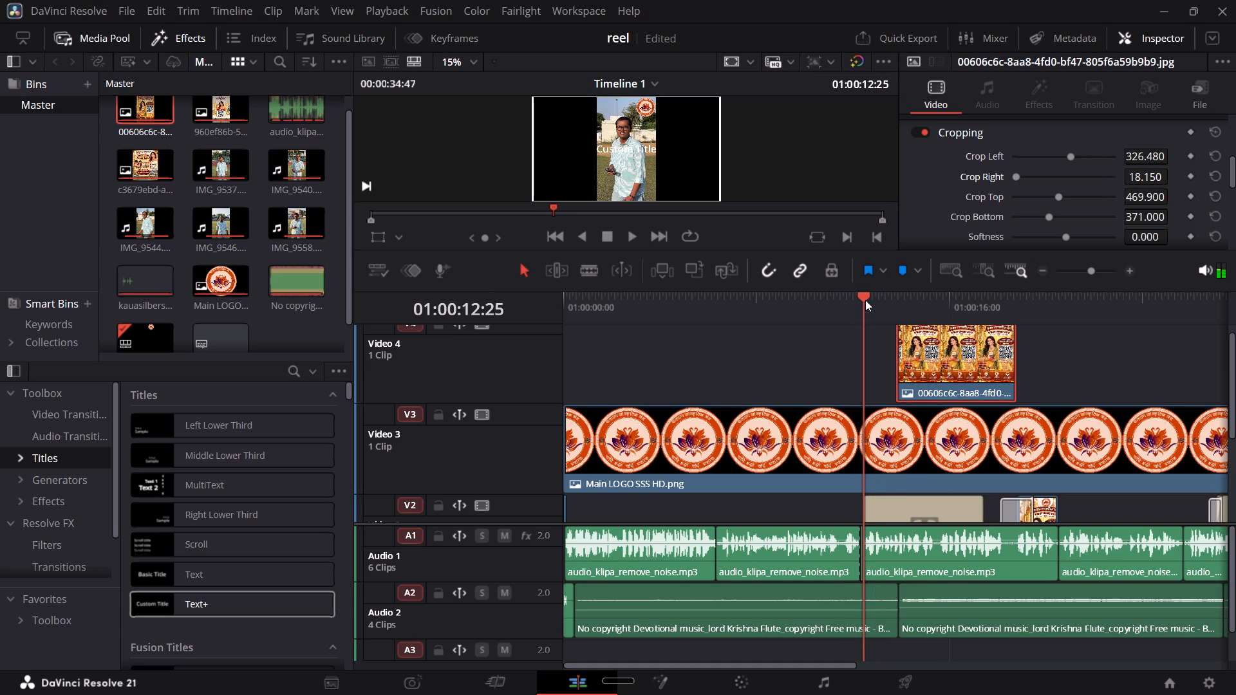
{"action": "left_click_drag", "start_coordinate": [865, 300], "coordinate": [867, 310]}
{"action": "left_click_drag", "start_coordinate": [962, 360], "coordinate": [945, 363]}
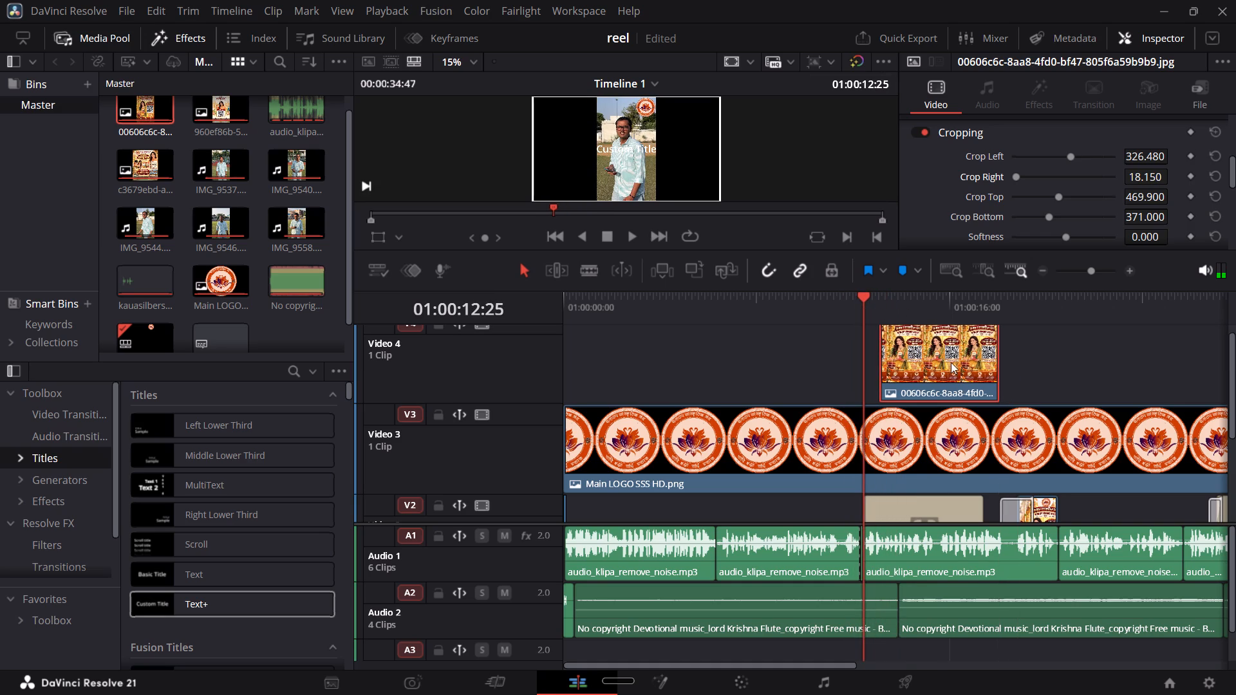
Replace the Text+ title's text on Video 2 with "Scan for registration", breaking it onto two lines after "for".
{"action": "left_click", "coordinate": [881, 290]}
{"action": "left_click", "coordinate": [895, 299]}
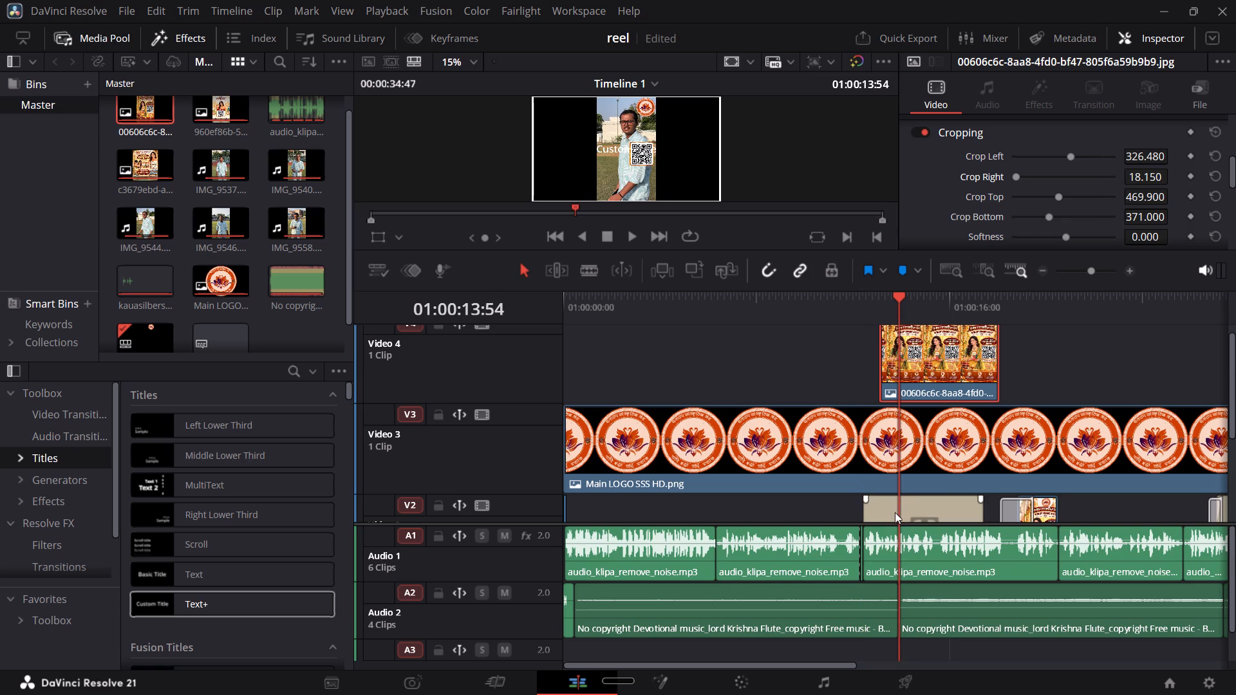
{"action": "left_click", "coordinate": [878, 502]}
{"action": "scroll", "coordinate": [1027, 214], "scroll_direction": "up", "scroll_amount": 2}
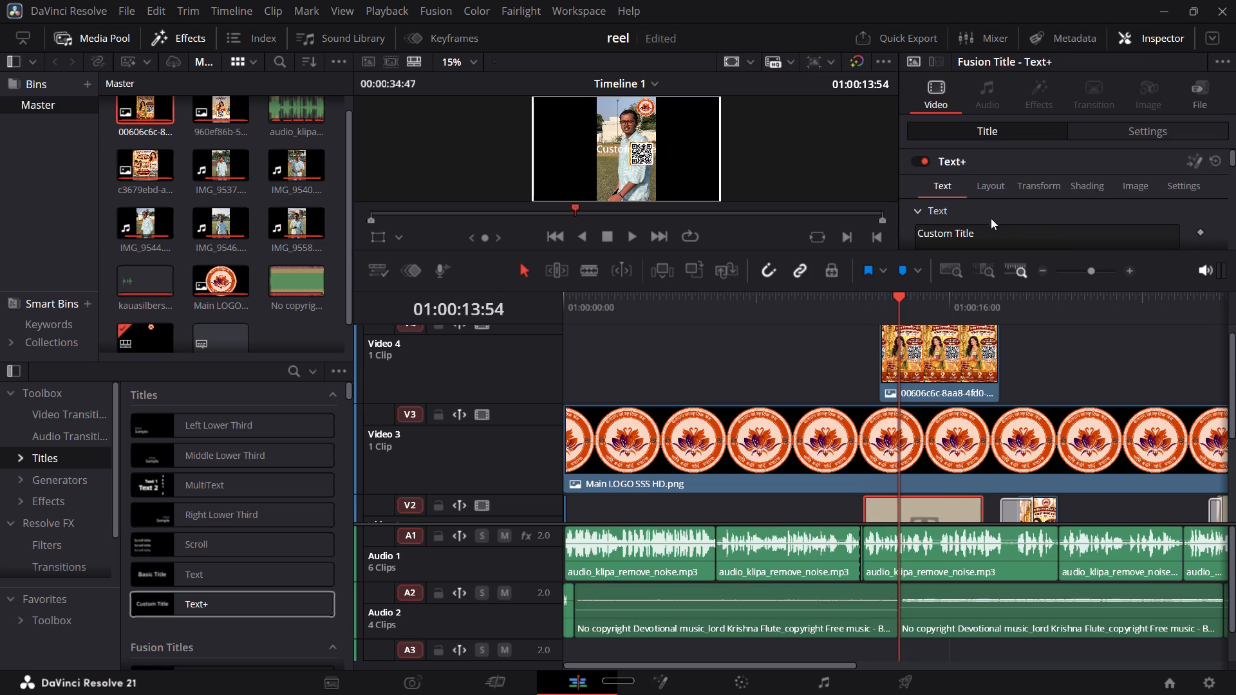
{"action": "left_click_drag", "start_coordinate": [988, 227], "coordinate": [856, 216]}
{"action": "key", "text": "BackSpace"}
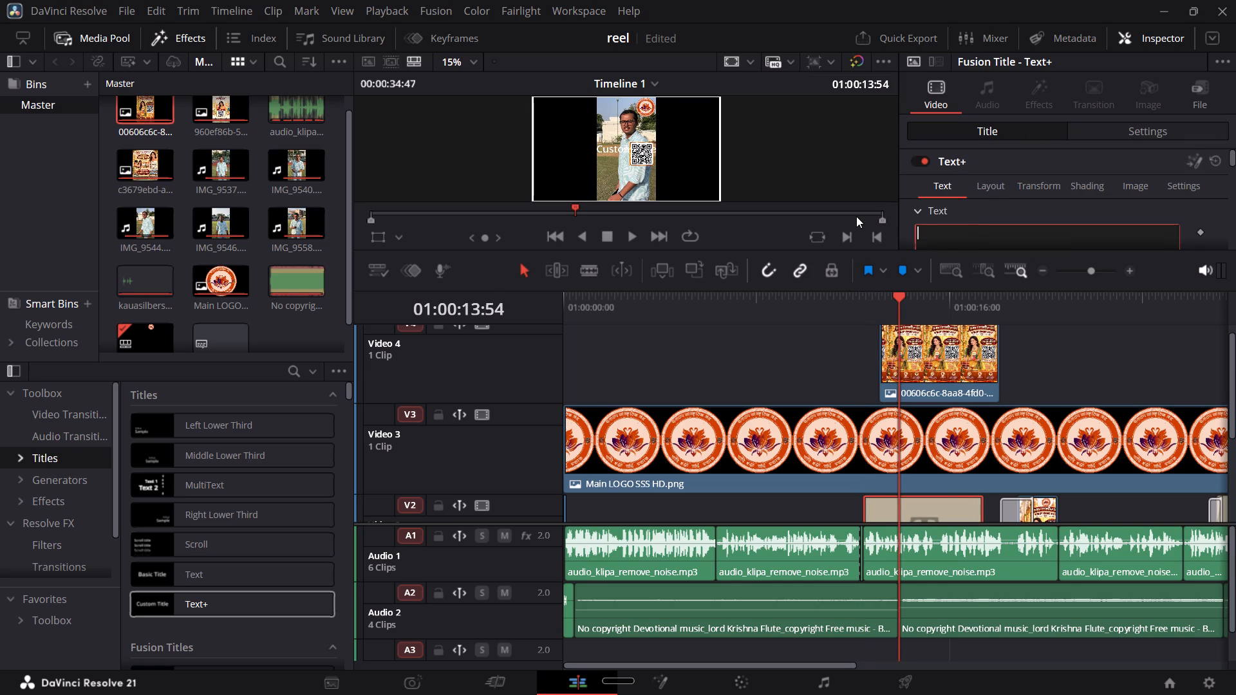
{"action": "key", "text": "s"}
{"action": "type", "text": "can for registration"}
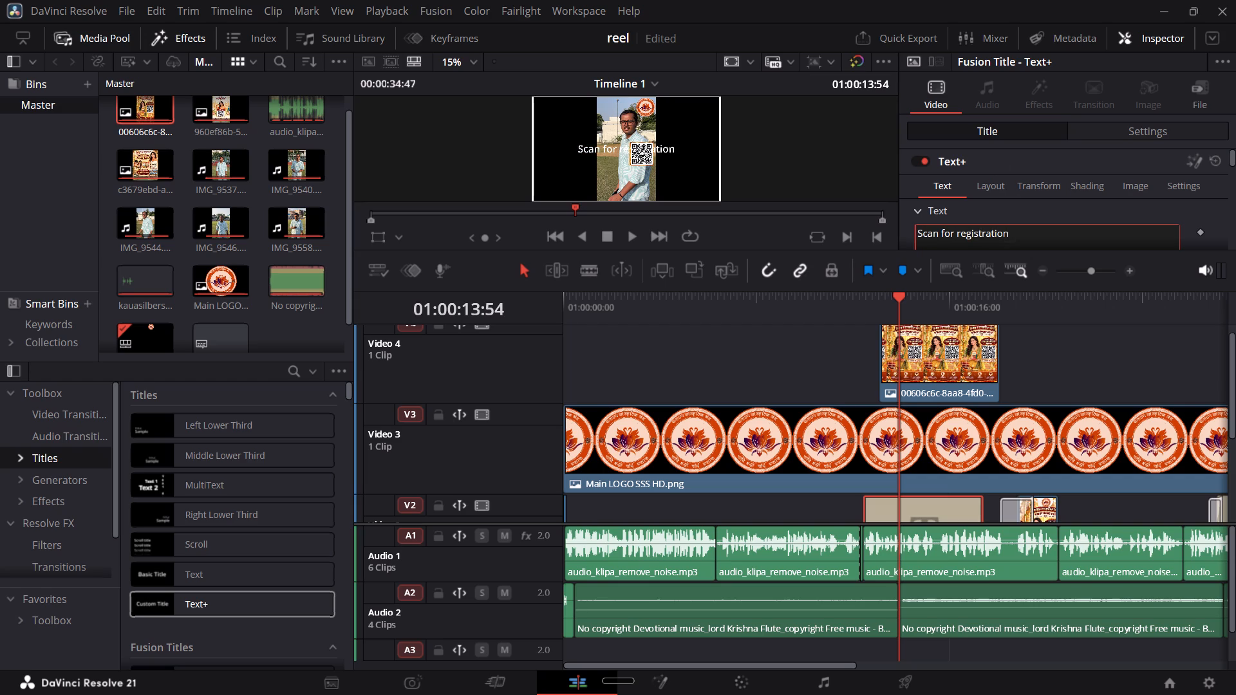
{"action": "left_click", "coordinate": [958, 234]}
{"action": "key", "text": "Return"}
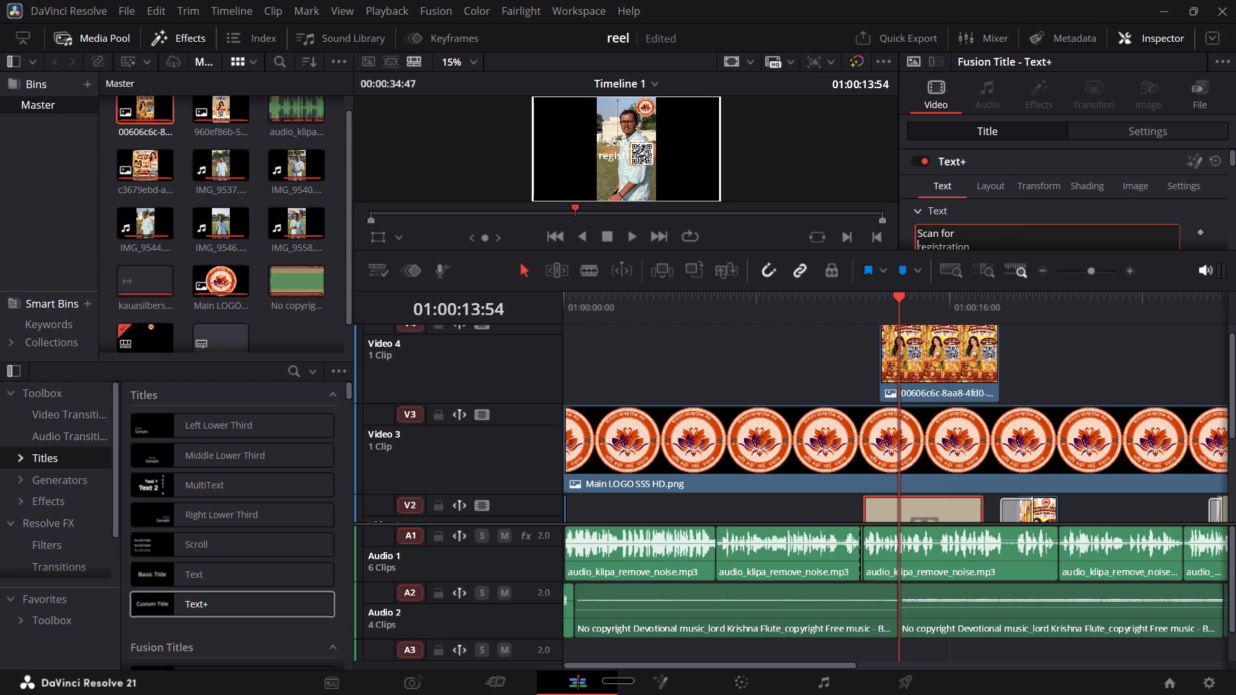
Set the Text+ title's layout center X to 0.473 and reduce its layout size.
{"action": "left_click", "coordinate": [978, 181]}
{"action": "scroll", "coordinate": [990, 250], "scroll_direction": "down", "scroll_amount": 1}
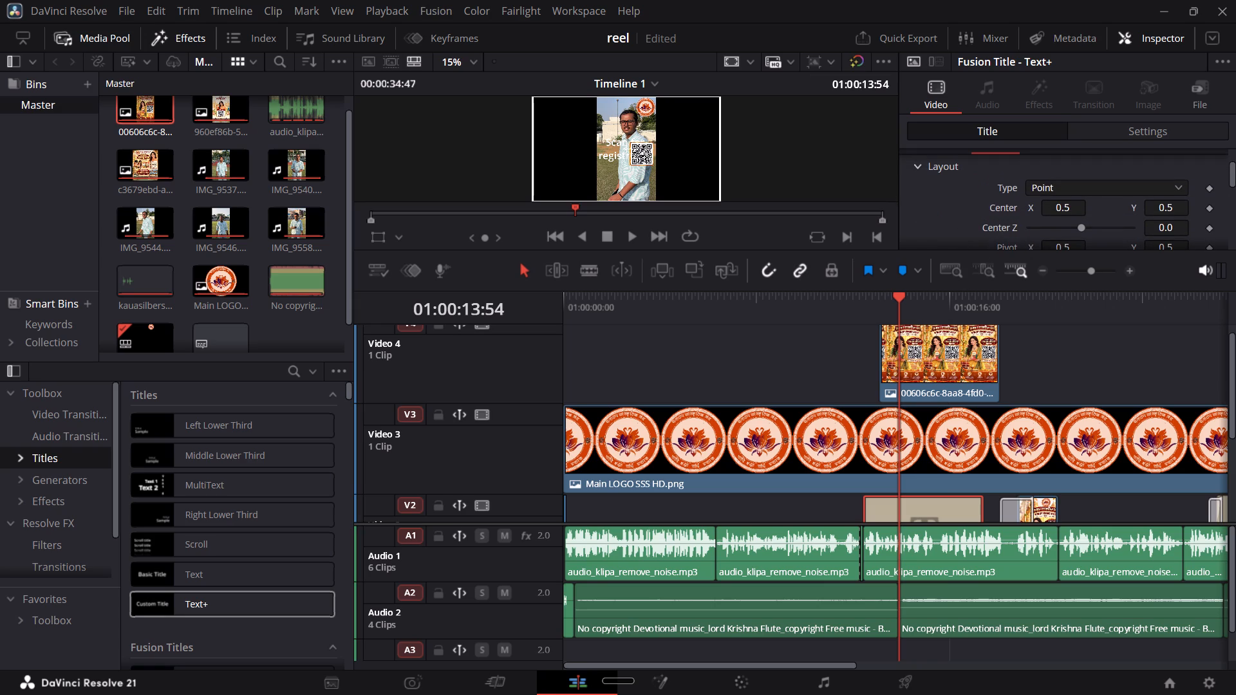
{"action": "left_click_drag", "start_coordinate": [1070, 207], "coordinate": [1048, 205]}
{"action": "scroll", "coordinate": [1087, 223], "scroll_direction": "down", "scroll_amount": 1}
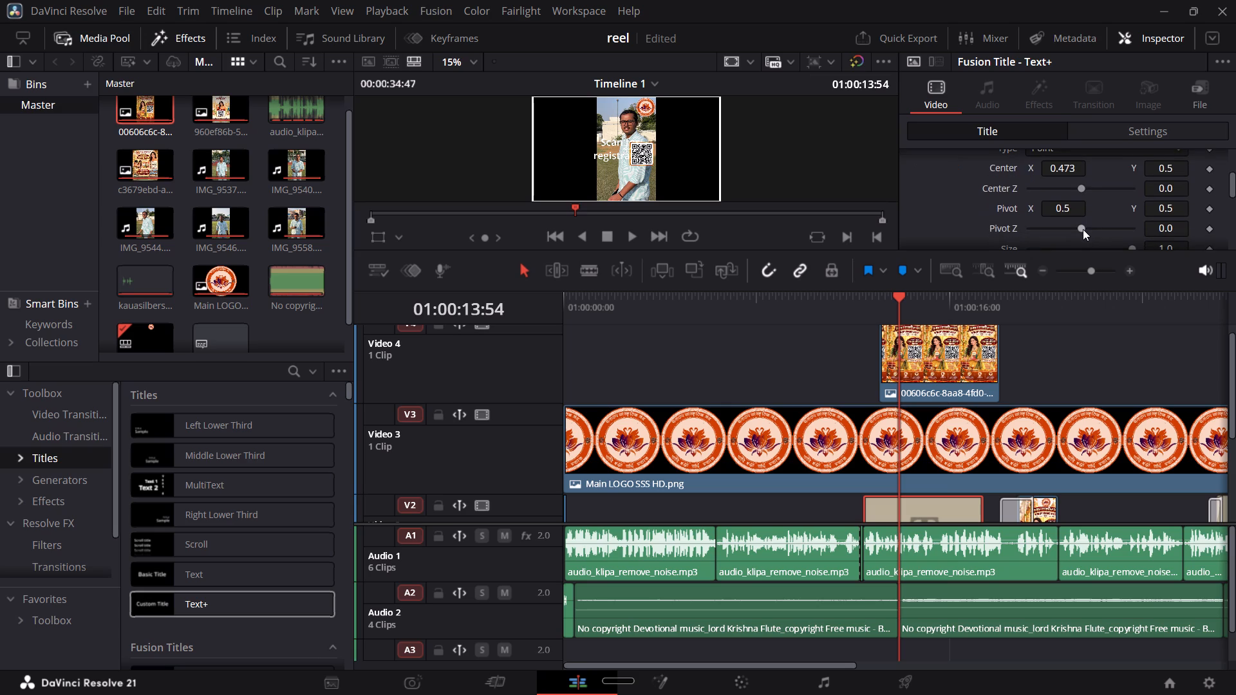
{"action": "scroll", "coordinate": [1083, 229], "scroll_direction": "down", "scroll_amount": 1}
{"action": "left_click_drag", "start_coordinate": [1134, 236], "coordinate": [1124, 239]}
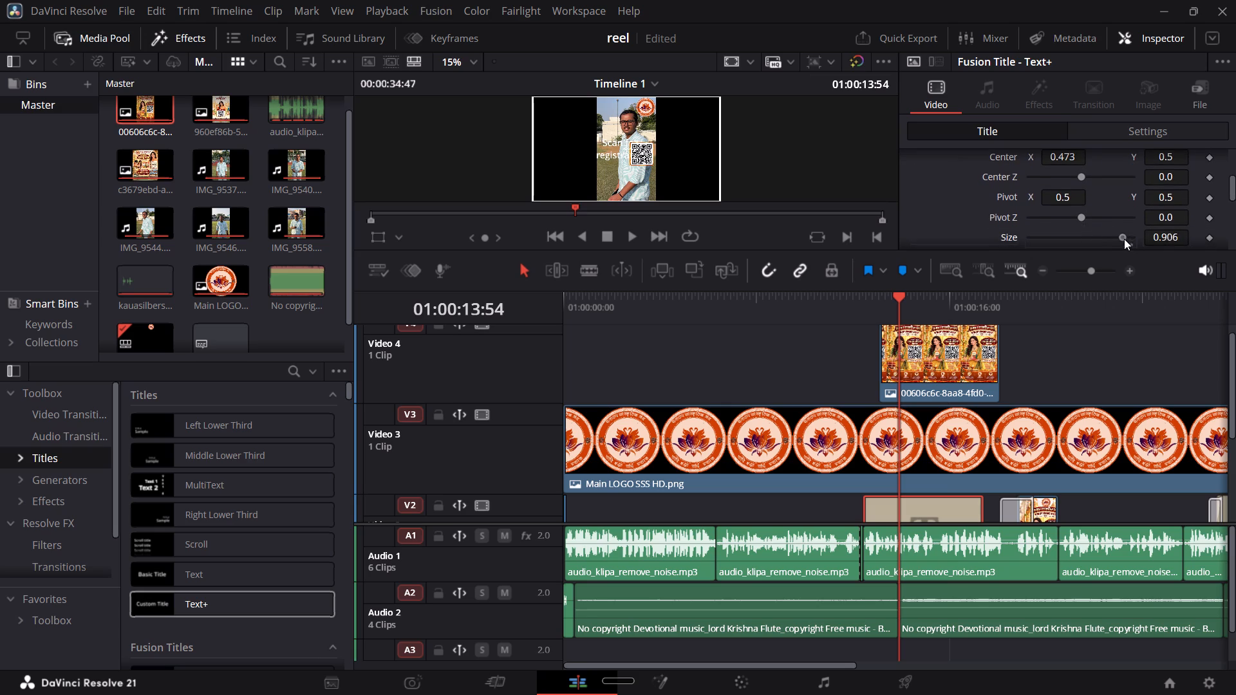
{"action": "left_click_drag", "start_coordinate": [1124, 239], "coordinate": [1110, 239]}
Reposition the Text+ title below the QR code, with layout center X 0.5 and Y 0.179.
{"action": "scroll", "coordinate": [1046, 181], "scroll_direction": "up", "scroll_amount": 1}
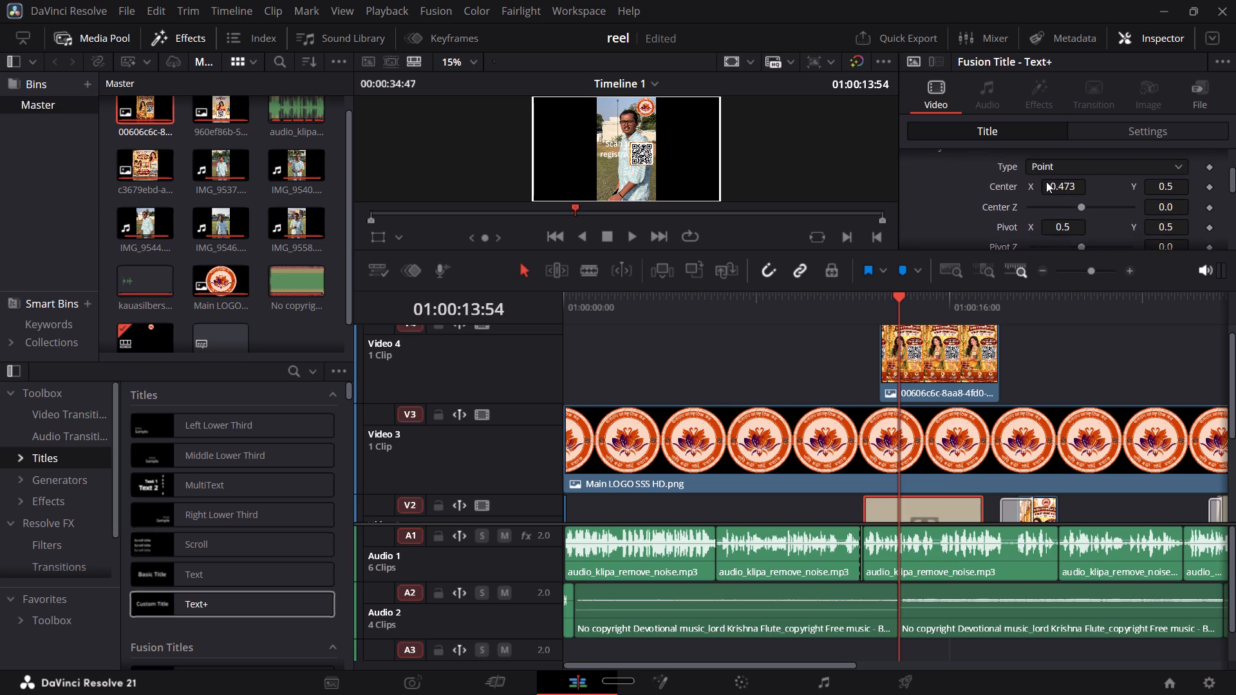
{"action": "scroll", "coordinate": [1046, 181], "scroll_direction": "up", "scroll_amount": 1}
{"action": "left_click_drag", "start_coordinate": [1066, 204], "coordinate": [1045, 208]}
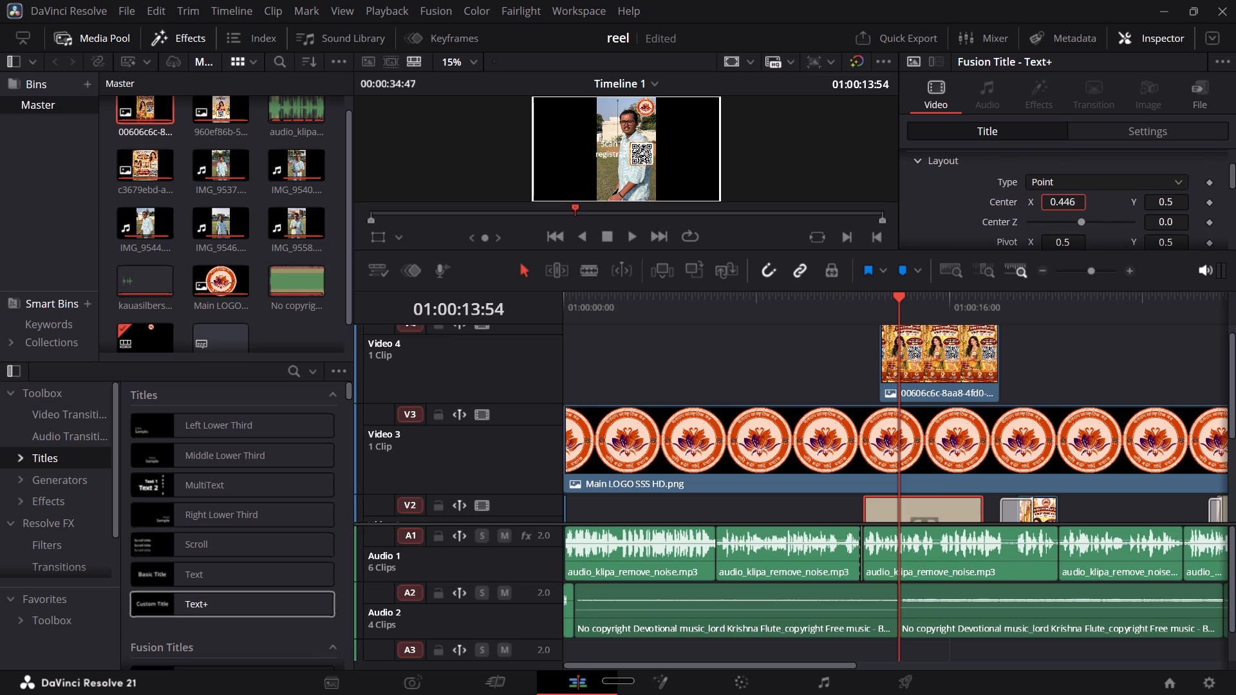
{"action": "left_click_drag", "start_coordinate": [1045, 208], "coordinate": [1056, 212]}
{"action": "left_click_drag", "start_coordinate": [1165, 202], "coordinate": [948, 203]}
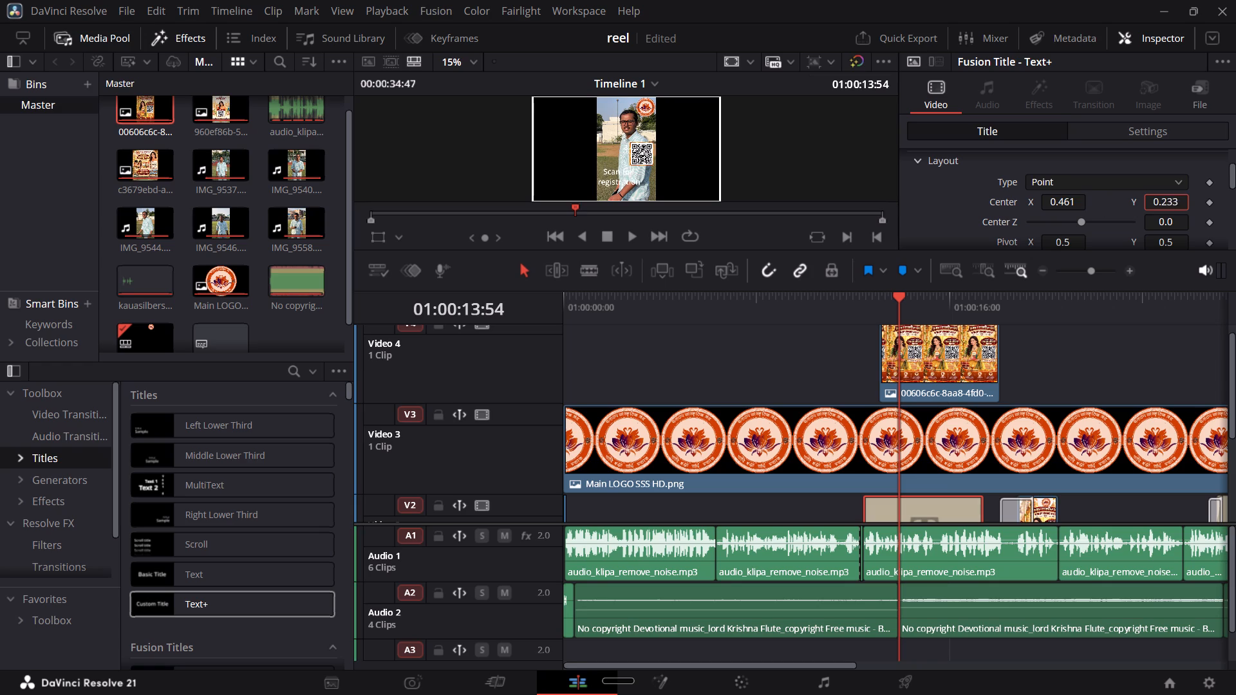
{"action": "left_click_drag", "start_coordinate": [948, 203], "coordinate": [906, 205]}
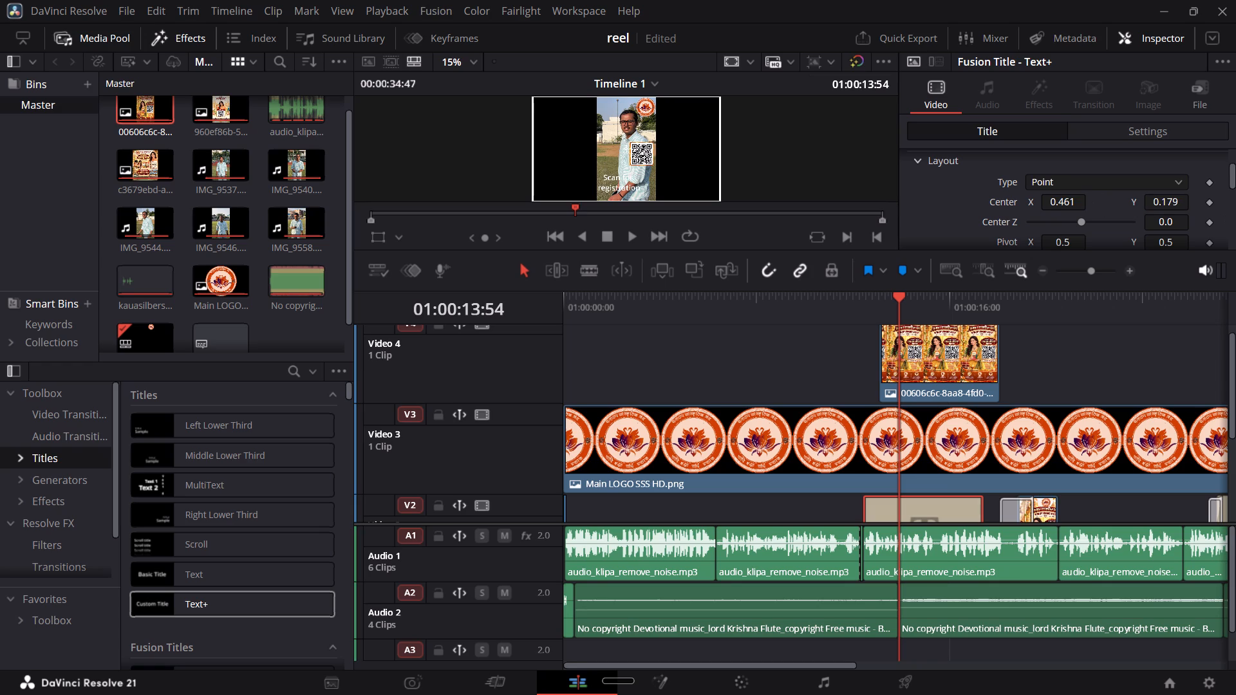
{"action": "left_click_drag", "start_coordinate": [1056, 201], "coordinate": [1079, 199]}
{"action": "left_click_drag", "start_coordinate": [1079, 199], "coordinate": [1087, 201]}
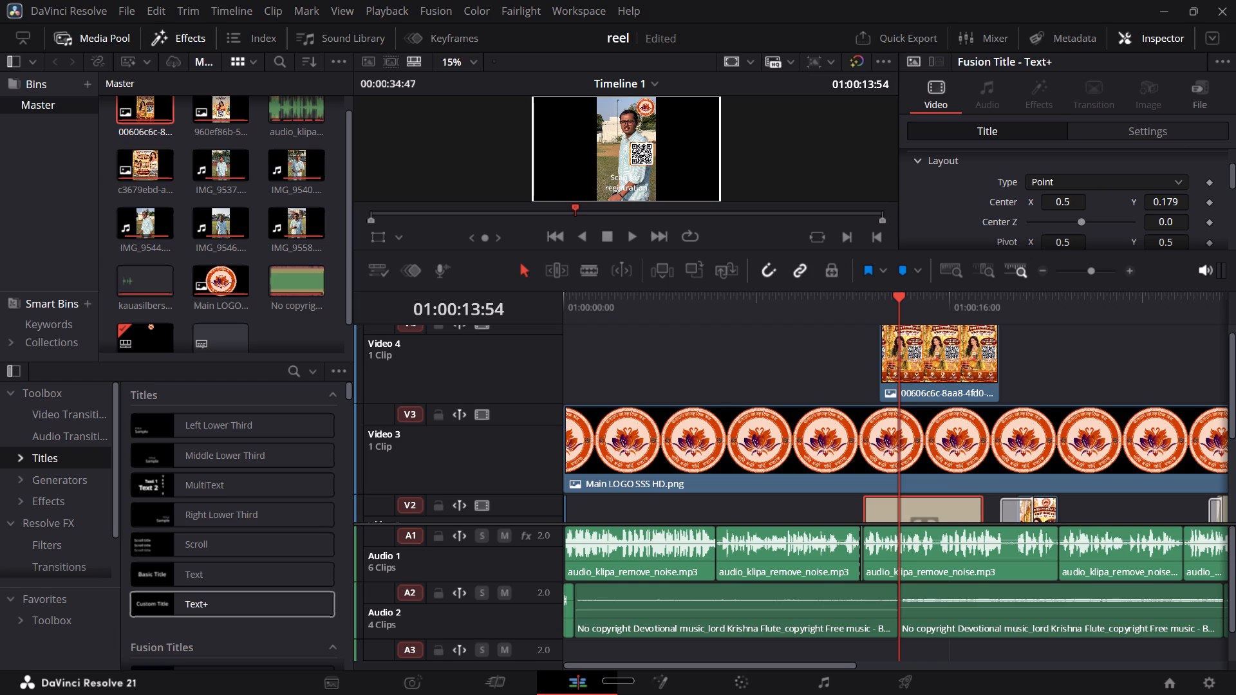
Center the QR code clip on Video 4 over the vertical footage by setting its position X to -500.
{"action": "left_click", "coordinate": [927, 369]}
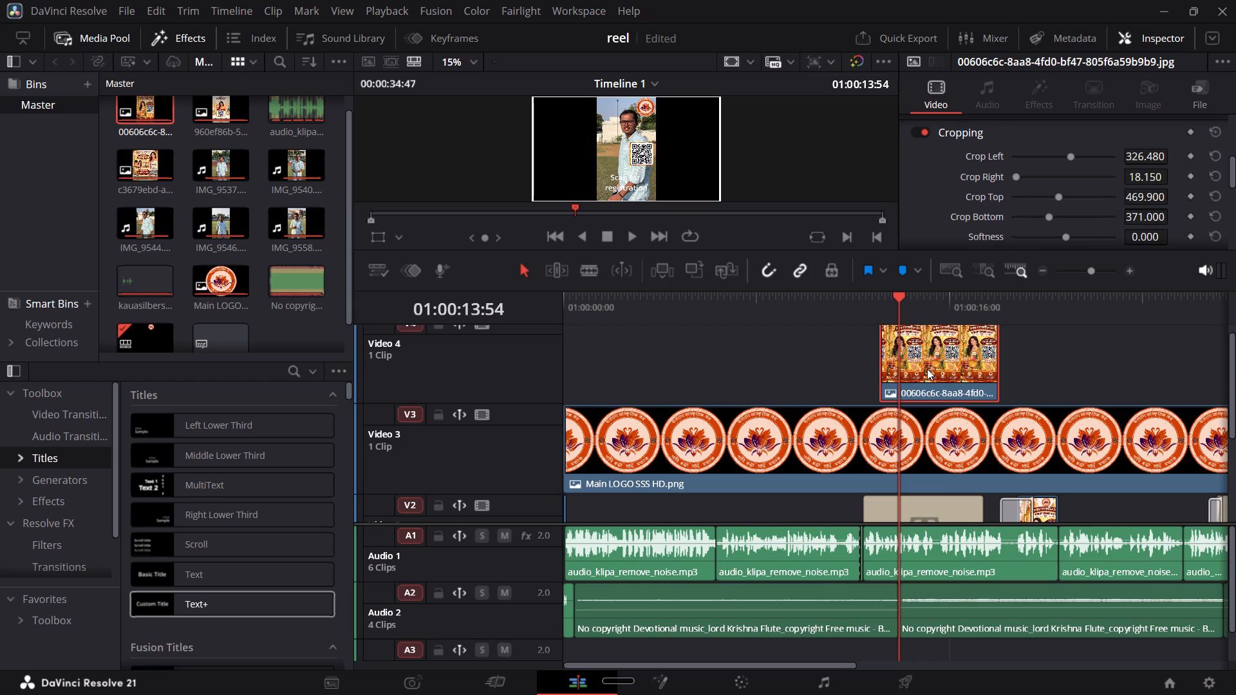
{"action": "scroll", "coordinate": [1032, 189], "scroll_direction": "up", "scroll_amount": 1}
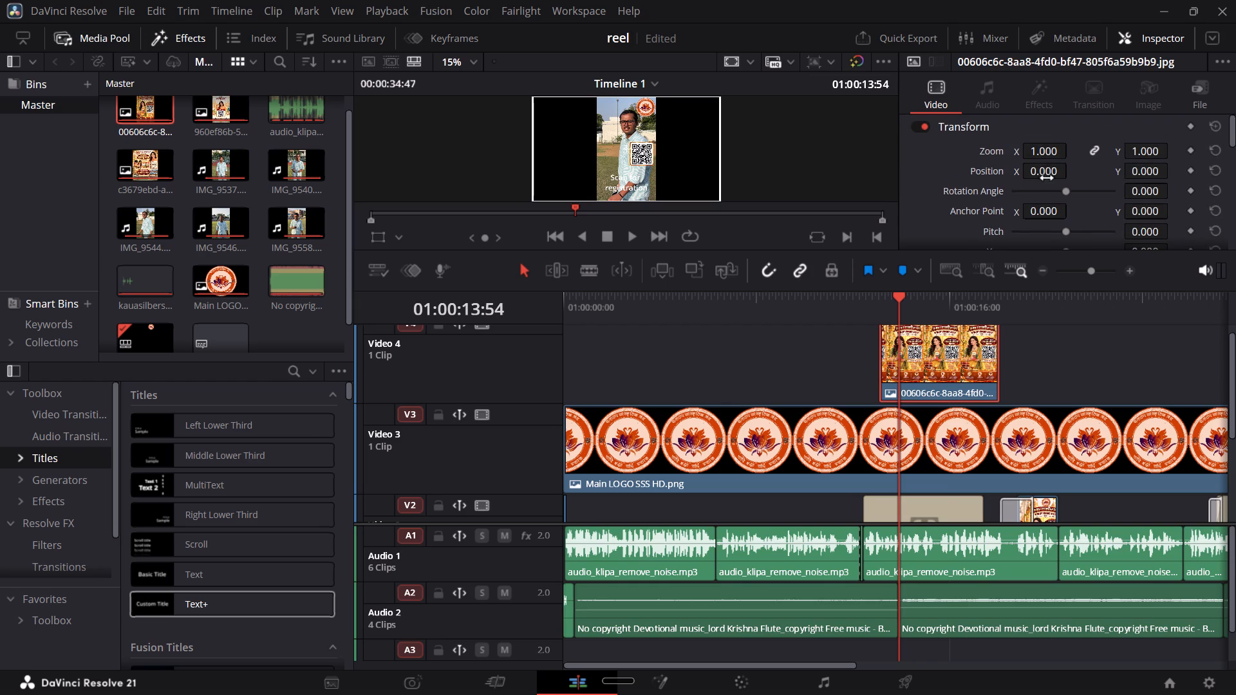
{"action": "left_click_drag", "start_coordinate": [1047, 174], "coordinate": [758, 210]}
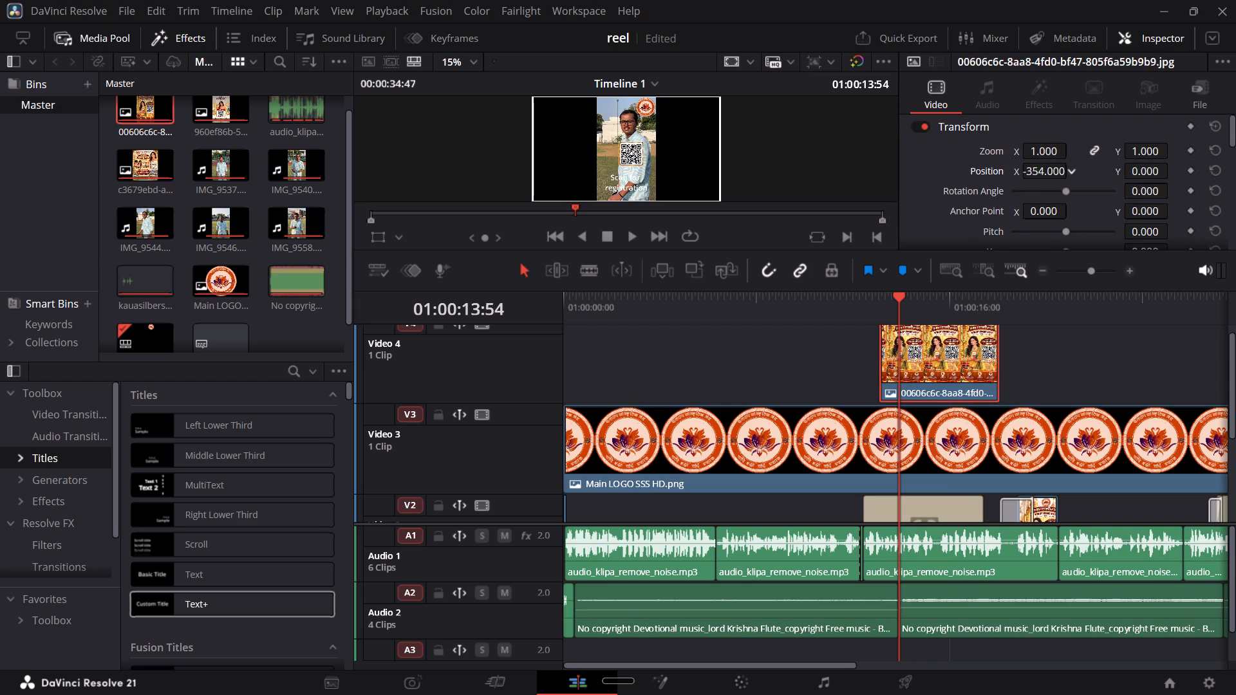
{"action": "left_click_drag", "start_coordinate": [758, 210], "coordinate": [642, 232]}
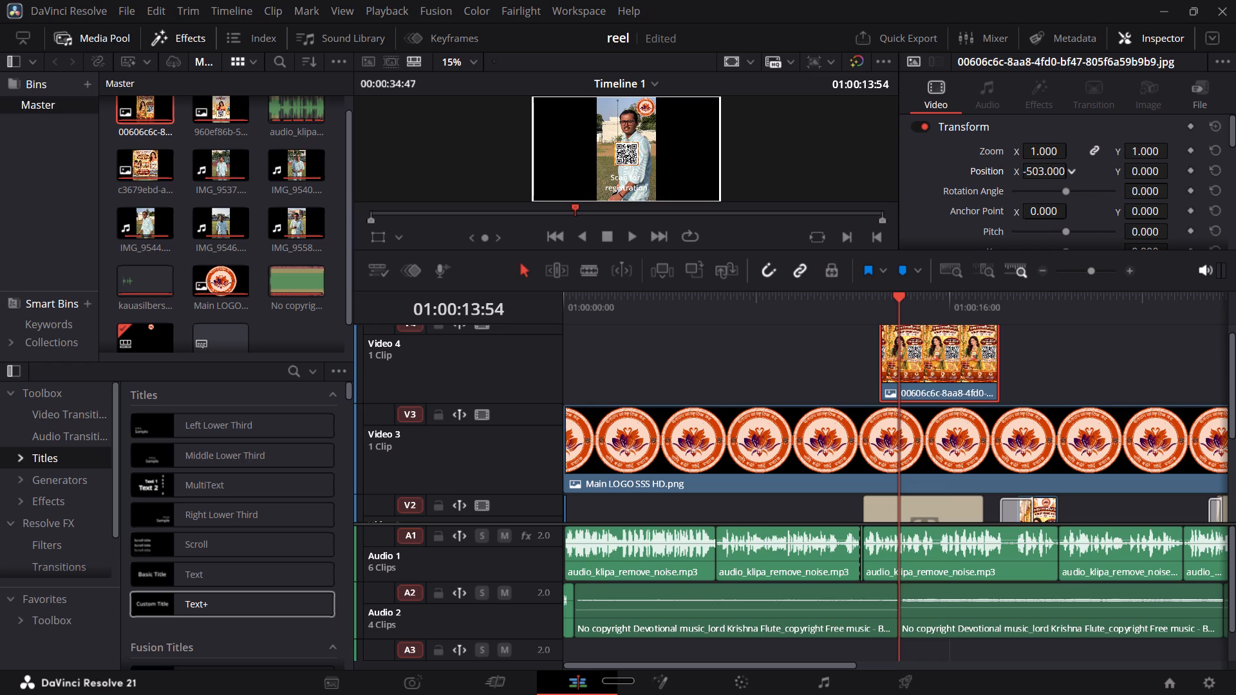
{"action": "left_click_drag", "start_coordinate": [642, 232], "coordinate": [644, 231]}
Shorten the QR code clip on Video 4 so it ends at about 01:00:15:10, around the start of the Video 1 transition.
{"action": "key", "text": "space"}
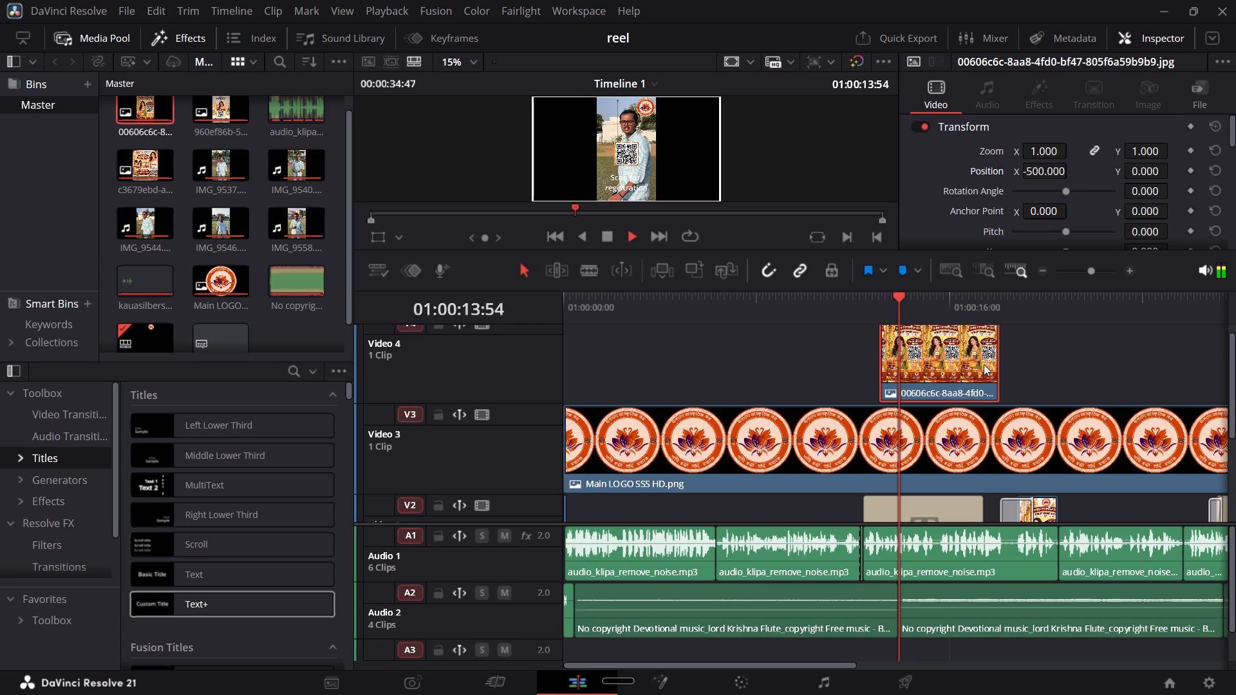
{"action": "key", "text": "space"}
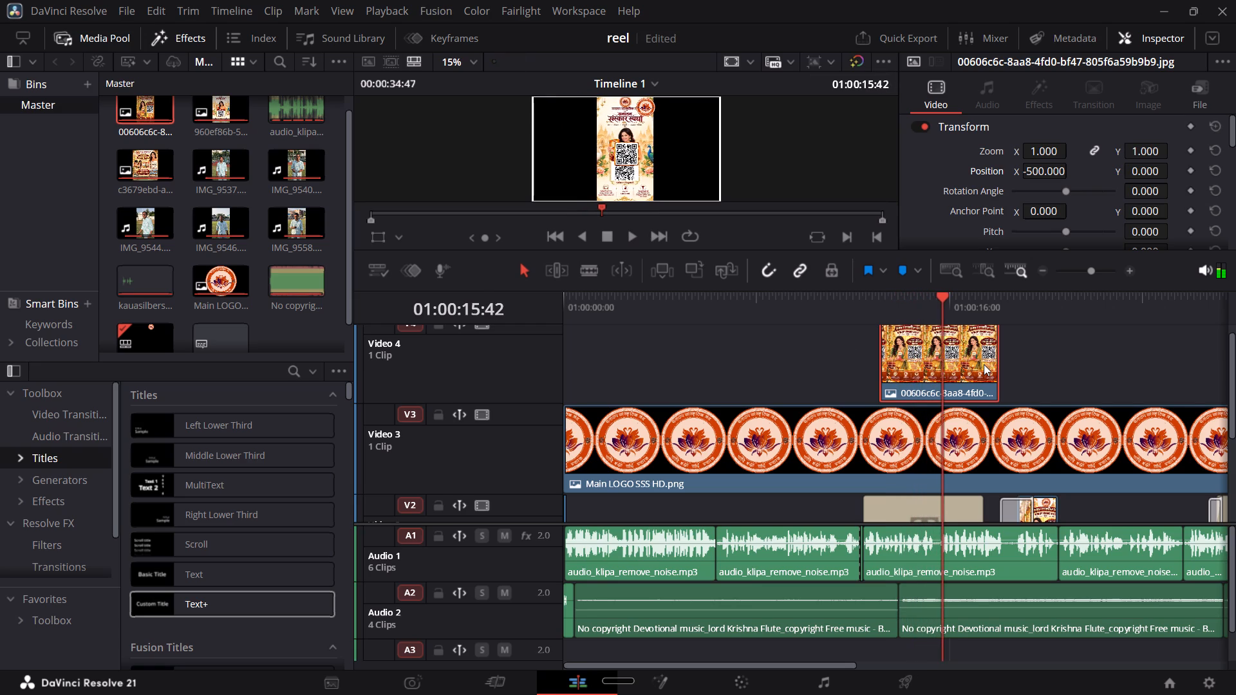
{"action": "scroll", "coordinate": [866, 353], "scroll_direction": "down", "scroll_amount": 1}
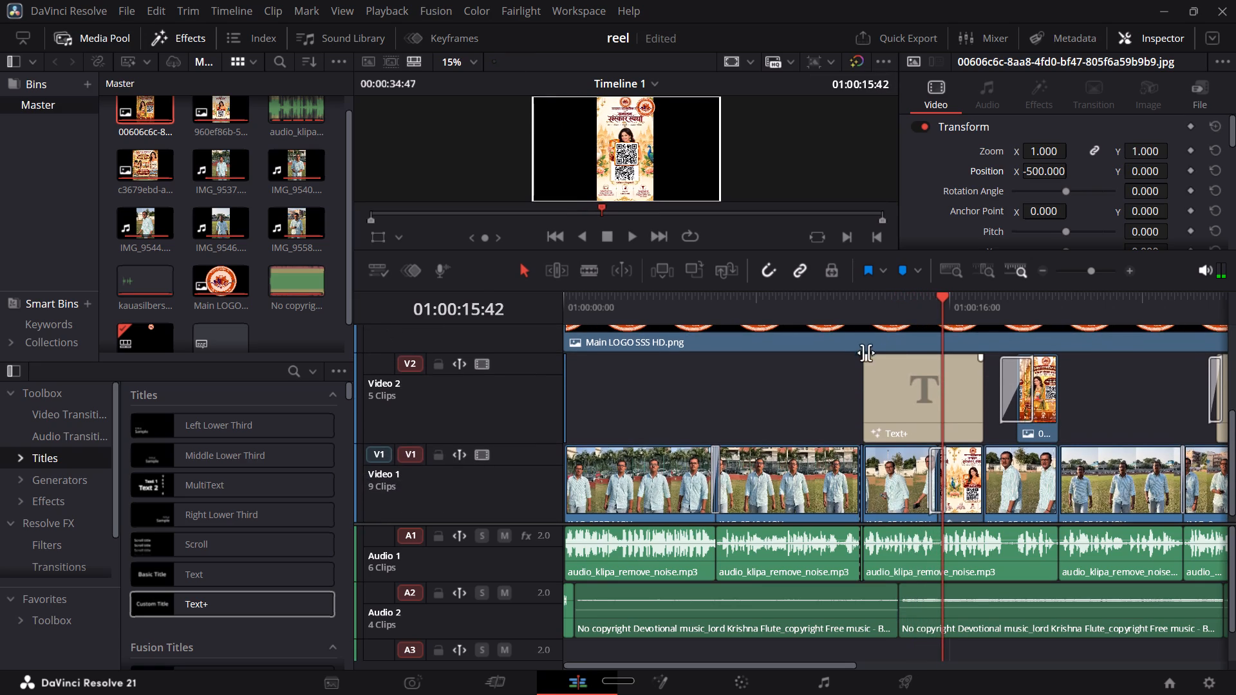
{"action": "left_click", "coordinate": [936, 292]}
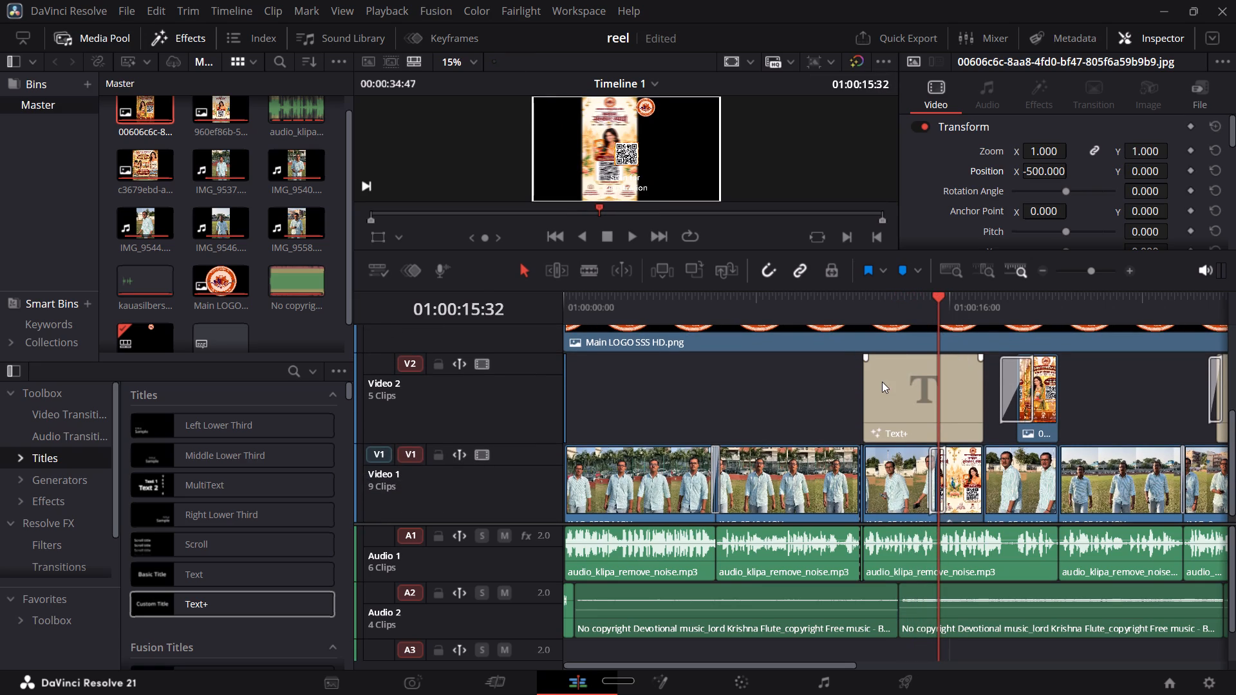
{"action": "left_click_drag", "start_coordinate": [939, 296], "coordinate": [931, 299]}
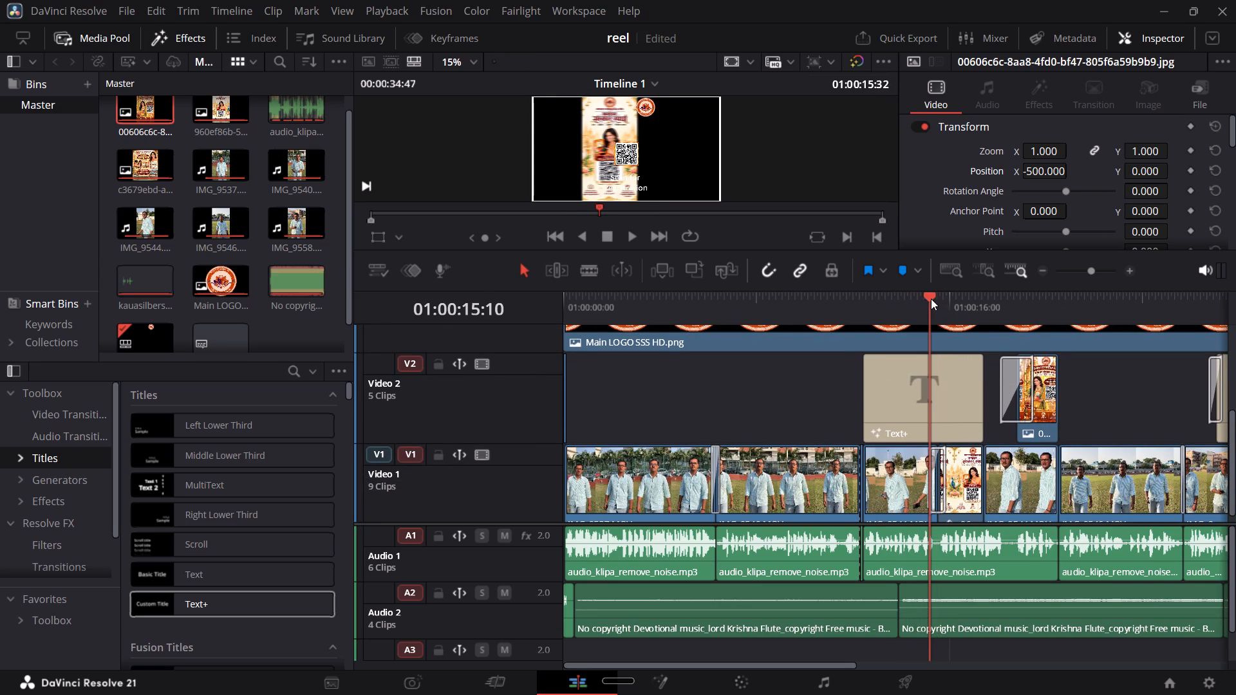
{"action": "left_click_drag", "start_coordinate": [931, 299], "coordinate": [930, 299]}
{"action": "scroll", "coordinate": [908, 326], "scroll_direction": "up", "scroll_amount": 1}
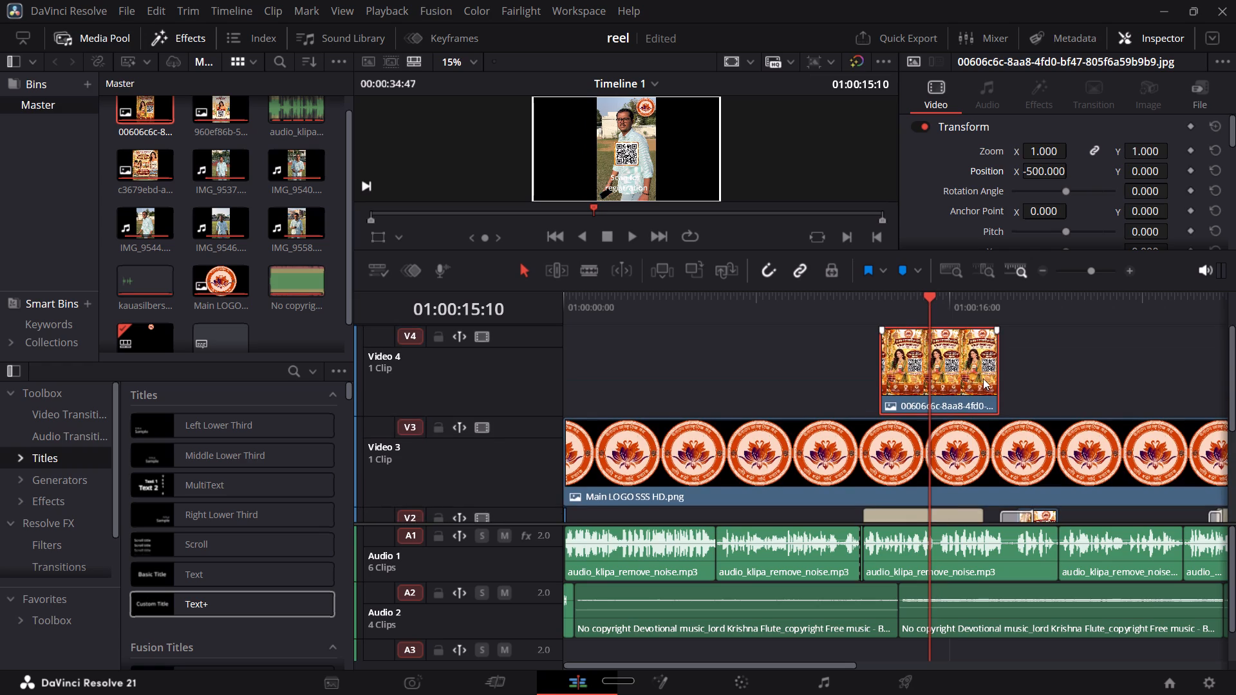
{"action": "left_click_drag", "start_coordinate": [997, 383], "coordinate": [926, 386]}
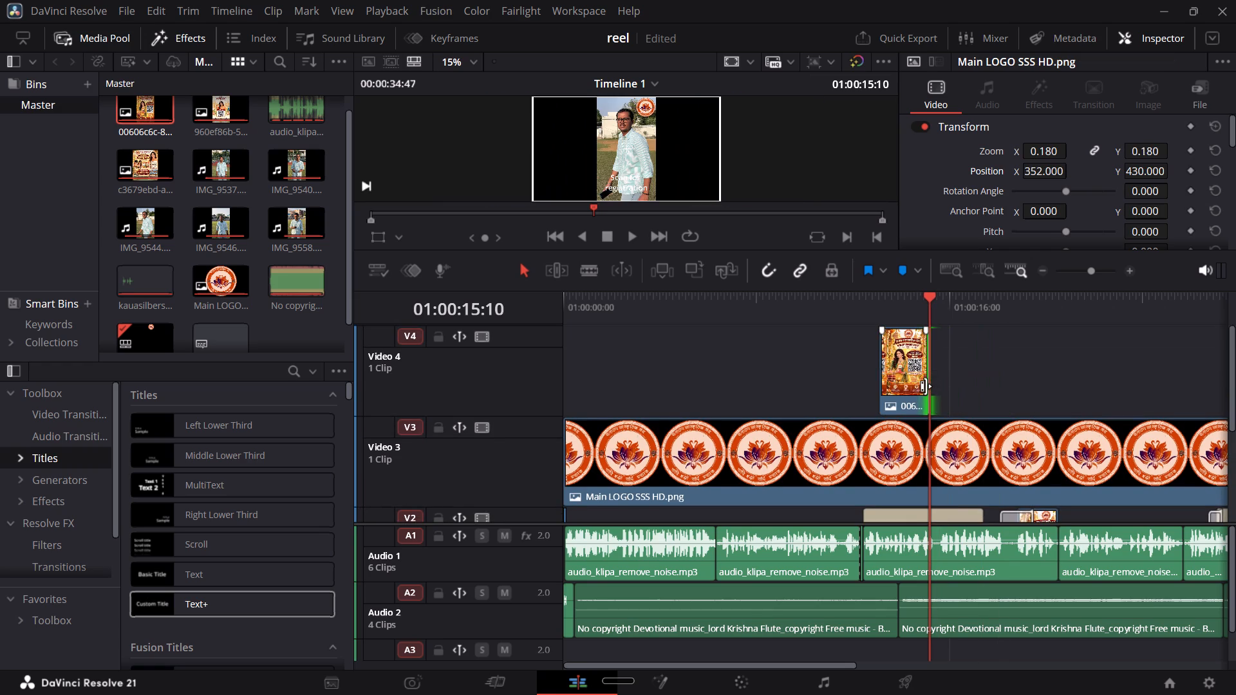
Extend the end of the QR code clip by about 22 frames to a duration of about 02:27, and scrub through it to check.
{"action": "left_click", "coordinate": [899, 314]}
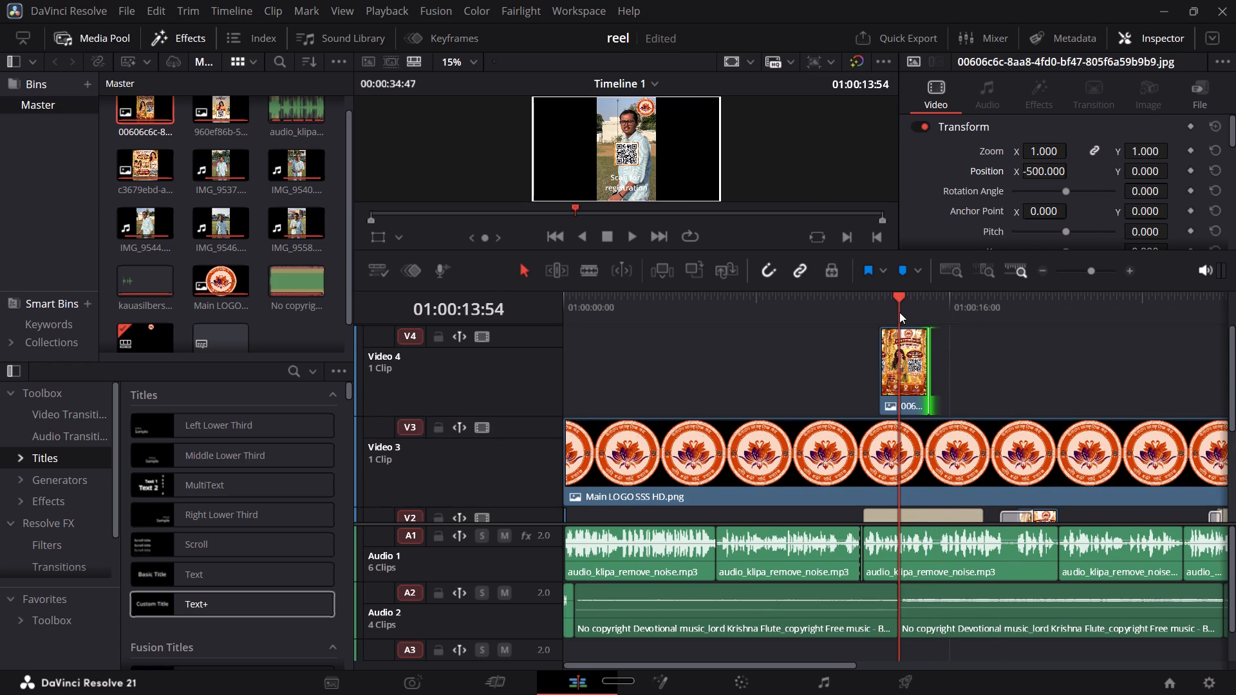
{"action": "left_click_drag", "start_coordinate": [927, 366], "coordinate": [932, 365]}
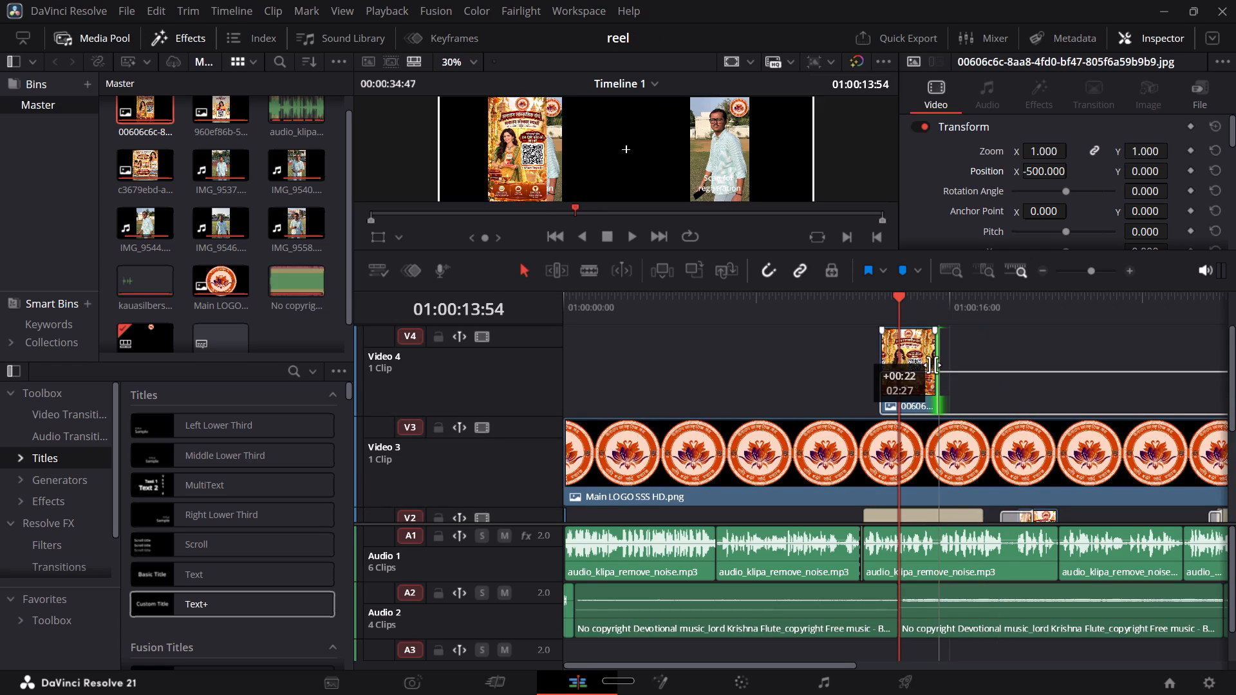
{"action": "left_click_drag", "start_coordinate": [932, 365], "coordinate": [933, 365]}
{"action": "left_click_drag", "start_coordinate": [926, 309], "coordinate": [932, 305]}
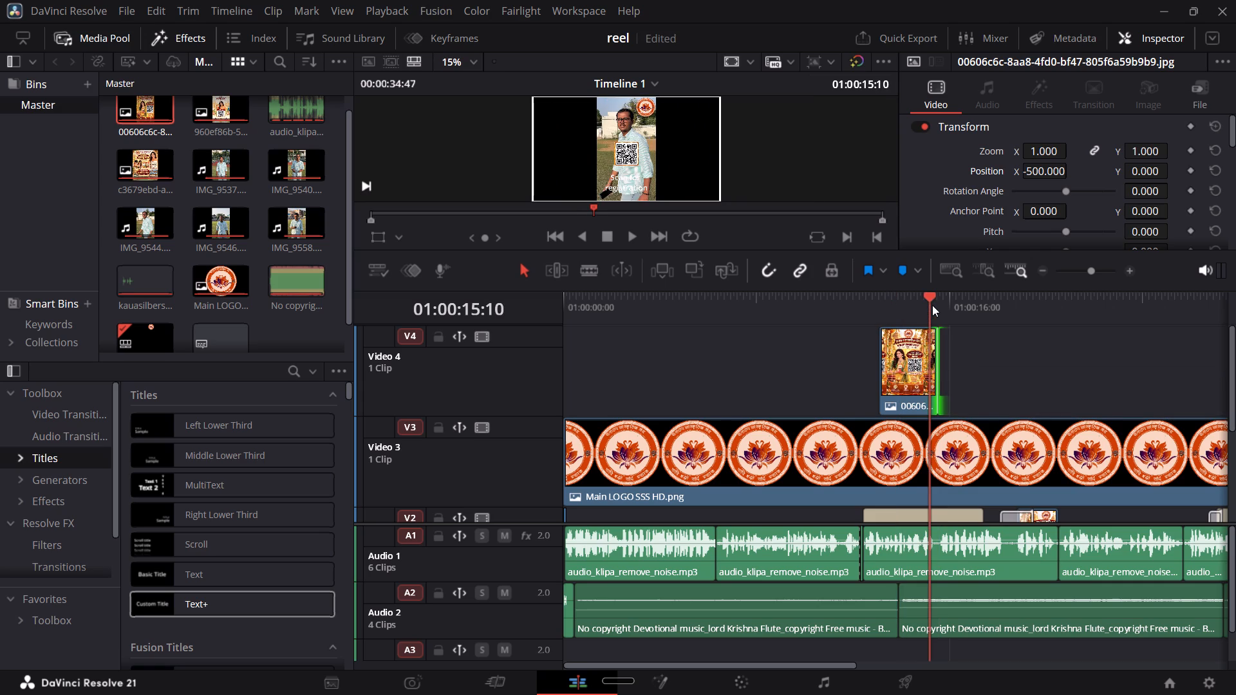
{"action": "left_click_drag", "start_coordinate": [932, 305], "coordinate": [942, 304]}
{"action": "left_click_drag", "start_coordinate": [918, 319], "coordinate": [912, 310]}
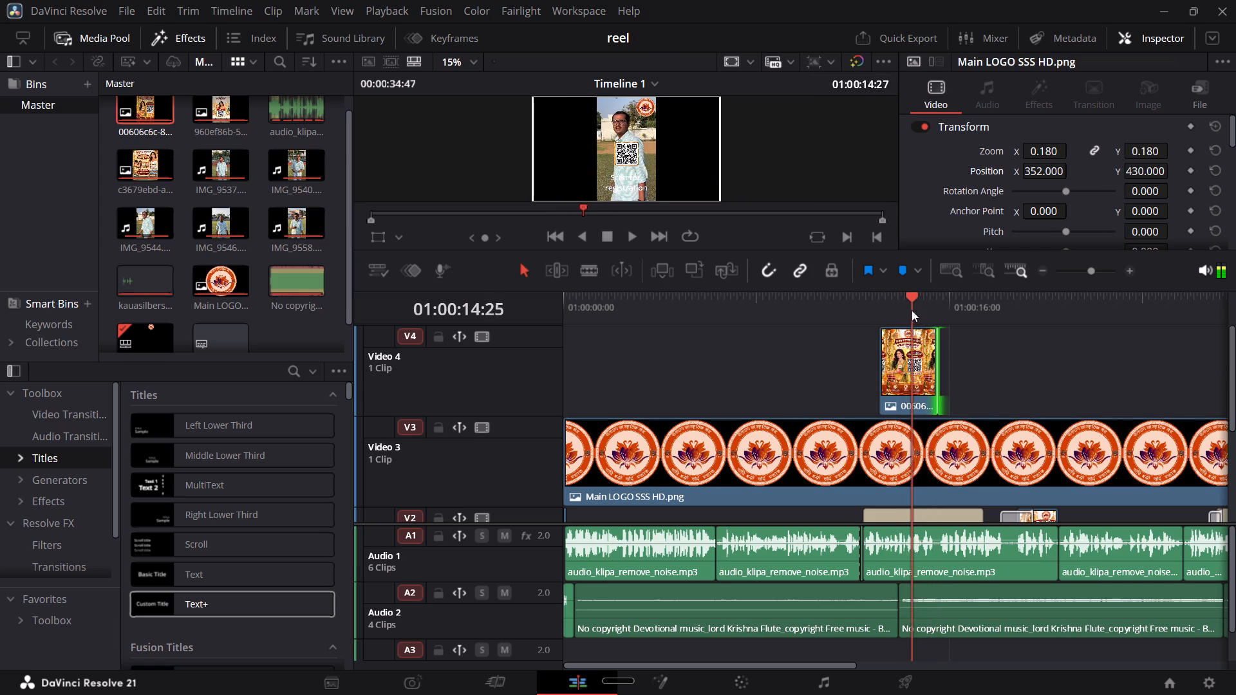
{"action": "left_click_drag", "start_coordinate": [912, 310], "coordinate": [909, 311]}
Reposition the Text+ title on Video 2 slightly lower, with layout center X 0.504 and Y 0.153.
{"action": "left_click", "coordinate": [928, 378]}
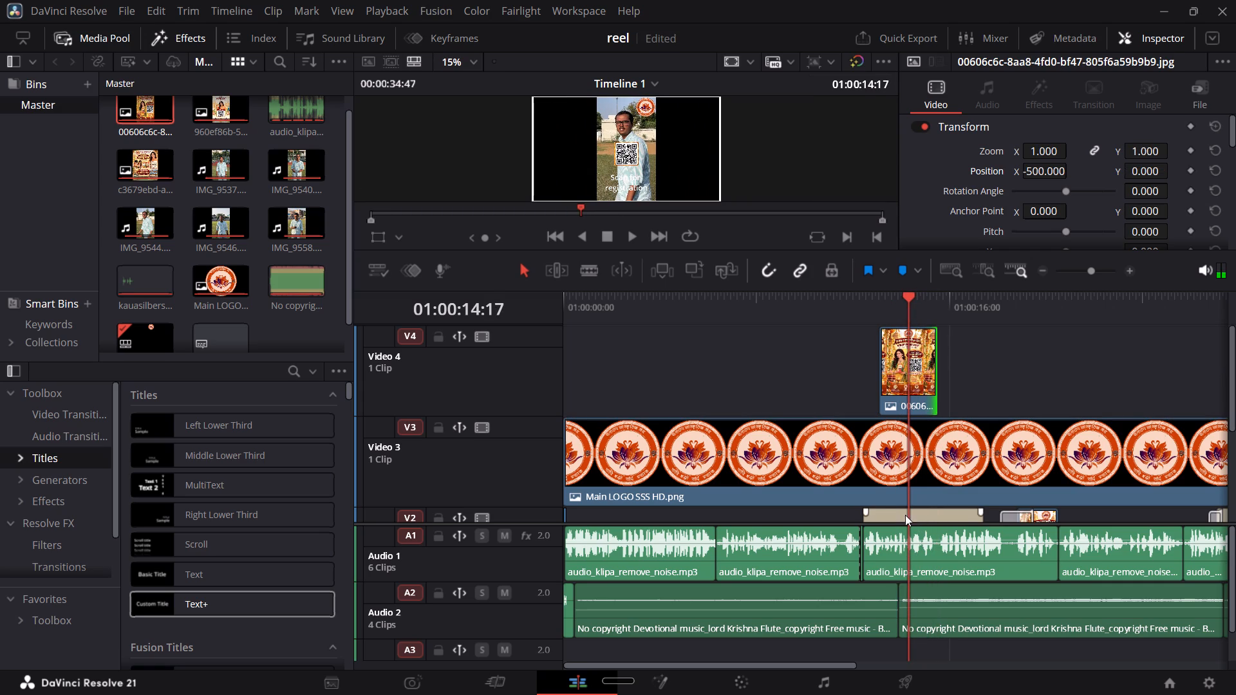
{"action": "left_click", "coordinate": [904, 512]}
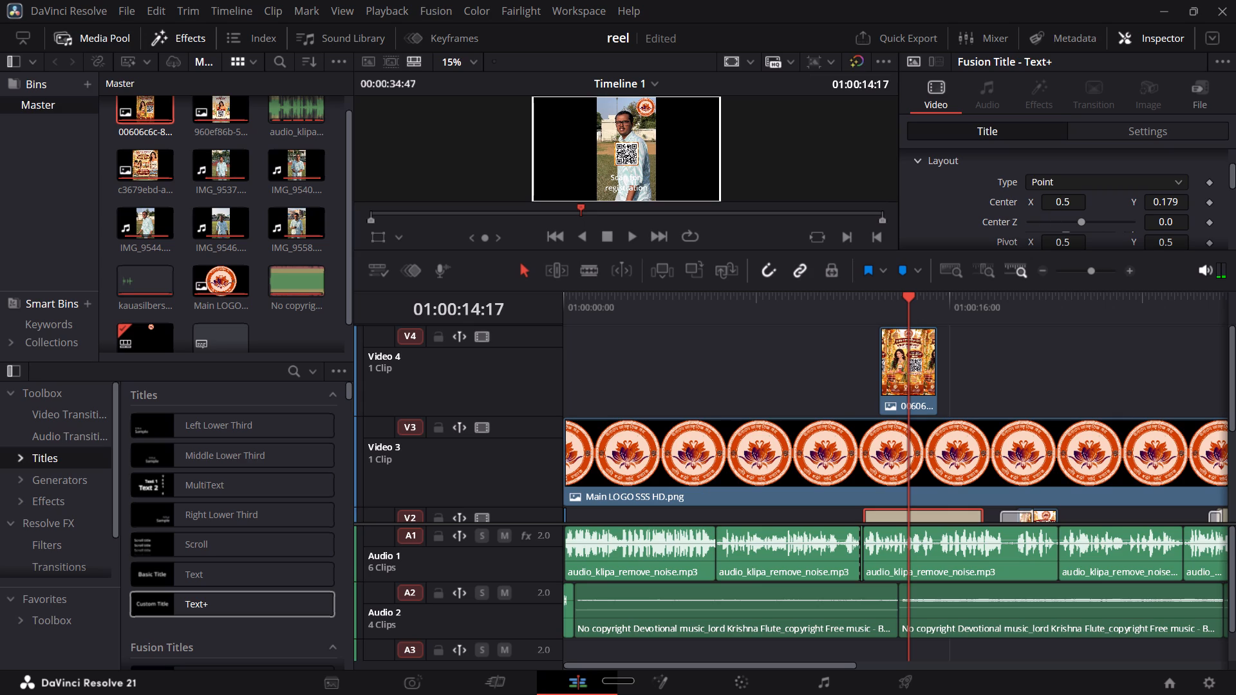
{"action": "left_click", "coordinate": [1066, 201]}
{"action": "left_click_drag", "start_coordinate": [1170, 196], "coordinate": [1160, 200]}
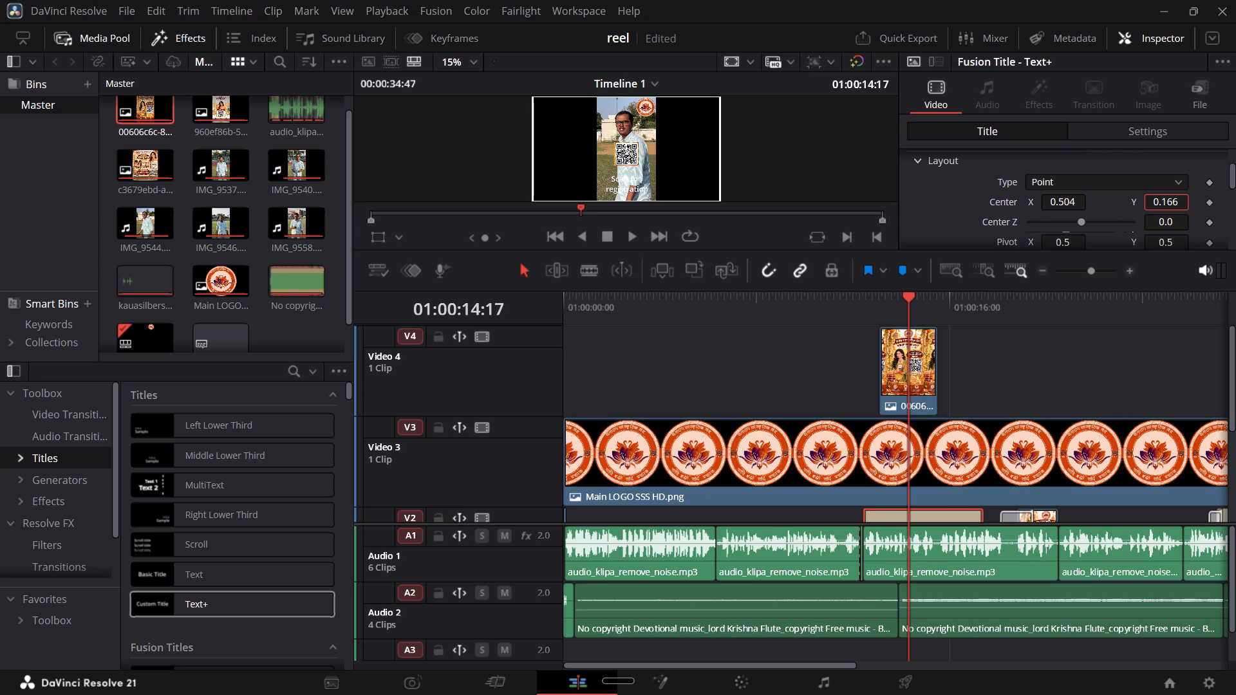
{"action": "left_click_drag", "start_coordinate": [1160, 200], "coordinate": [1149, 202]}
Lower the QR code clip on Video 4 by setting its position Y to -53.
{"action": "left_click", "coordinate": [923, 376]}
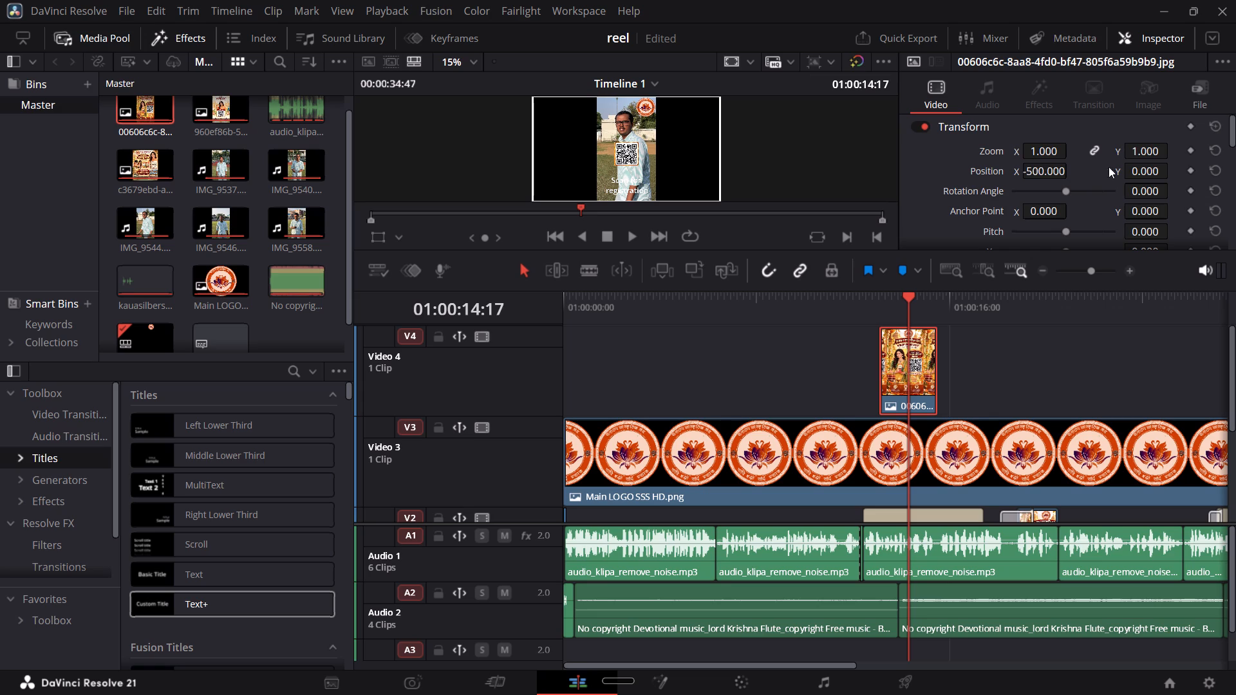
{"action": "left_click_drag", "start_coordinate": [1152, 171], "coordinate": [1110, 174]}
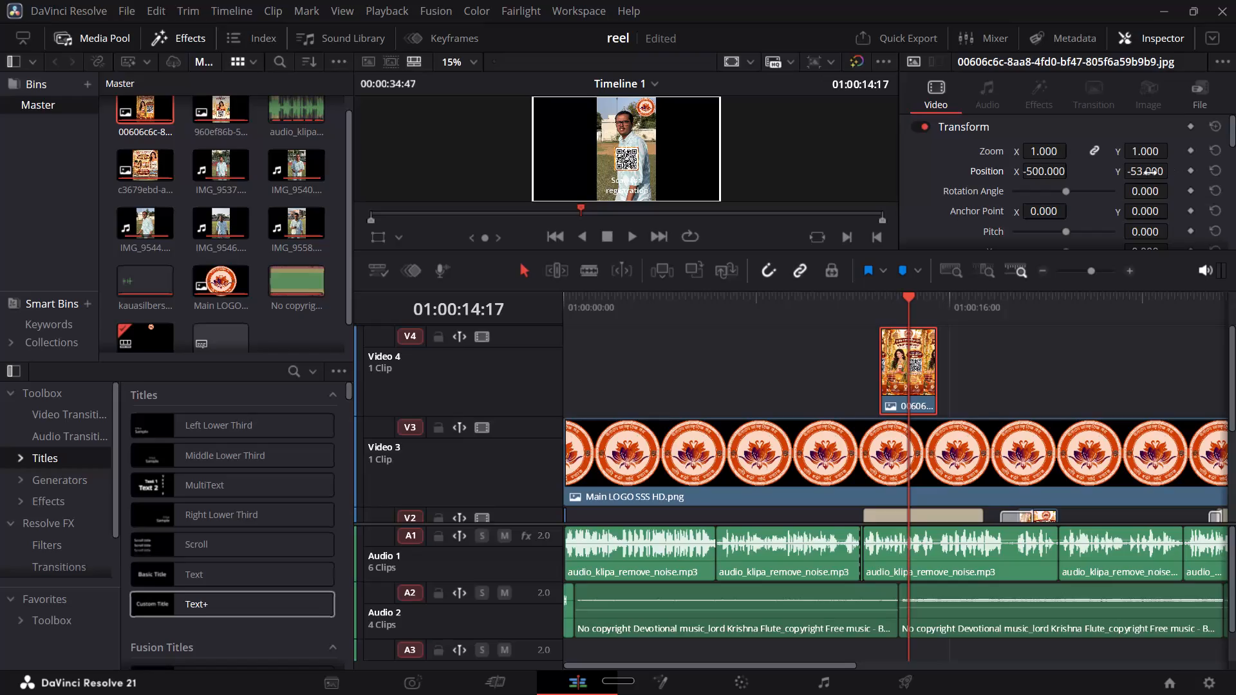
Enable shading element 2, Red Outline, on the Text+ title.
{"action": "left_click", "coordinate": [888, 515]}
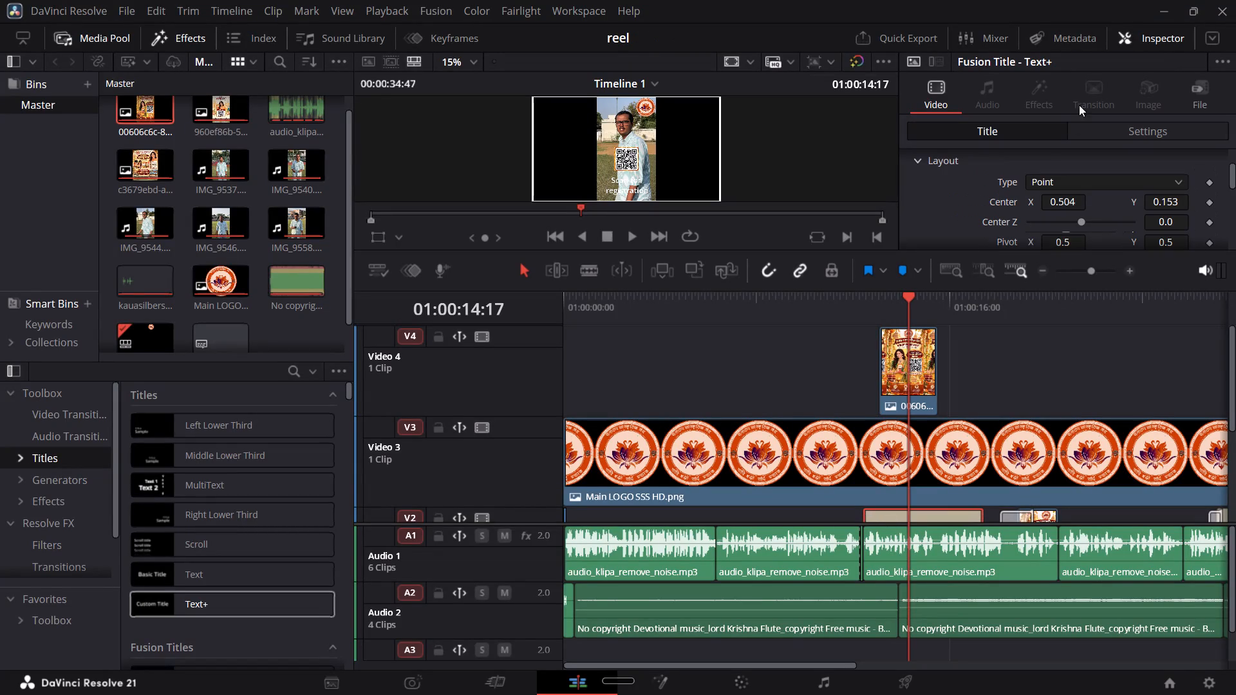
{"action": "left_click_drag", "start_coordinate": [1116, 115], "coordinate": [1118, 122]}
{"action": "scroll", "coordinate": [1050, 201], "scroll_direction": "down", "scroll_amount": 2}
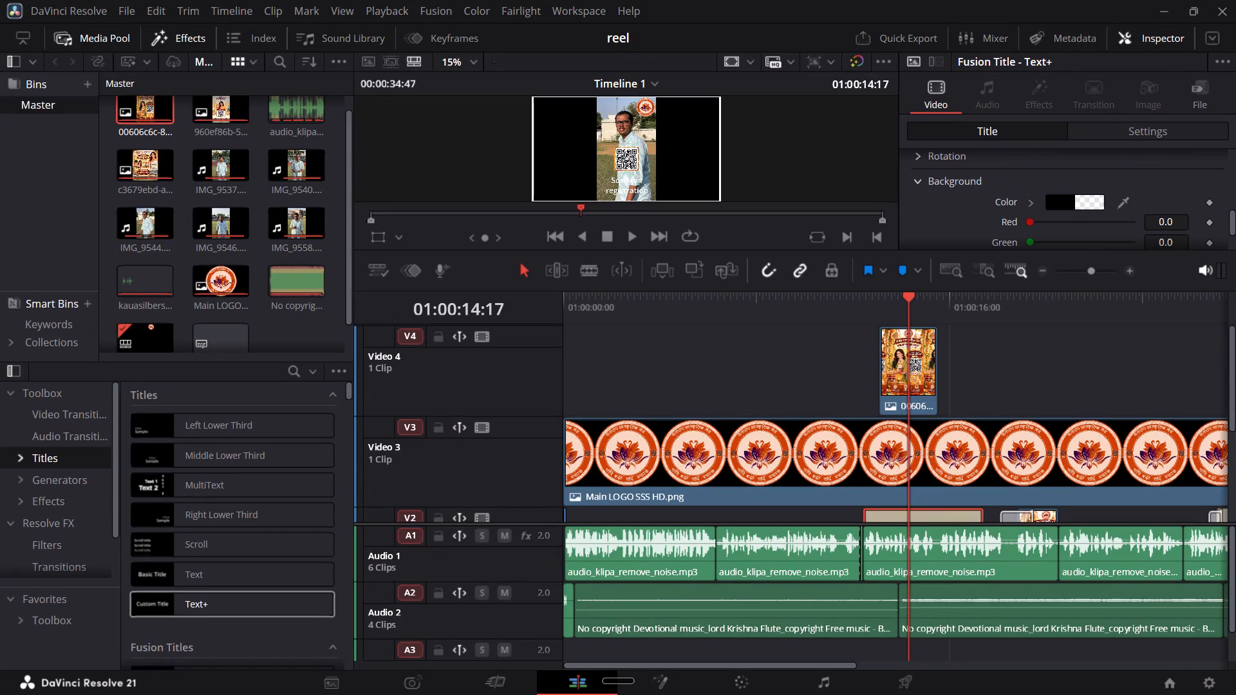
{"action": "scroll", "coordinate": [1031, 193], "scroll_direction": "up", "scroll_amount": 4}
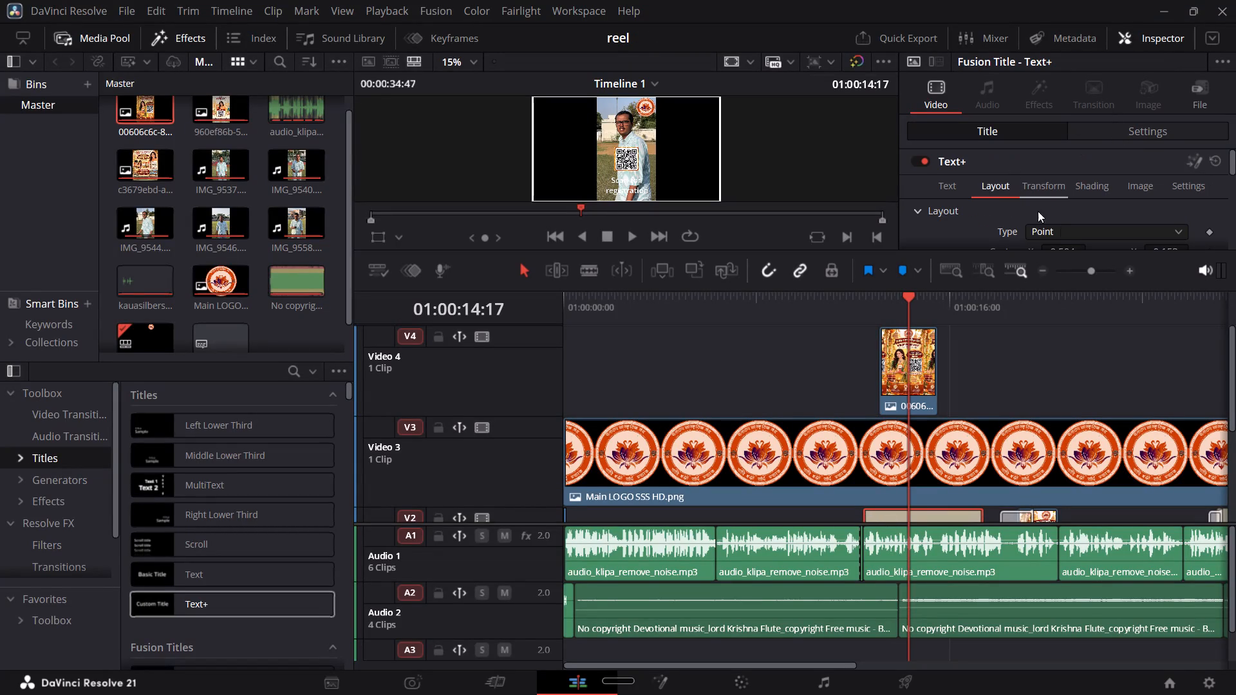
{"action": "scroll", "coordinate": [1060, 228], "scroll_direction": "down", "scroll_amount": 1}
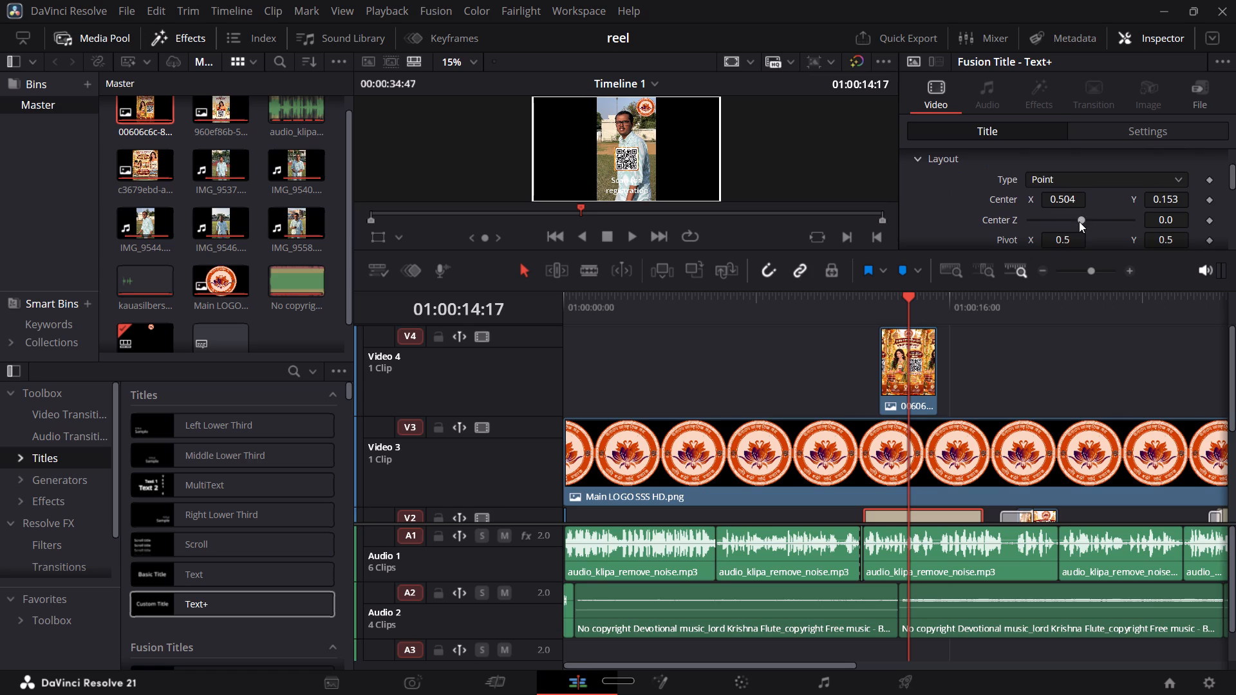
{"action": "scroll", "coordinate": [1079, 221], "scroll_direction": "down", "scroll_amount": 1}
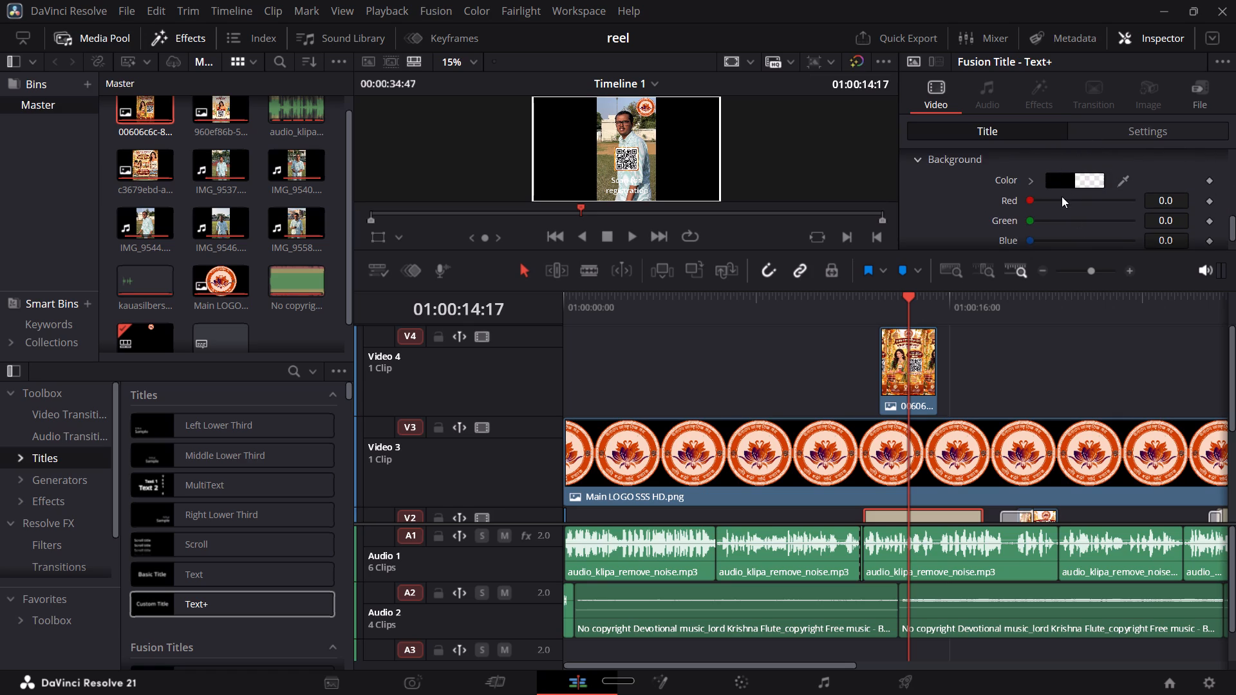
{"action": "scroll", "coordinate": [1062, 196], "scroll_direction": "up", "scroll_amount": 1}
{"action": "left_click", "coordinate": [1095, 176]}
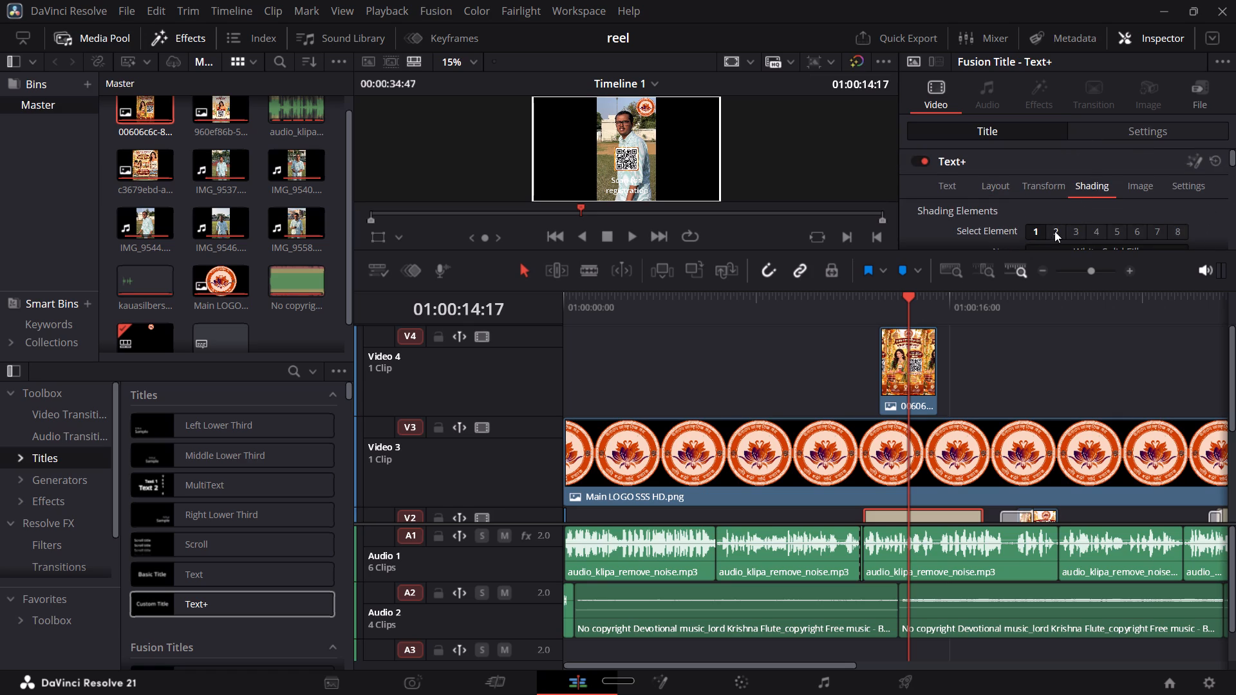
{"action": "scroll", "coordinate": [1054, 231], "scroll_direction": "down", "scroll_amount": 1}
{"action": "left_click", "coordinate": [1053, 190]}
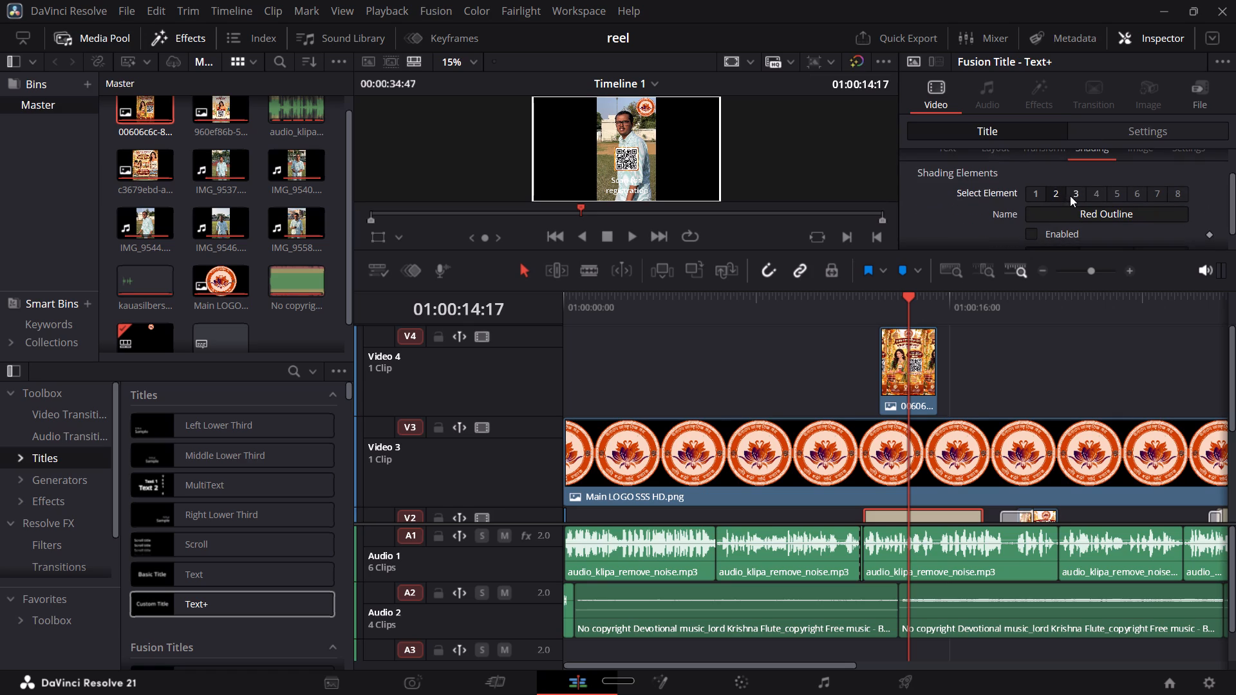
{"action": "left_click", "coordinate": [1035, 236]}
Set the solid color of the title's outline element to black.
{"action": "scroll", "coordinate": [1041, 231], "scroll_direction": "down", "scroll_amount": 3}
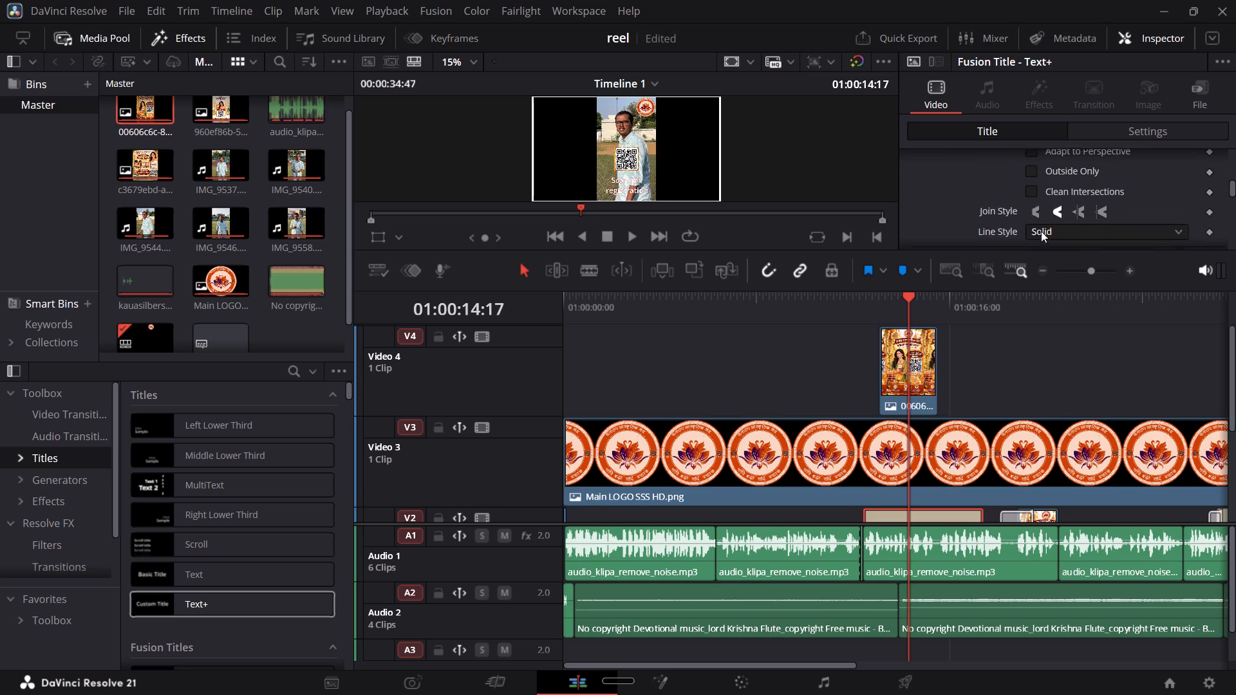
{"action": "scroll", "coordinate": [1041, 231], "scroll_direction": "down", "scroll_amount": 1}
{"action": "left_click", "coordinate": [1068, 205]}
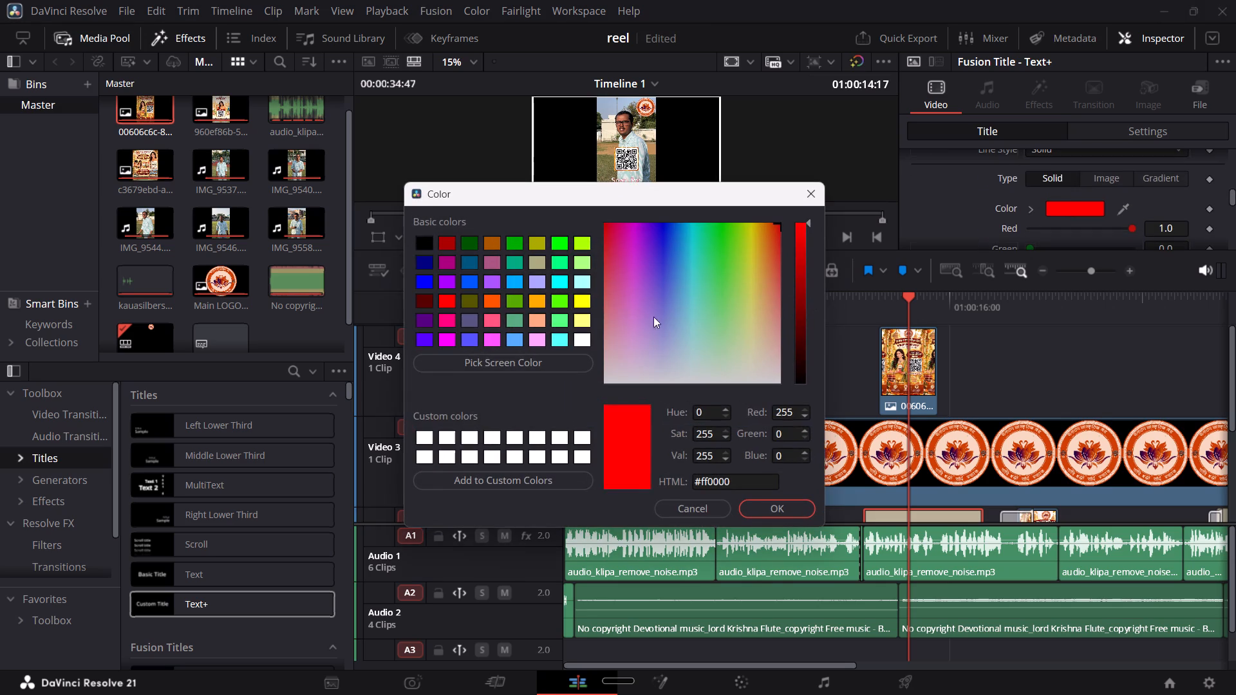
{"action": "left_click", "coordinate": [423, 242]}
{"action": "left_click", "coordinate": [806, 508]}
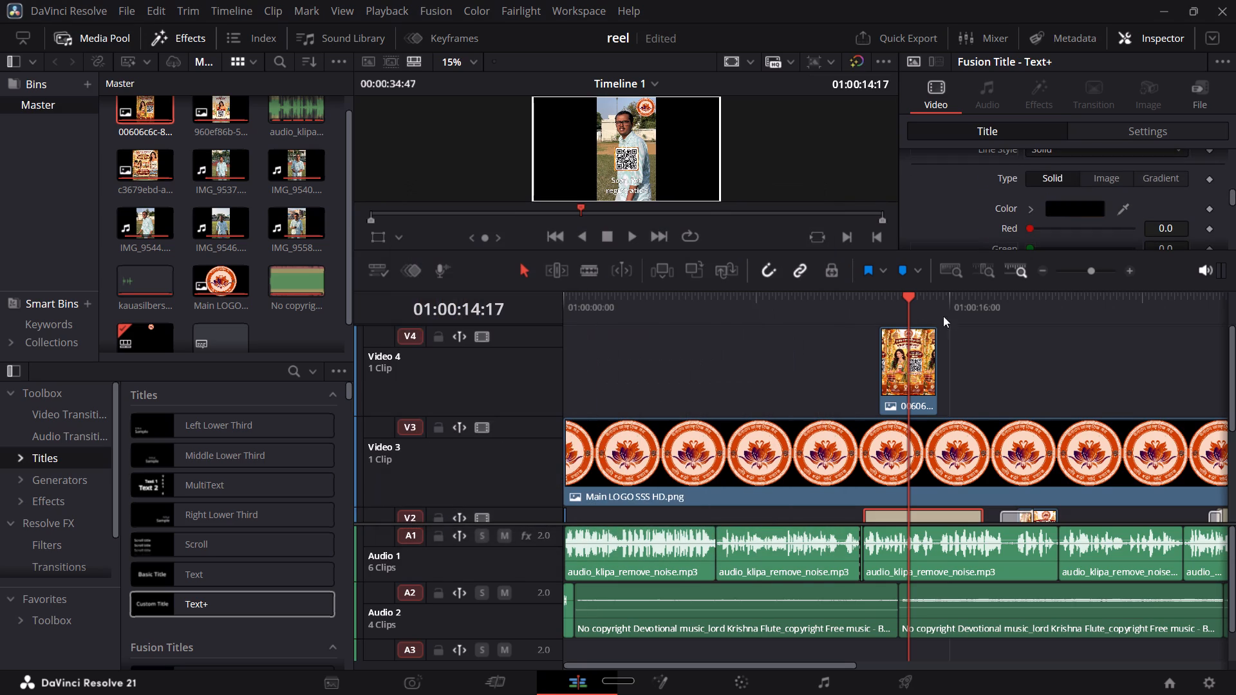
Enable shading element 3, Black Shadow, on the Text+ title.
{"action": "scroll", "coordinate": [1018, 174], "scroll_direction": "up", "scroll_amount": 3}
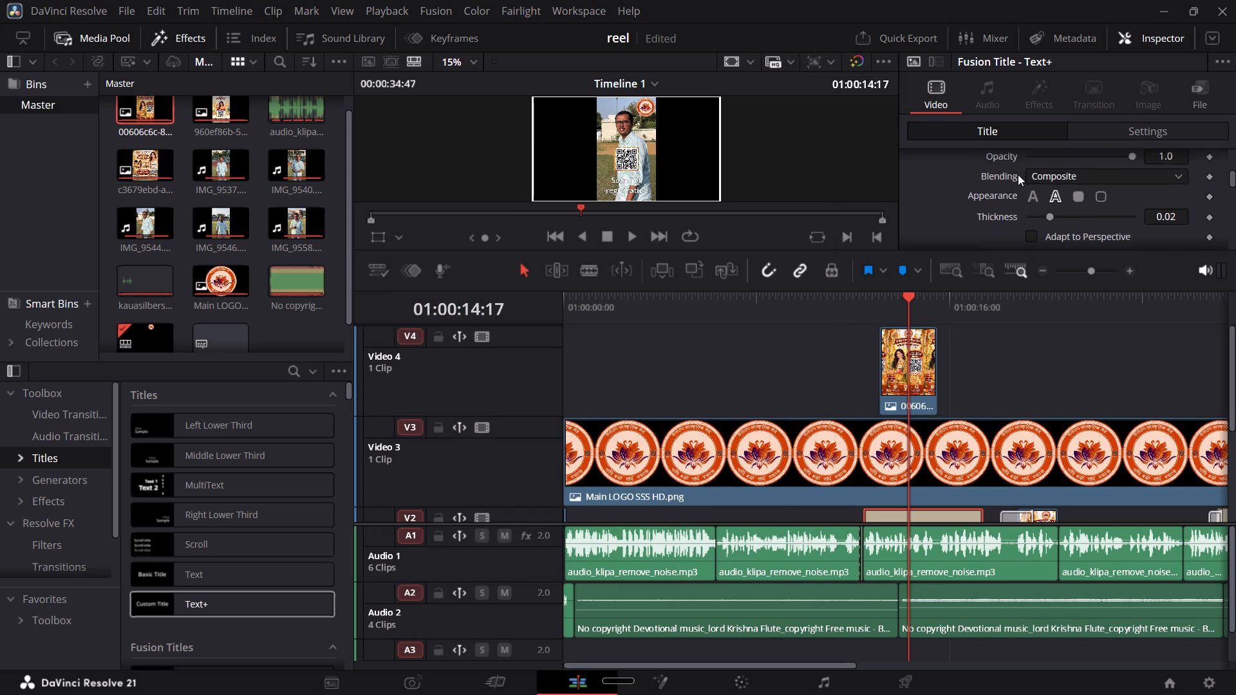
{"action": "scroll", "coordinate": [1018, 174], "scroll_direction": "up", "scroll_amount": 2}
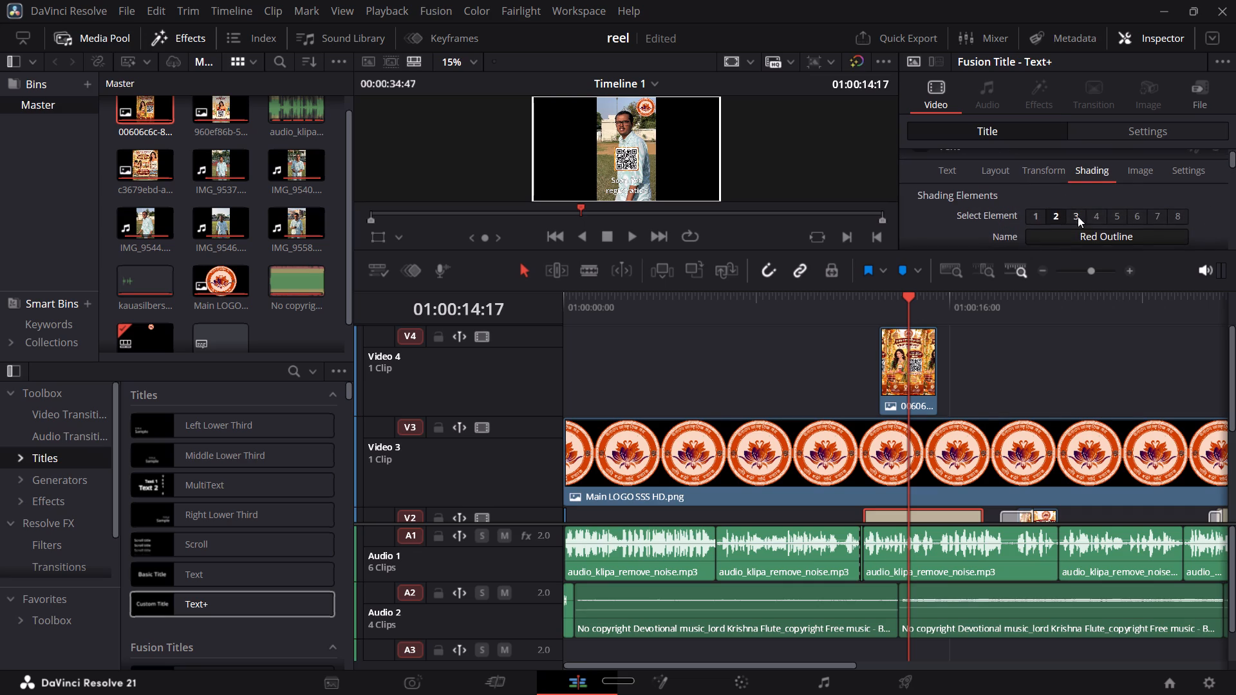
{"action": "left_click", "coordinate": [1077, 216]}
{"action": "scroll", "coordinate": [1054, 235], "scroll_direction": "down", "scroll_amount": 1}
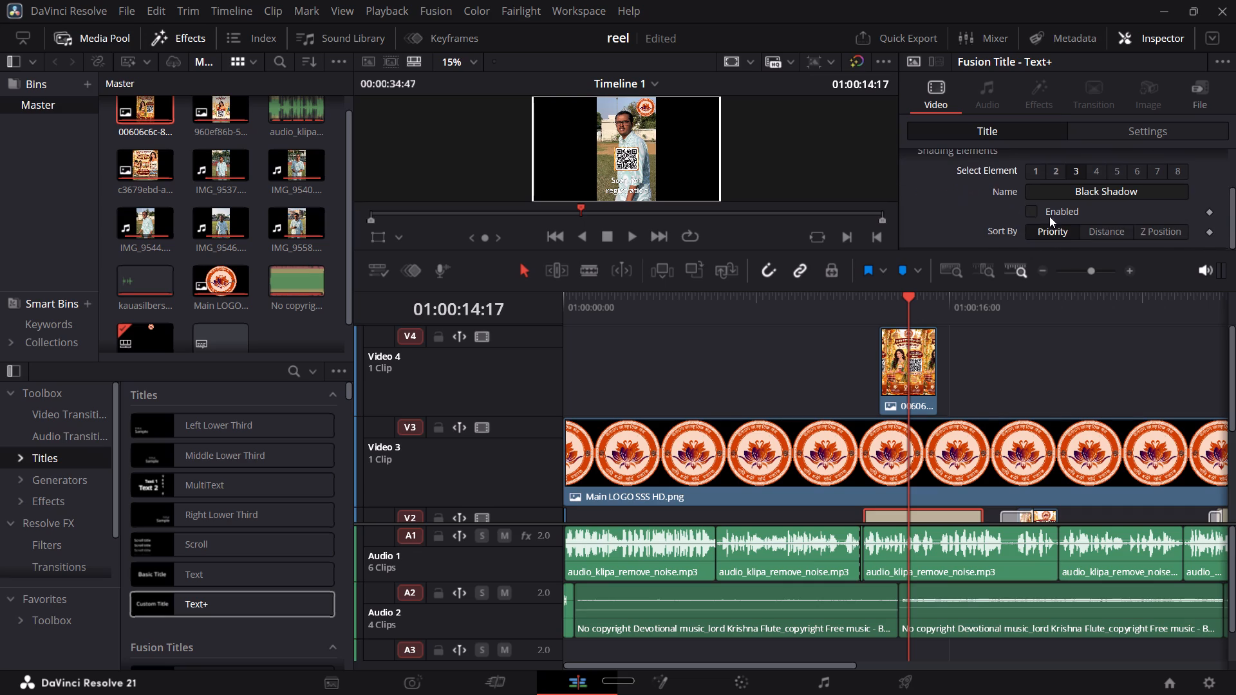
{"action": "left_click", "coordinate": [1030, 216]}
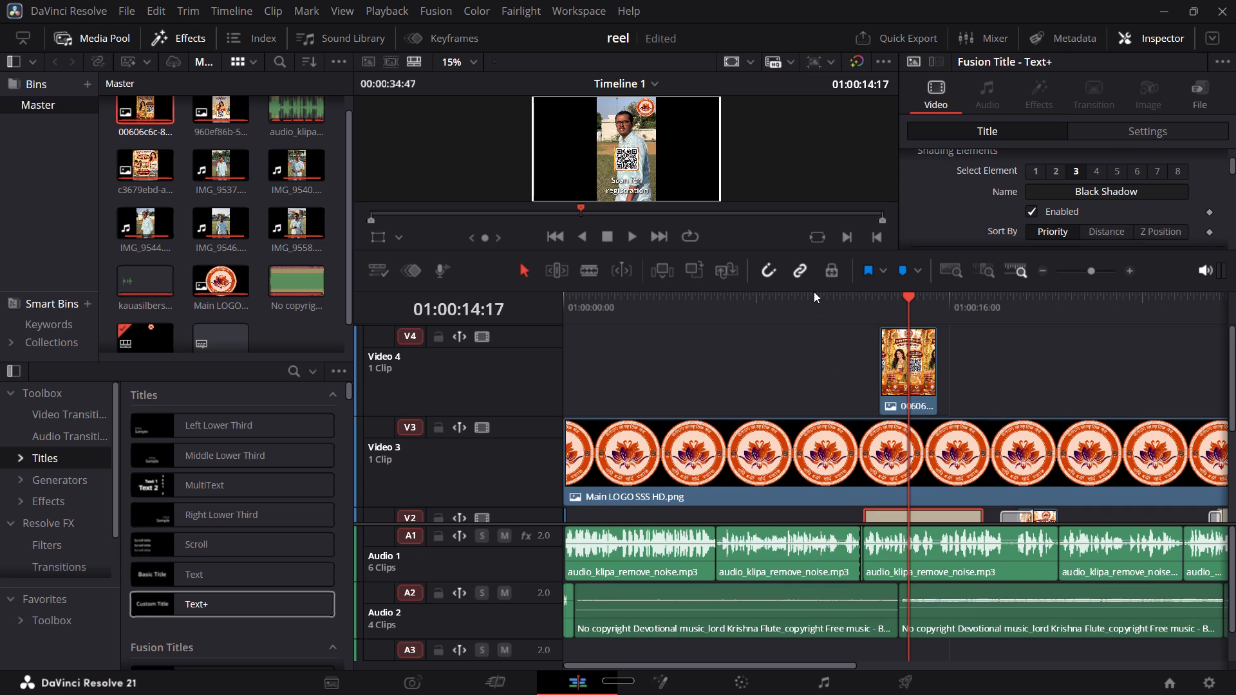
Enlarge the viewer and play from about 01:00:11:29 to check the title's styling and its timing against the QR code.
{"action": "left_click_drag", "start_coordinate": [817, 290], "coordinate": [830, 523]}
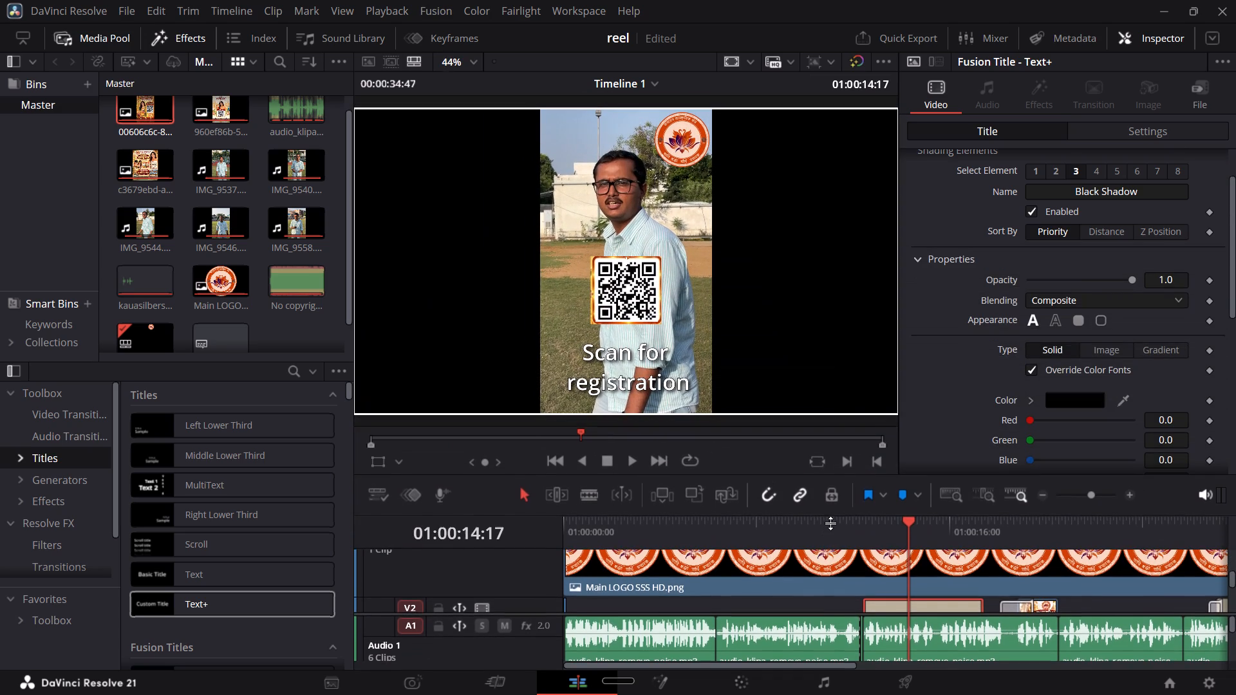
{"action": "left_click_drag", "start_coordinate": [830, 523], "coordinate": [830, 524]}
{"action": "left_click_drag", "start_coordinate": [876, 527], "coordinate": [841, 529]}
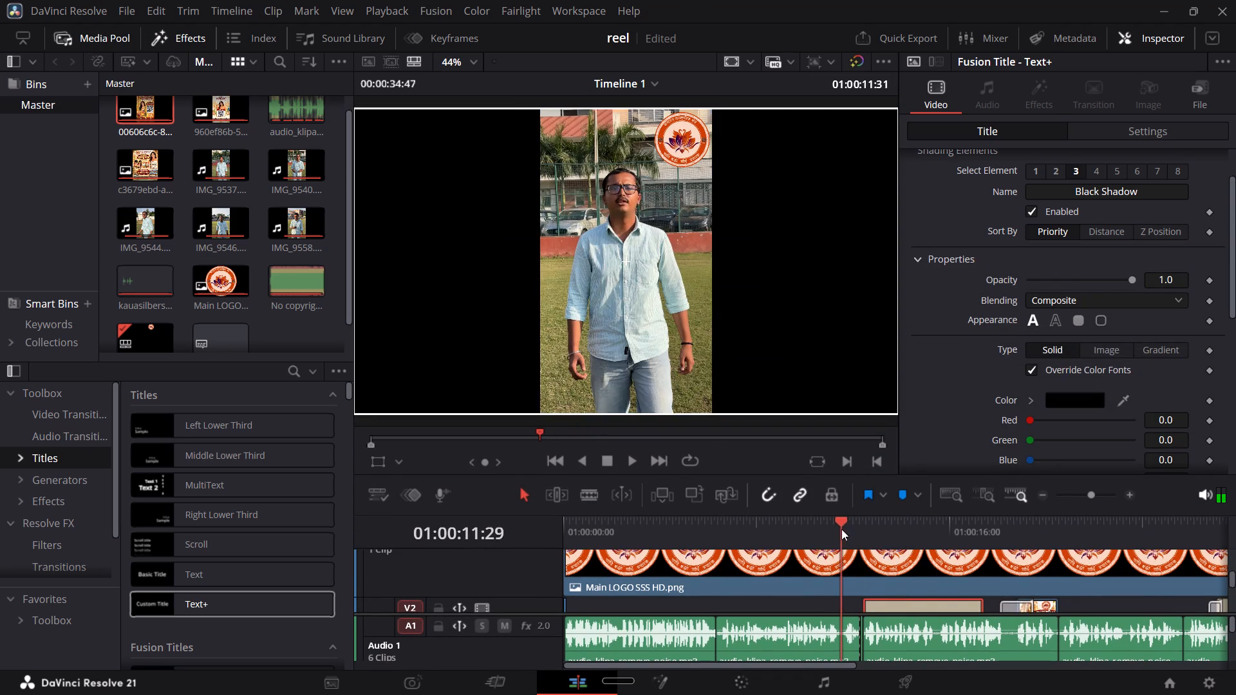
{"action": "left_click_drag", "start_coordinate": [841, 529], "coordinate": [841, 529]}
{"action": "key", "text": "space"}
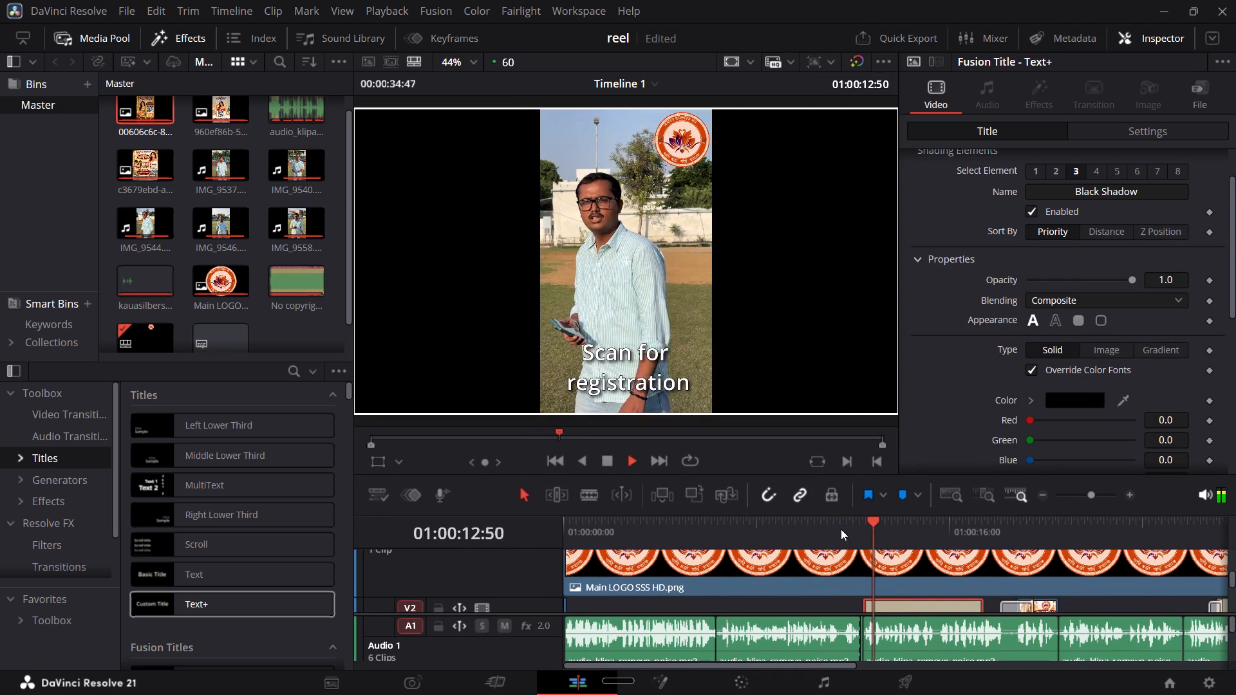
{"action": "key", "text": "space"}
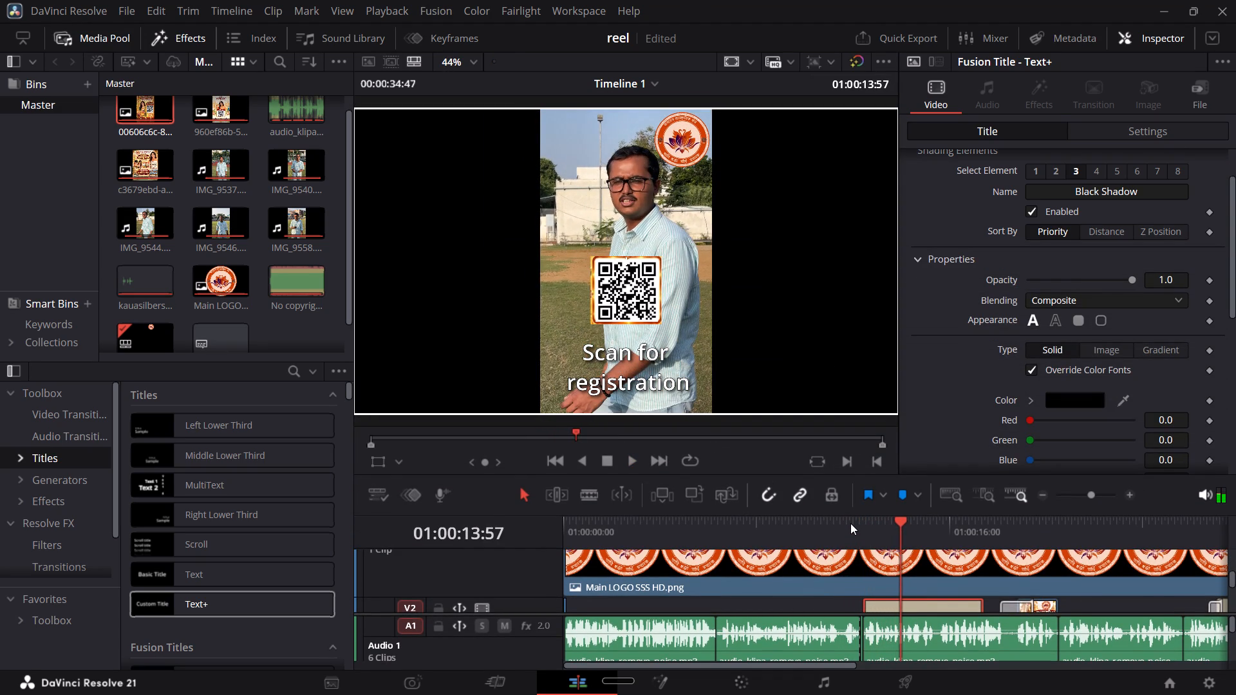
Enlarge the timeline area, trim the Text+ title's start to the QR code clip's start at about 01:00:13:05, and play it back.
{"action": "left_click_drag", "start_coordinate": [857, 513], "coordinate": [892, 281]}
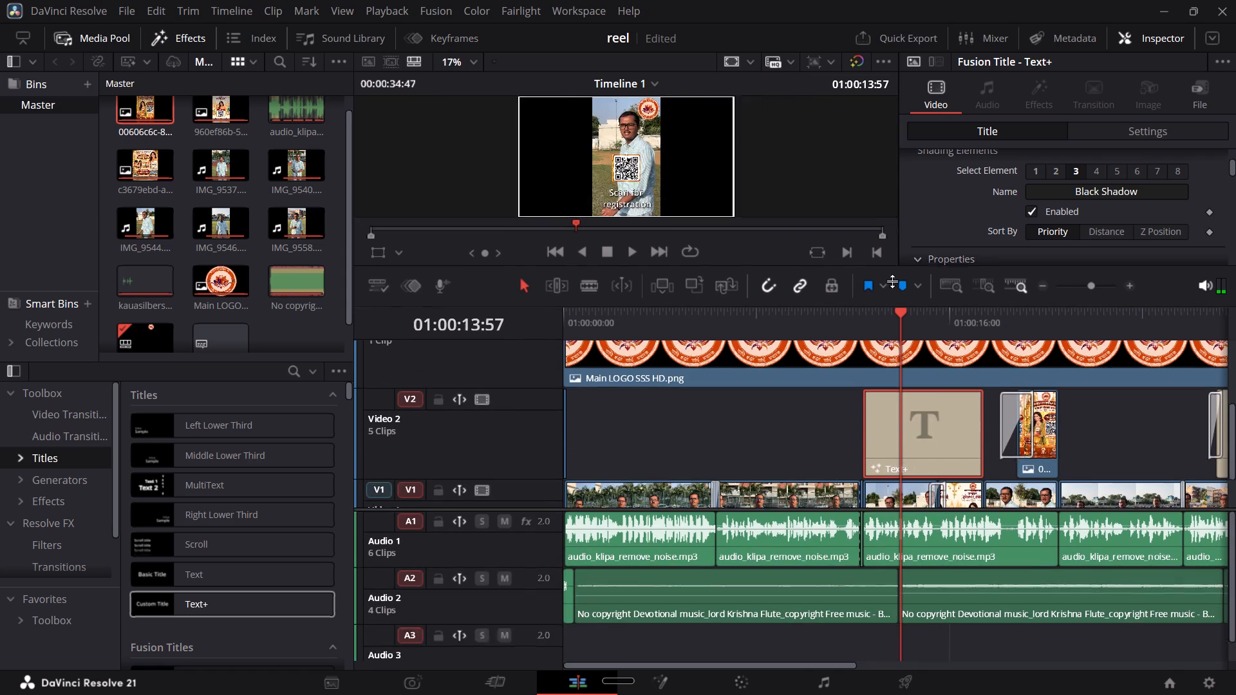
{"action": "left_click_drag", "start_coordinate": [892, 281], "coordinate": [898, 248]}
{"action": "scroll", "coordinate": [856, 373], "scroll_direction": "up", "scroll_amount": 1}
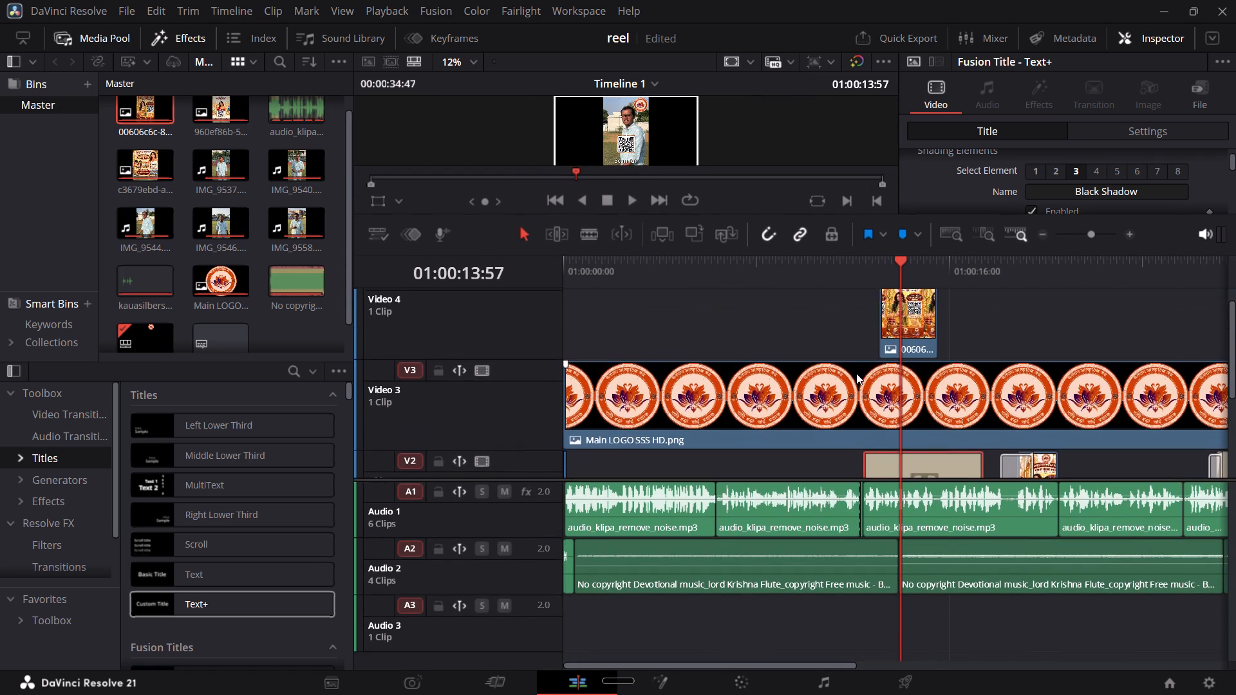
{"action": "scroll", "coordinate": [856, 373], "scroll_direction": "up", "scroll_amount": 1}
{"action": "left_click", "coordinate": [881, 257]}
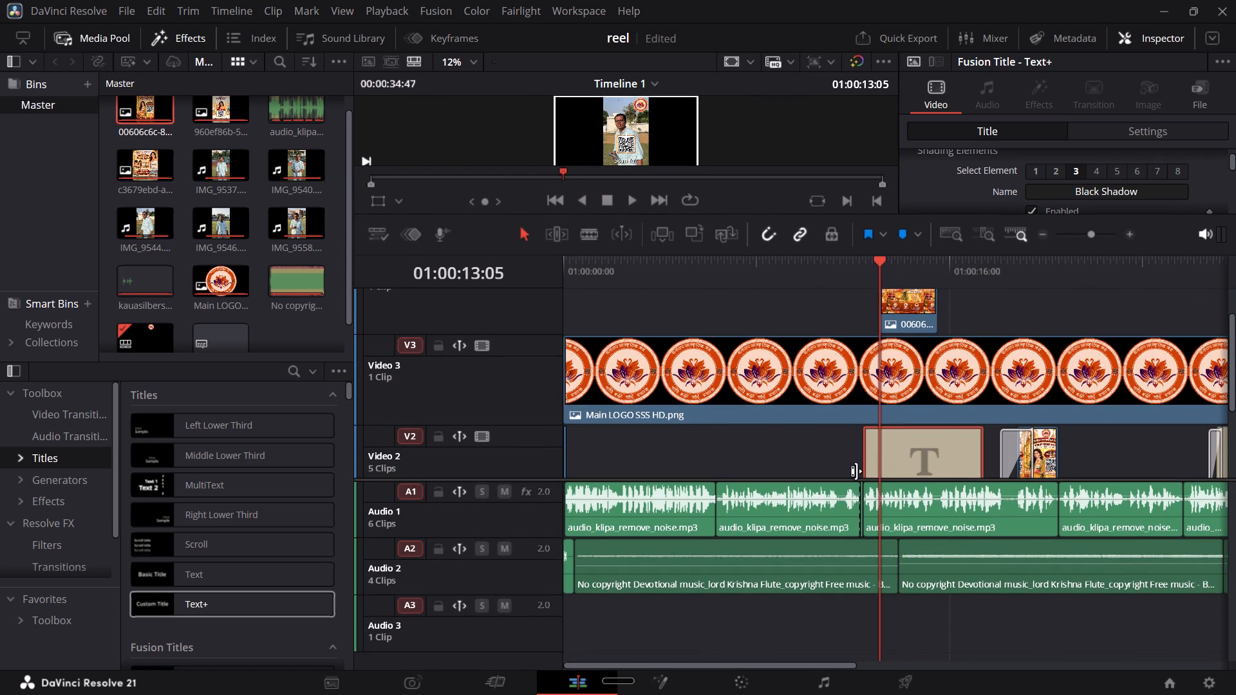
{"action": "left_click_drag", "start_coordinate": [861, 467], "coordinate": [874, 461]}
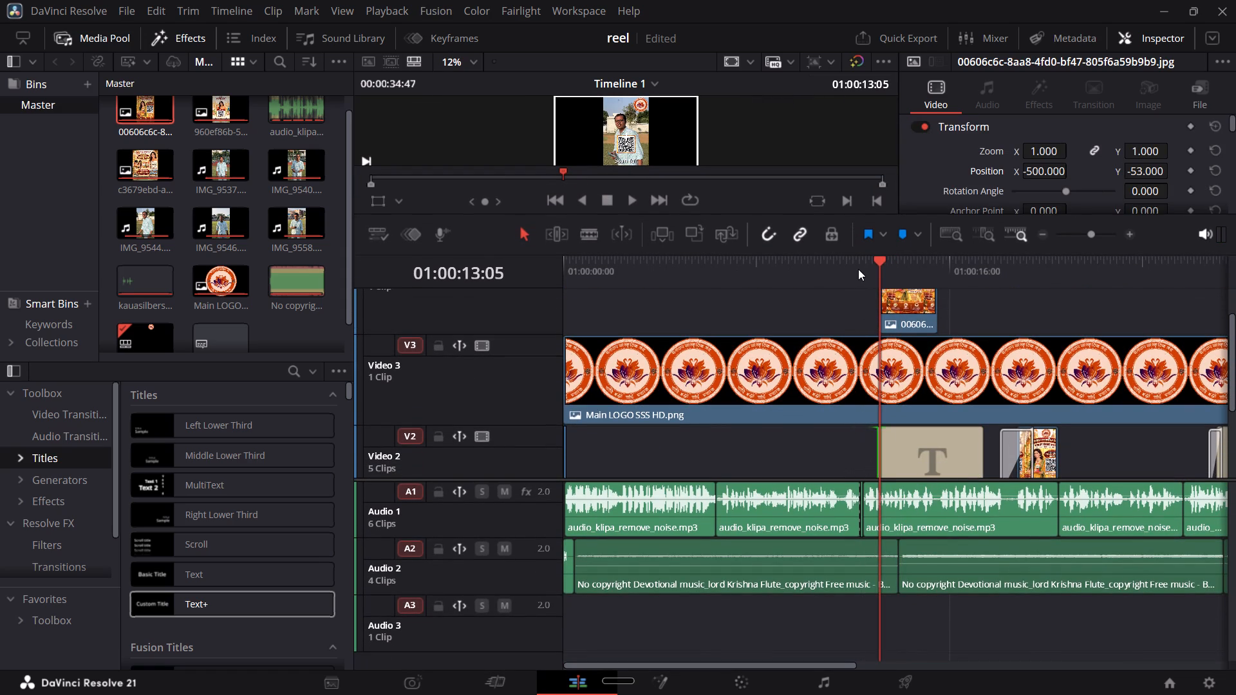
{"action": "key", "text": "space"}
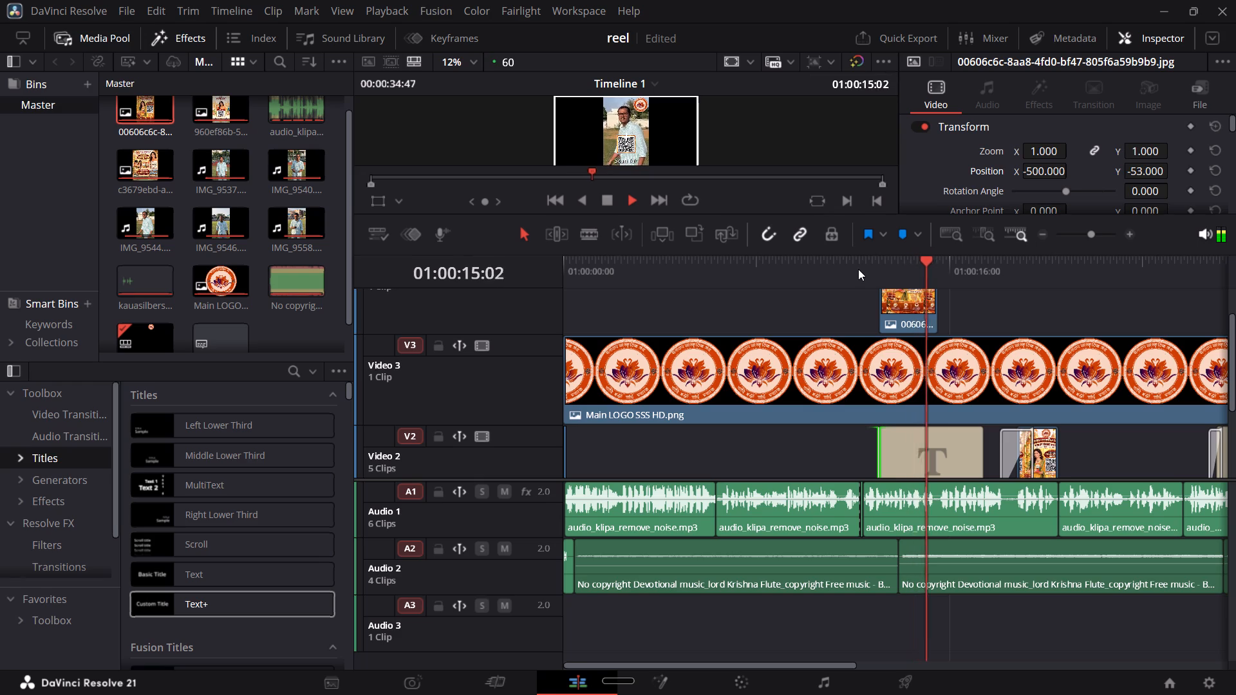
{"action": "key", "text": "space"}
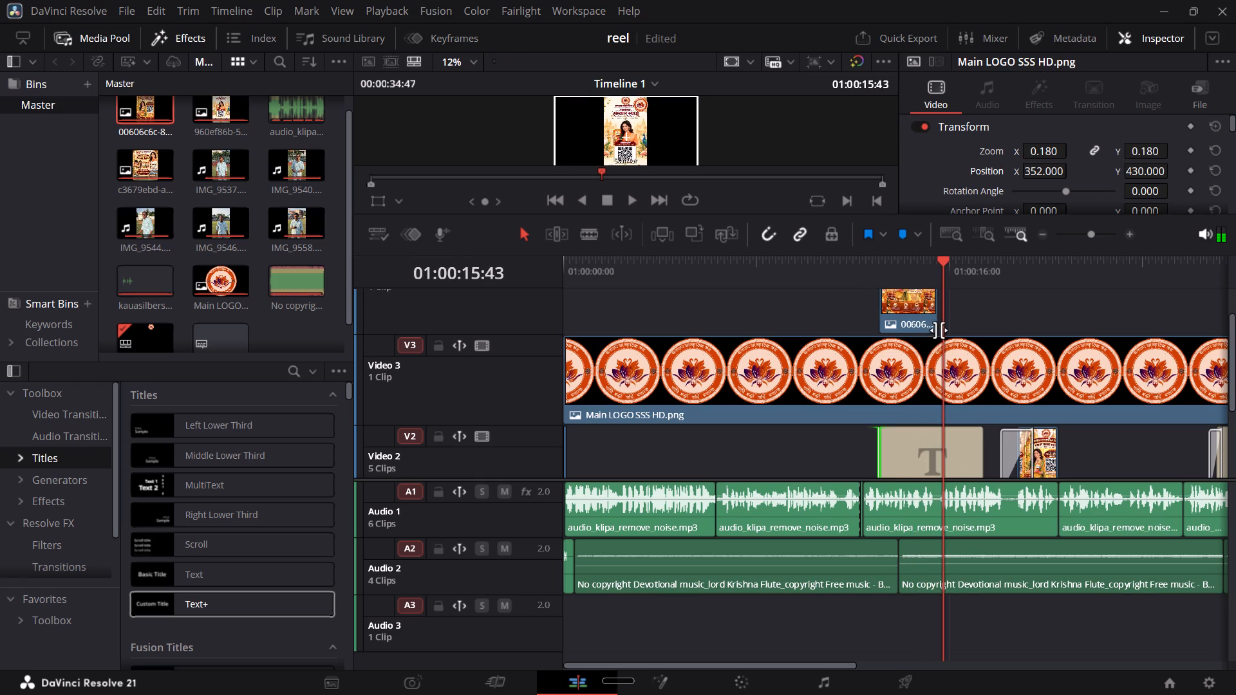
Trim the end of the Text+ title on Video 2 to a duration of about 02:27, matching the QR code clip, and play it back.
{"action": "scroll", "coordinate": [865, 437], "scroll_direction": "down", "scroll_amount": 1}
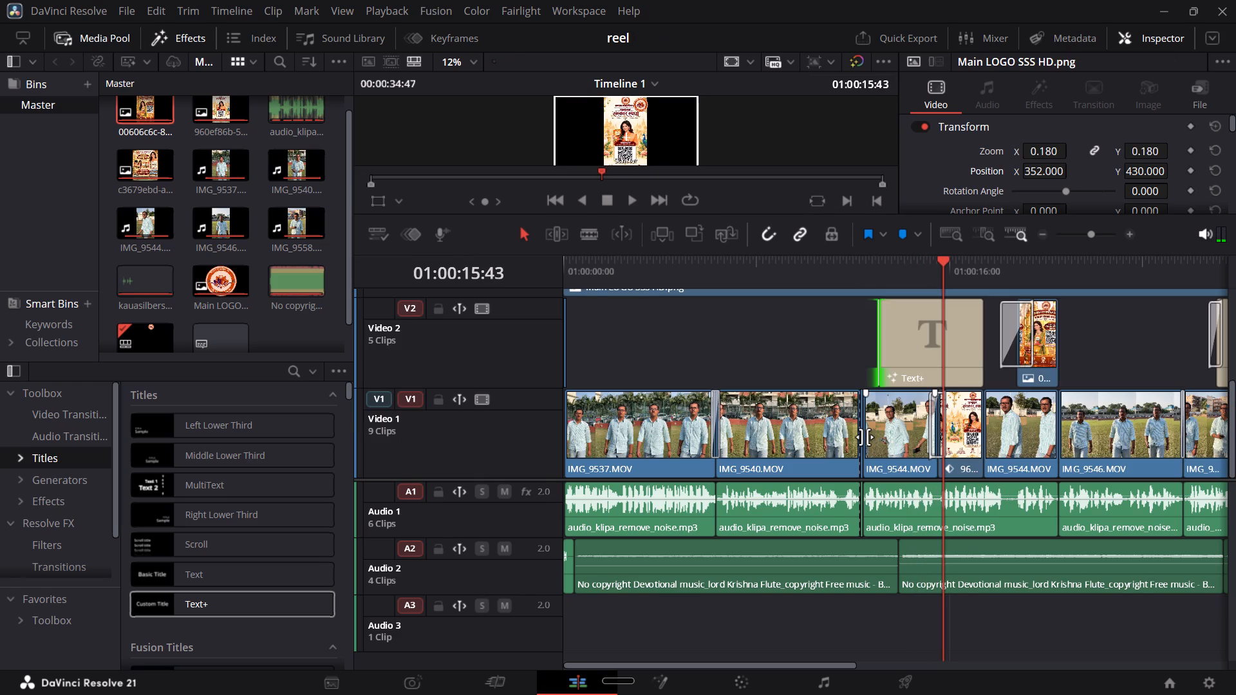
{"action": "left_click_drag", "start_coordinate": [984, 351], "coordinate": [938, 355]}
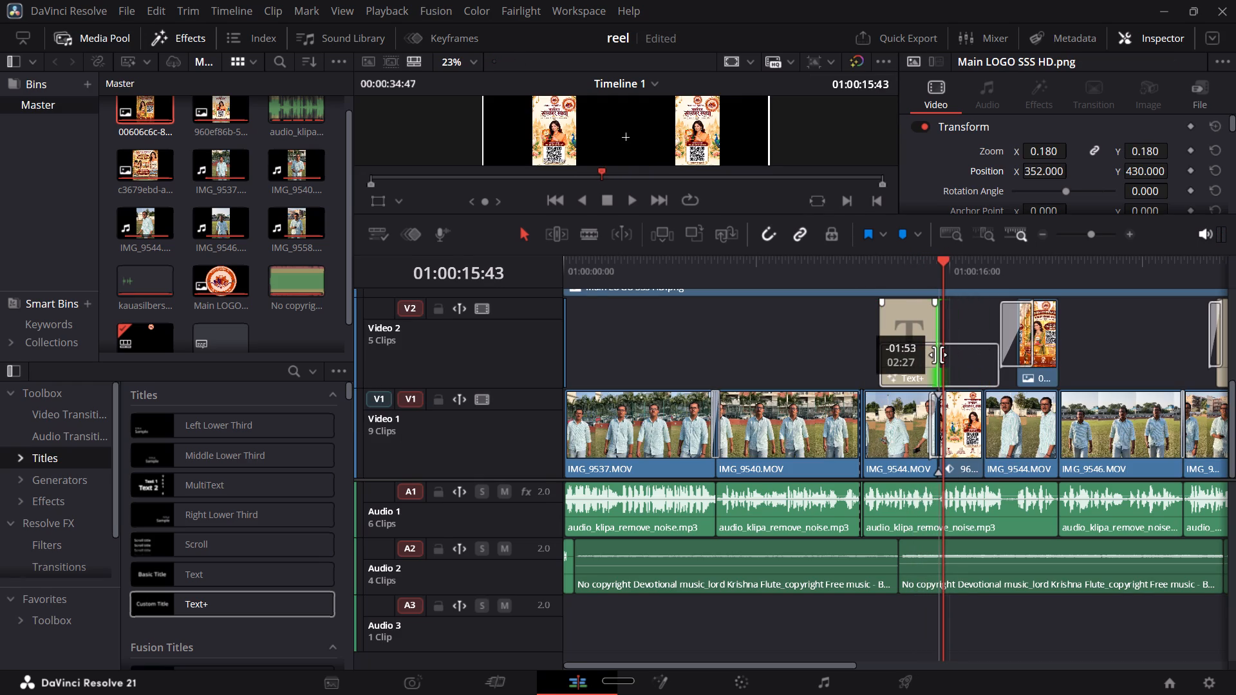
{"action": "left_click_drag", "start_coordinate": [938, 355], "coordinate": [939, 355]}
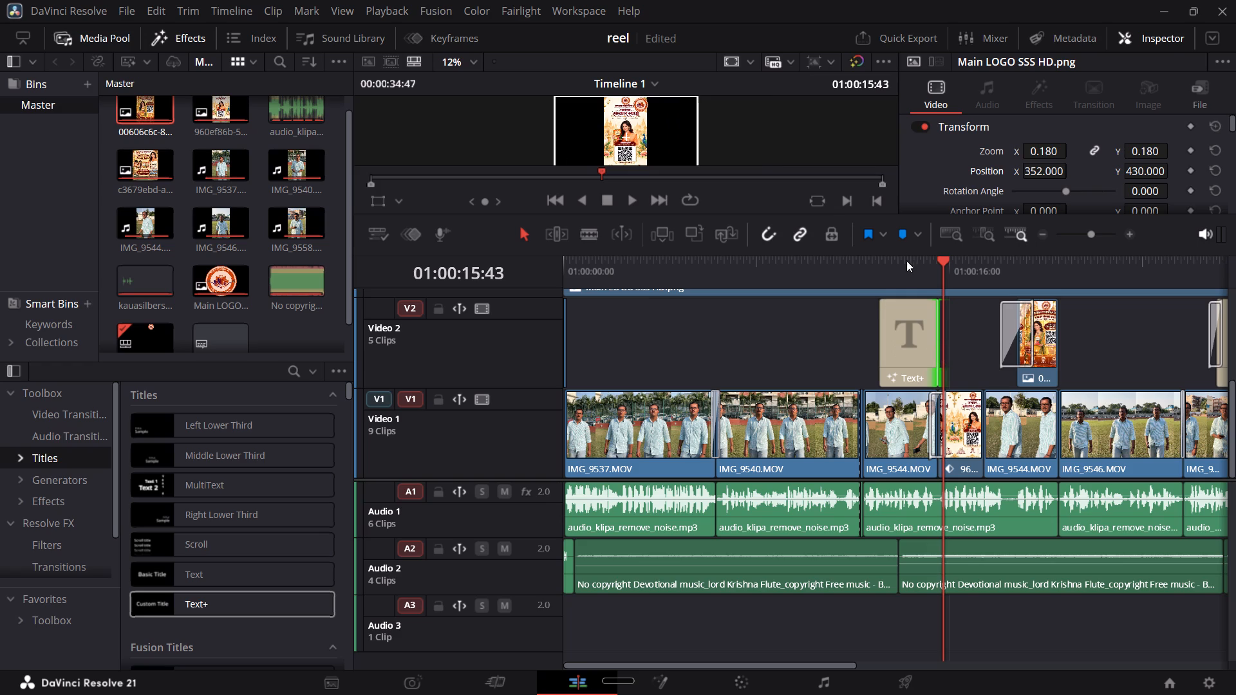
{"action": "left_click", "coordinate": [893, 261]}
{"action": "key", "text": "space"}
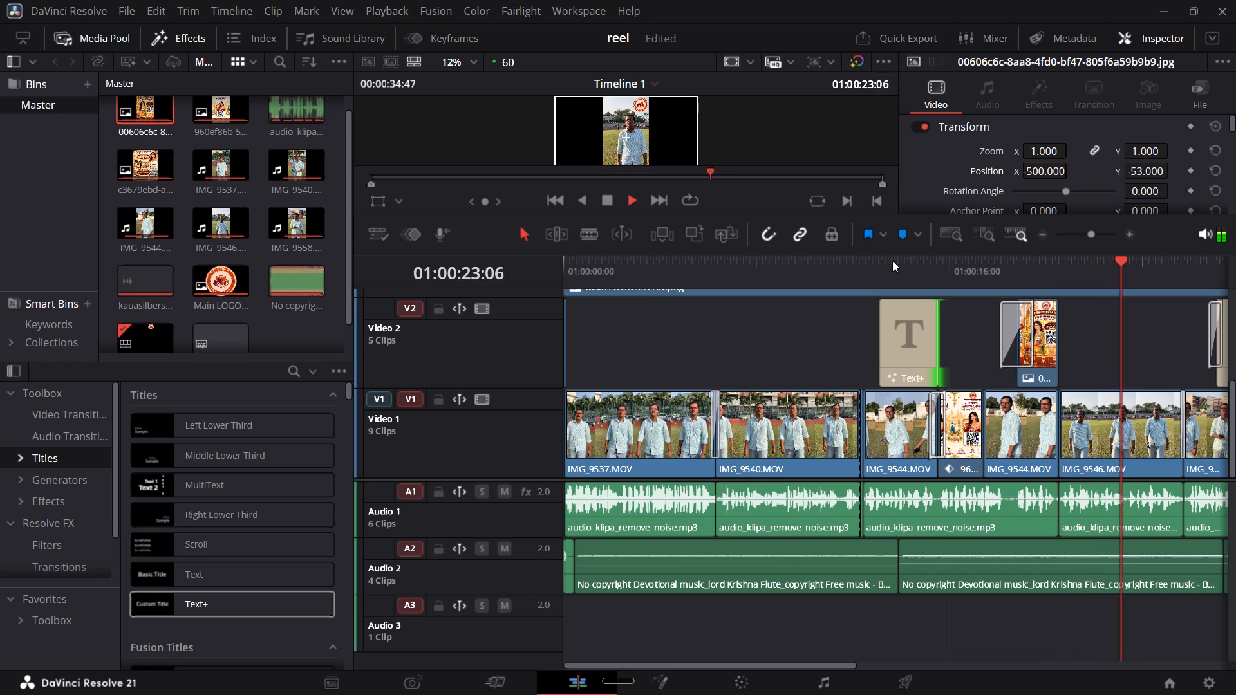
Enlarge the viewer and play the QR code section from about 01:00:13 to check how it runs into the poster image.
{"action": "key", "text": "space"}
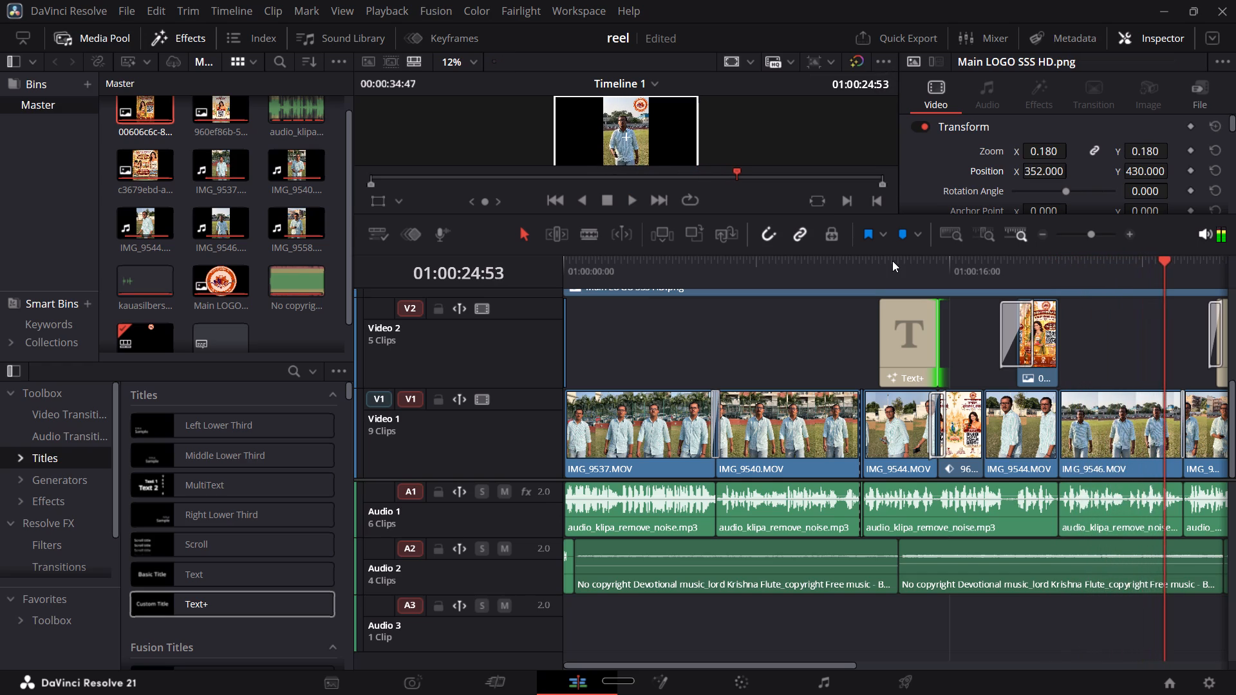
{"action": "left_click_drag", "start_coordinate": [832, 251], "coordinate": [836, 308]}
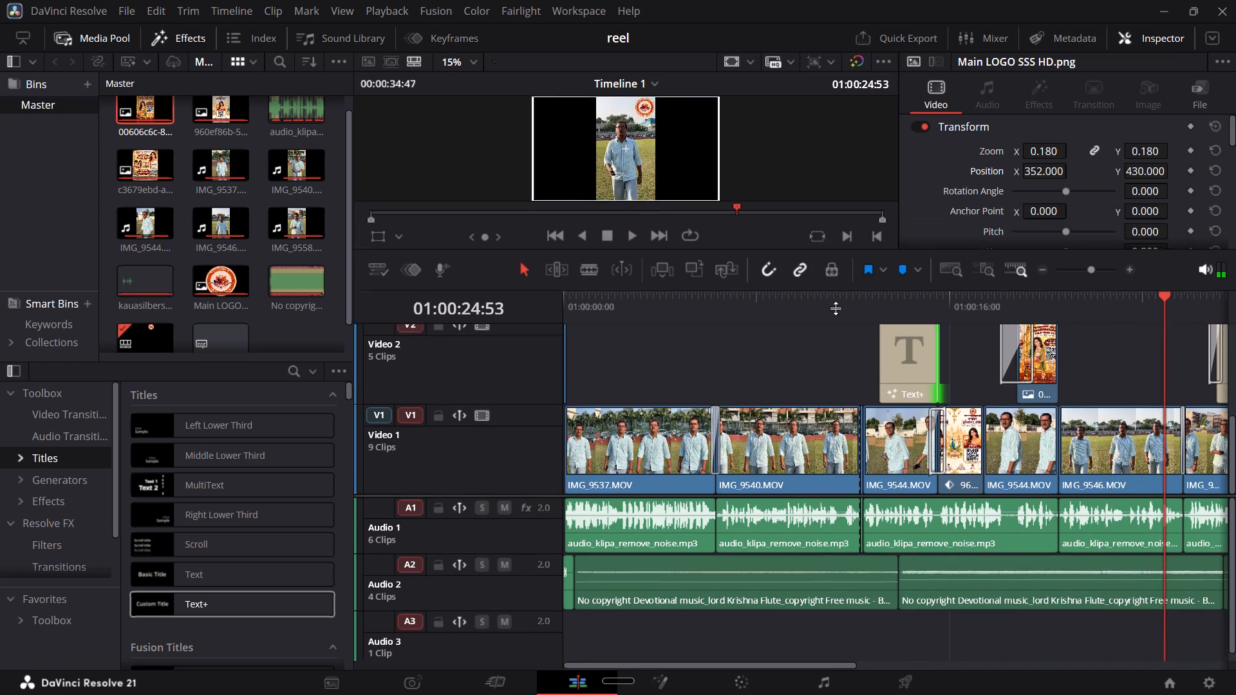
{"action": "left_click_drag", "start_coordinate": [836, 308], "coordinate": [843, 442]}
{"action": "left_click_drag", "start_coordinate": [903, 463], "coordinate": [902, 461]}
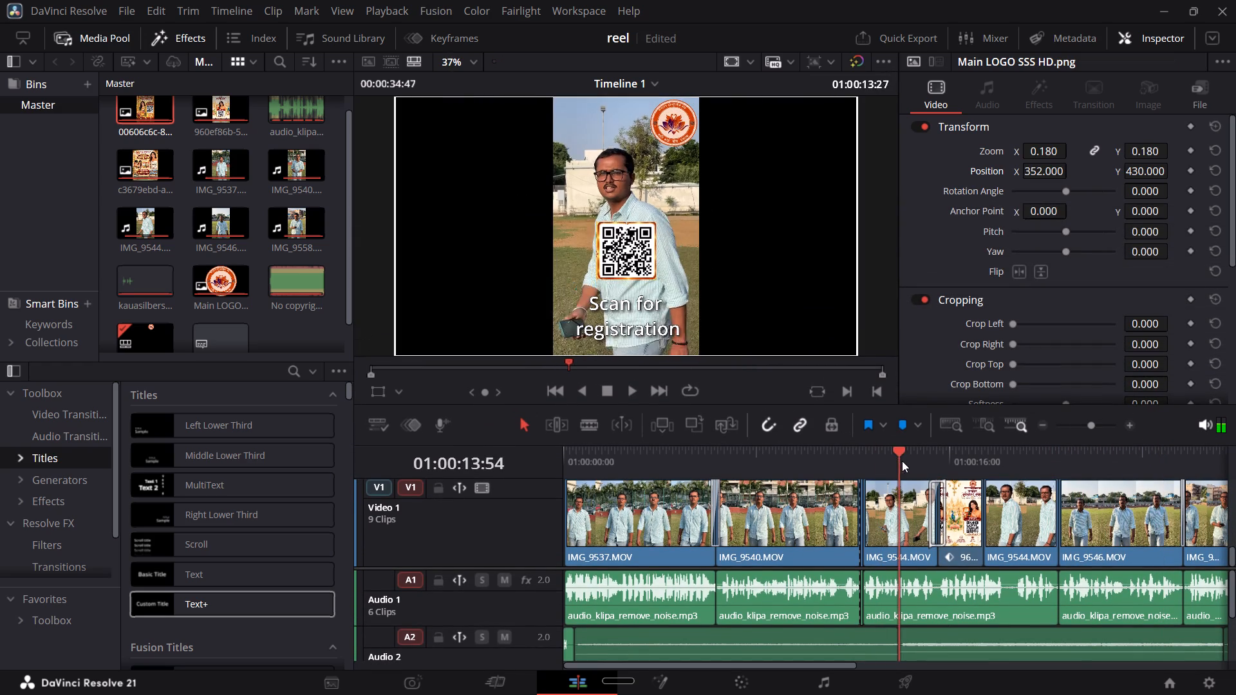
{"action": "left_click_drag", "start_coordinate": [902, 461], "coordinate": [941, 462]}
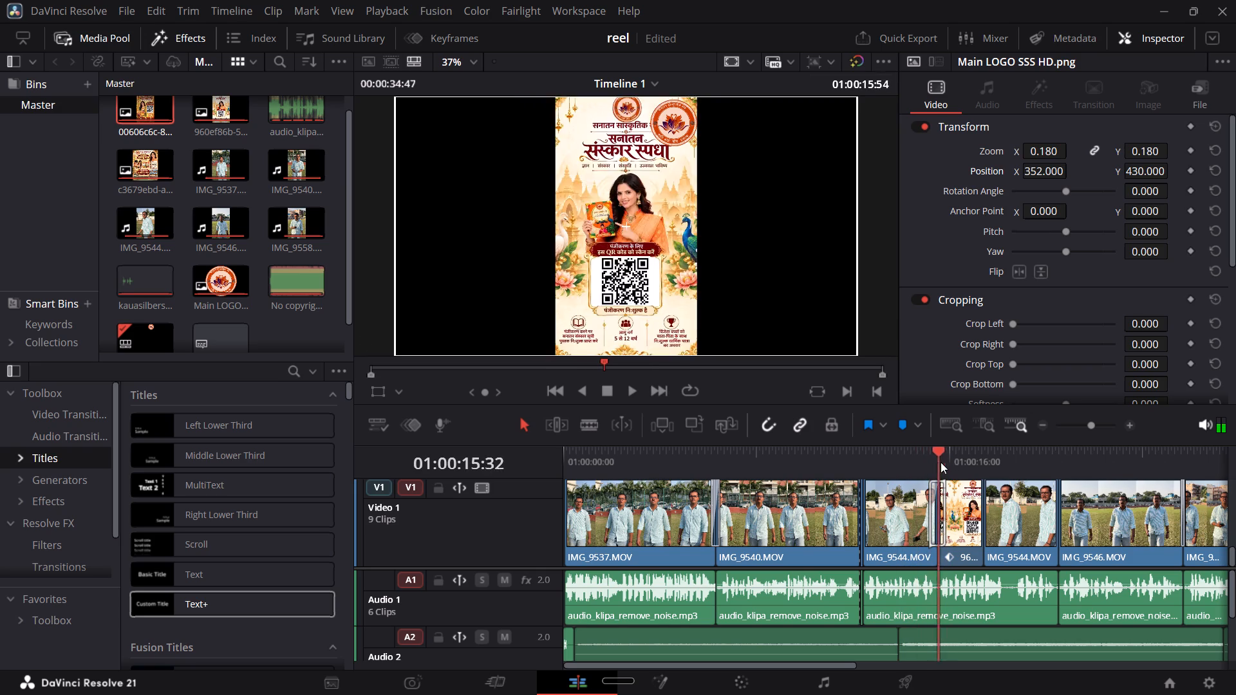
{"action": "left_click_drag", "start_coordinate": [941, 462], "coordinate": [895, 462]}
{"action": "key", "text": "space"}
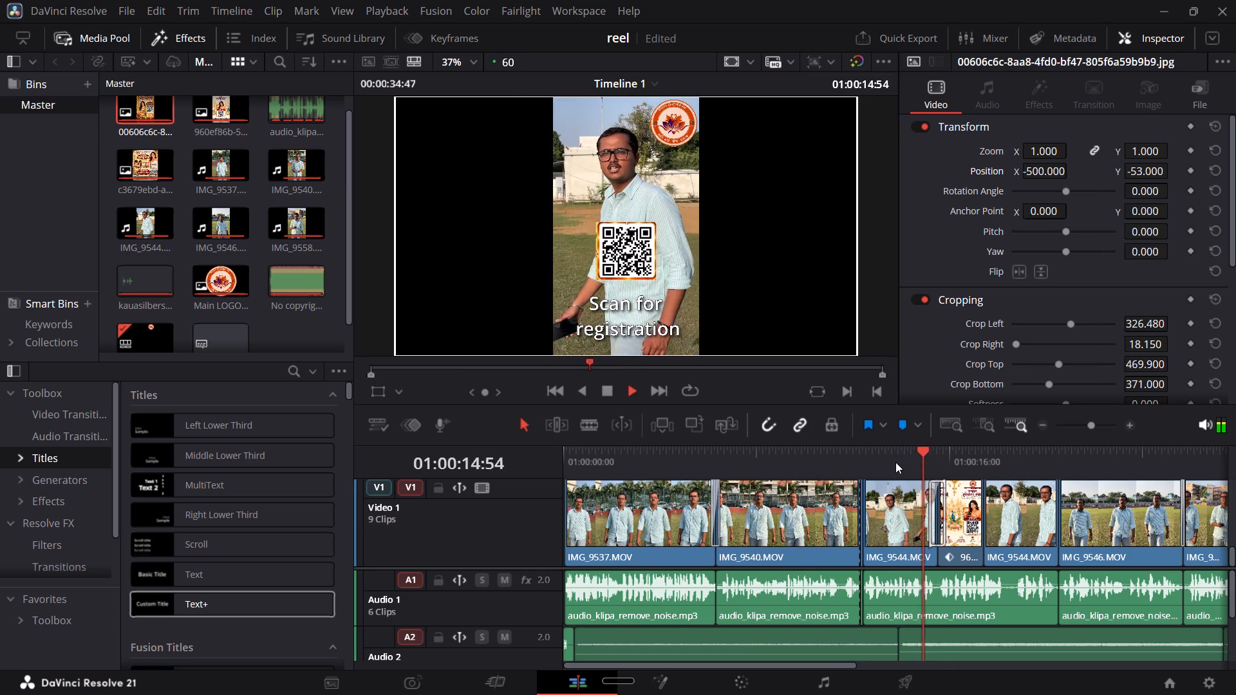
{"action": "key", "text": "space"}
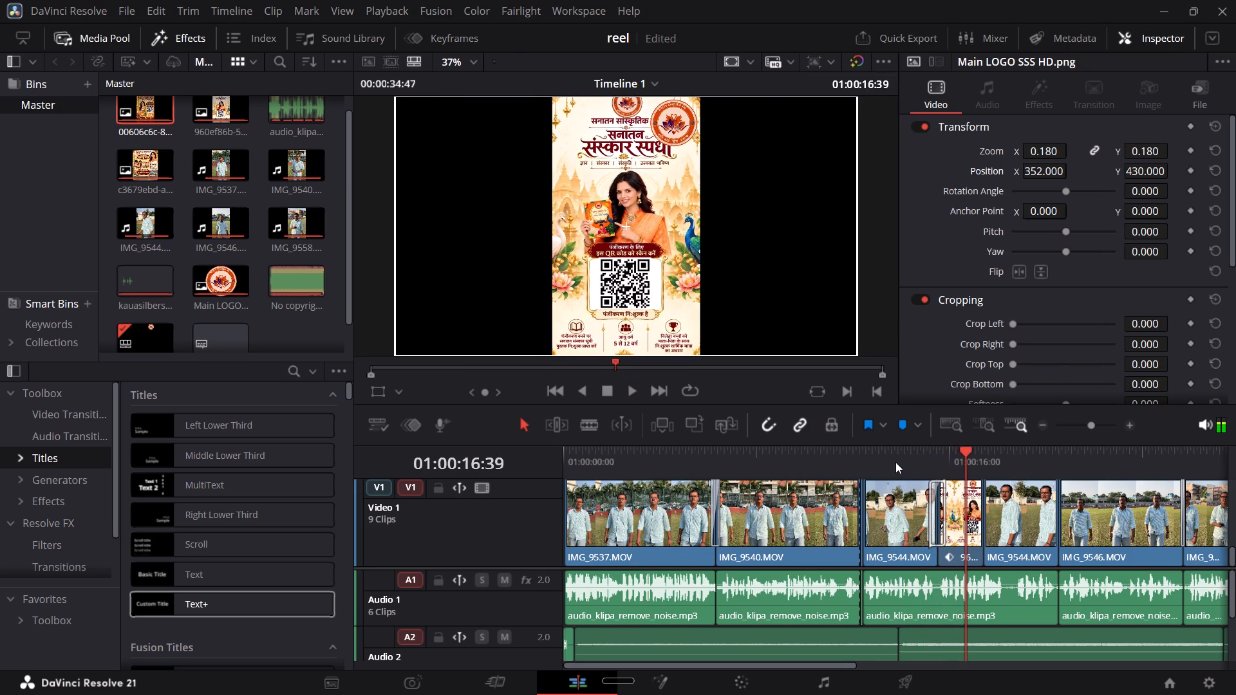
Select the Text+ title and examine the properties of its Black Shadow shading element with the title shown at 01:00:13:54.
{"action": "left_click_drag", "start_coordinate": [906, 443], "coordinate": [927, 322]}
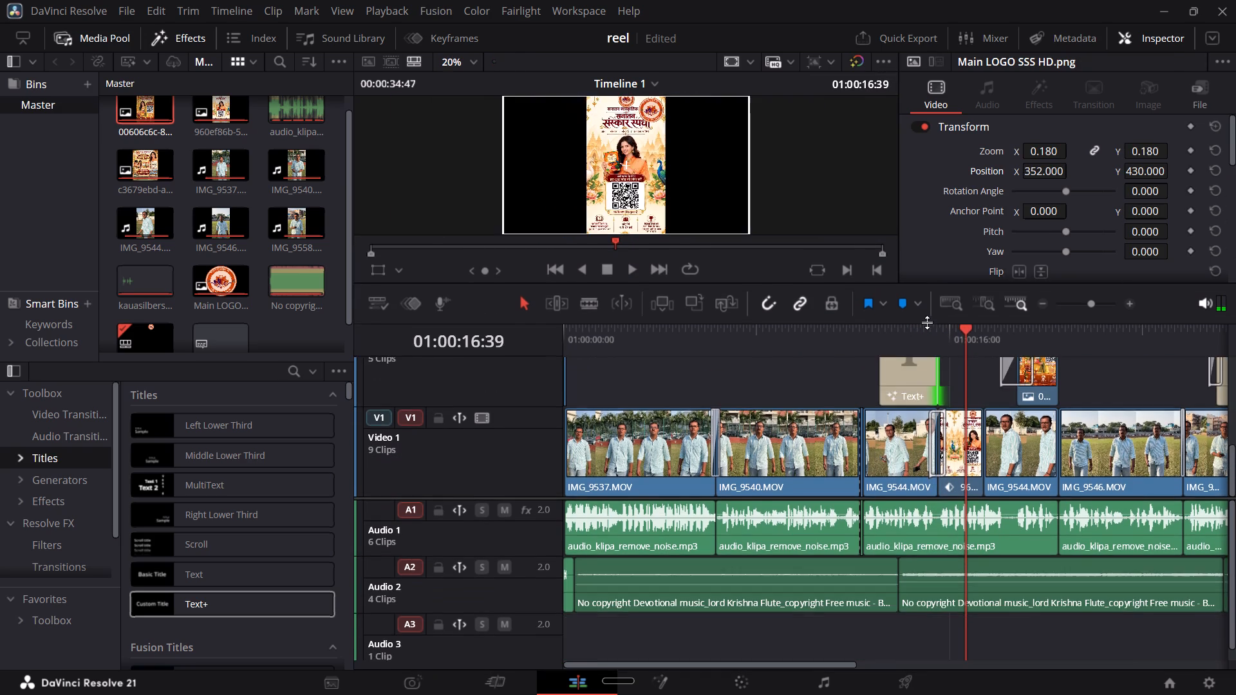
{"action": "left_click_drag", "start_coordinate": [927, 322], "coordinate": [933, 290]}
{"action": "left_click", "coordinate": [901, 365]}
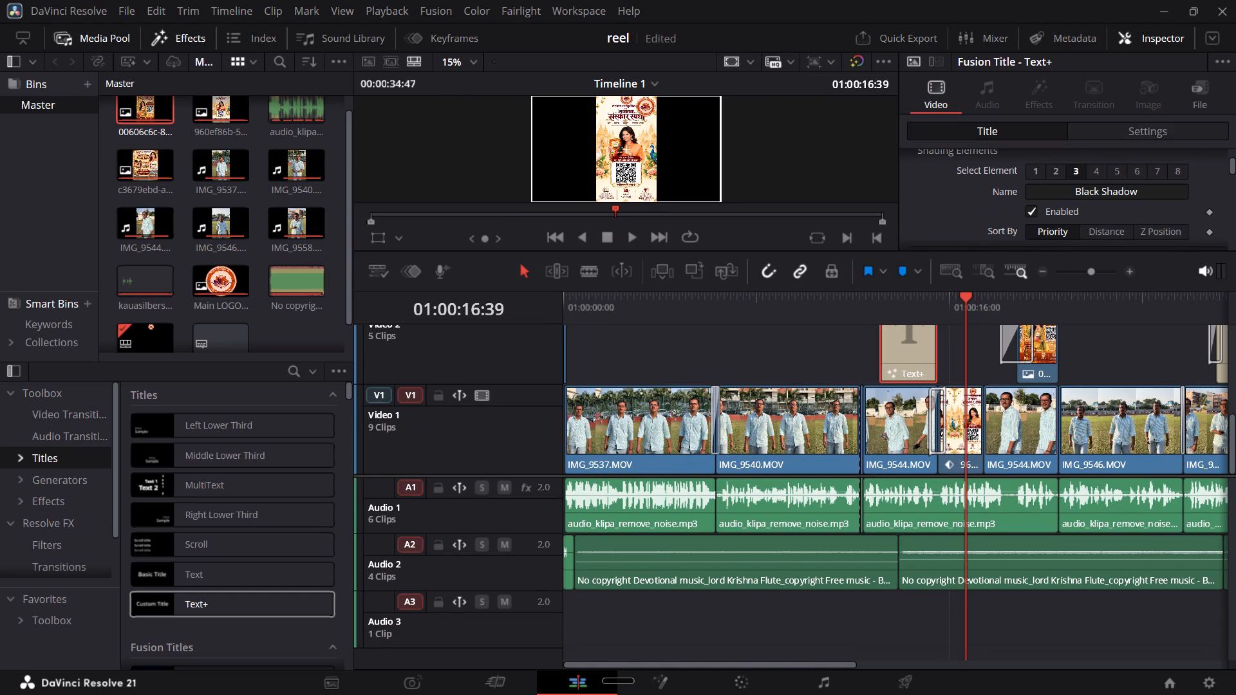
{"action": "scroll", "coordinate": [1035, 198], "scroll_direction": "down", "scroll_amount": 1}
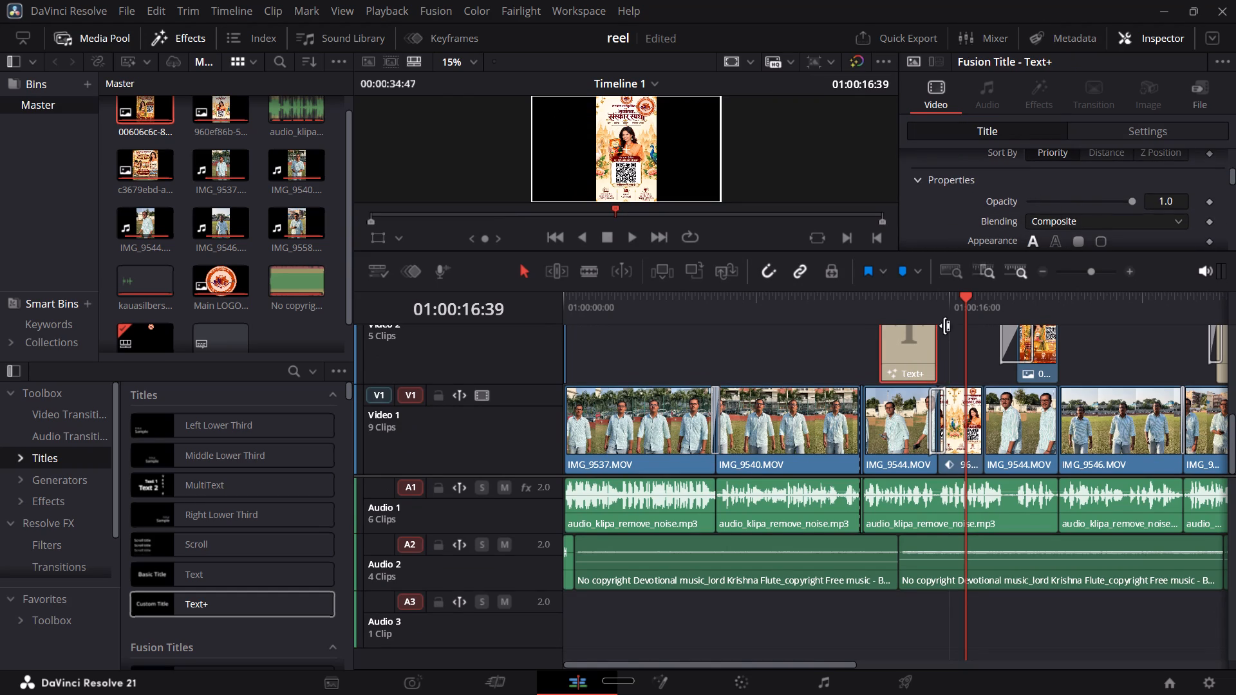
{"action": "left_click", "coordinate": [909, 304]}
{"action": "scroll", "coordinate": [1027, 192], "scroll_direction": "down", "scroll_amount": 1}
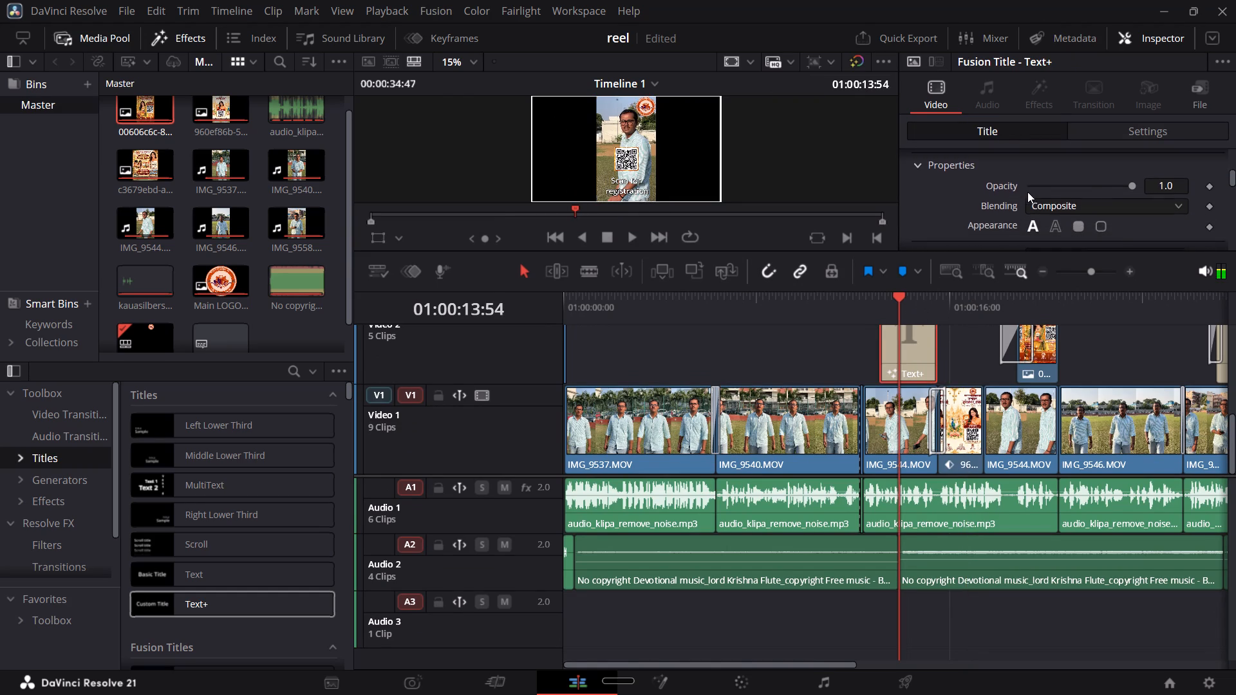
{"action": "scroll", "coordinate": [1027, 192], "scroll_direction": "down", "scroll_amount": 2}
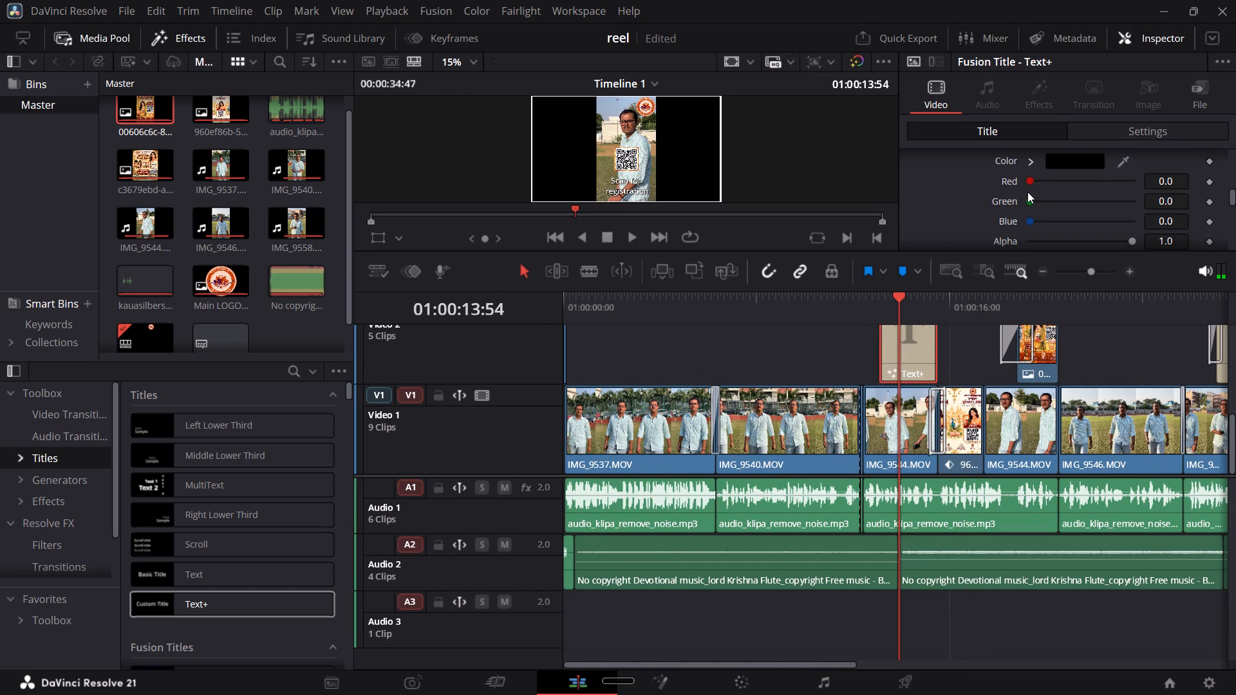
{"action": "scroll", "coordinate": [1027, 192], "scroll_direction": "down", "scroll_amount": 1}
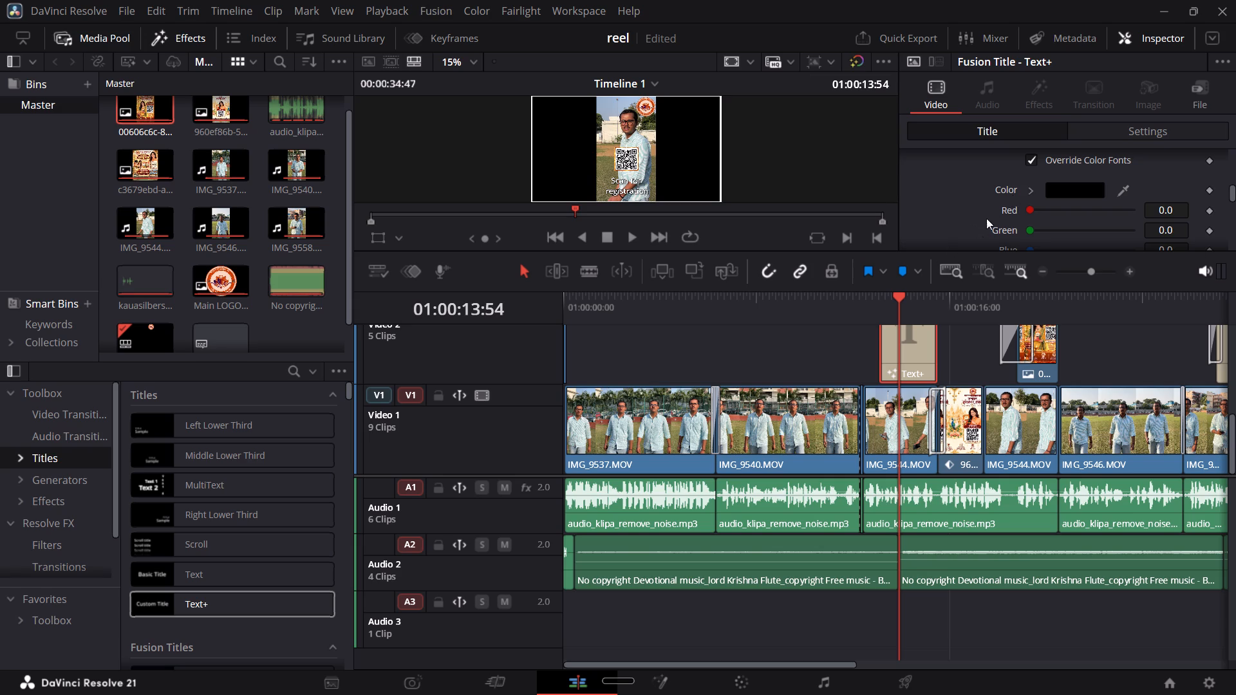
Change the Text+ title's text colour to pale yellow #fff3b4 and play it back from 01:00:12:25.
{"action": "left_click", "coordinate": [922, 365]}
{"action": "left_click", "coordinate": [982, 131]}
{"action": "scroll", "coordinate": [989, 198], "scroll_direction": "up", "scroll_amount": 2}
{"action": "left_click", "coordinate": [944, 190]}
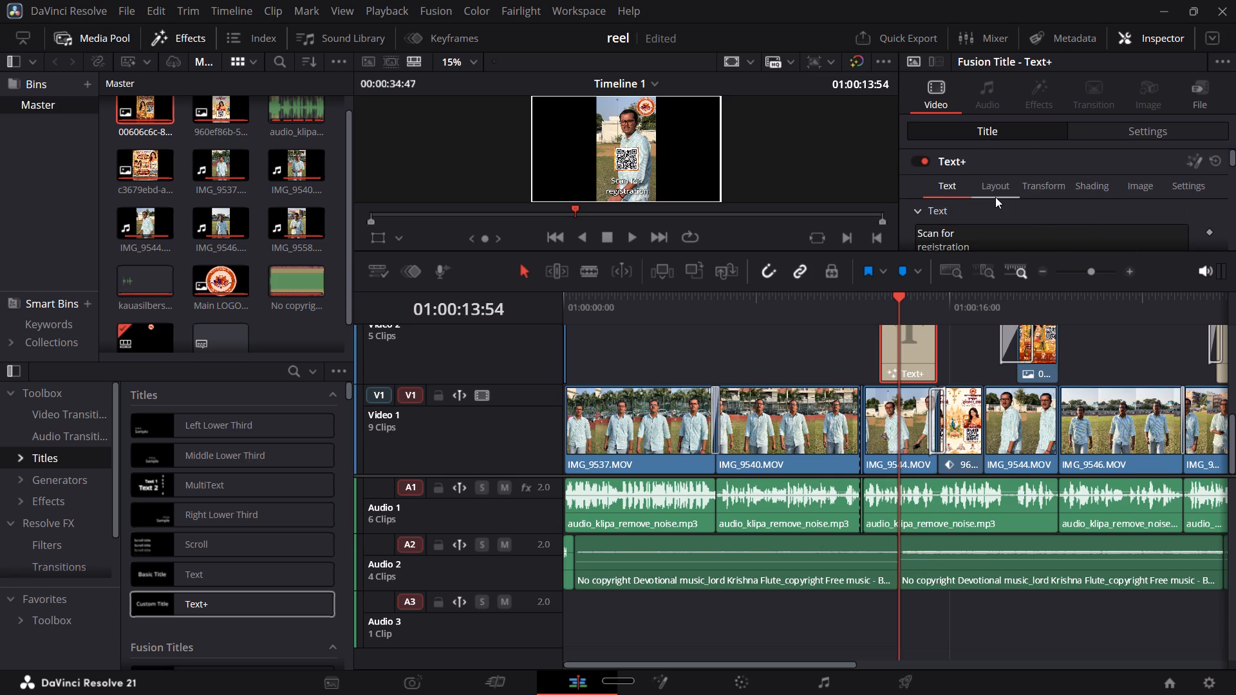
{"action": "scroll", "coordinate": [995, 197], "scroll_direction": "down", "scroll_amount": 1}
{"action": "left_click", "coordinate": [1057, 216]}
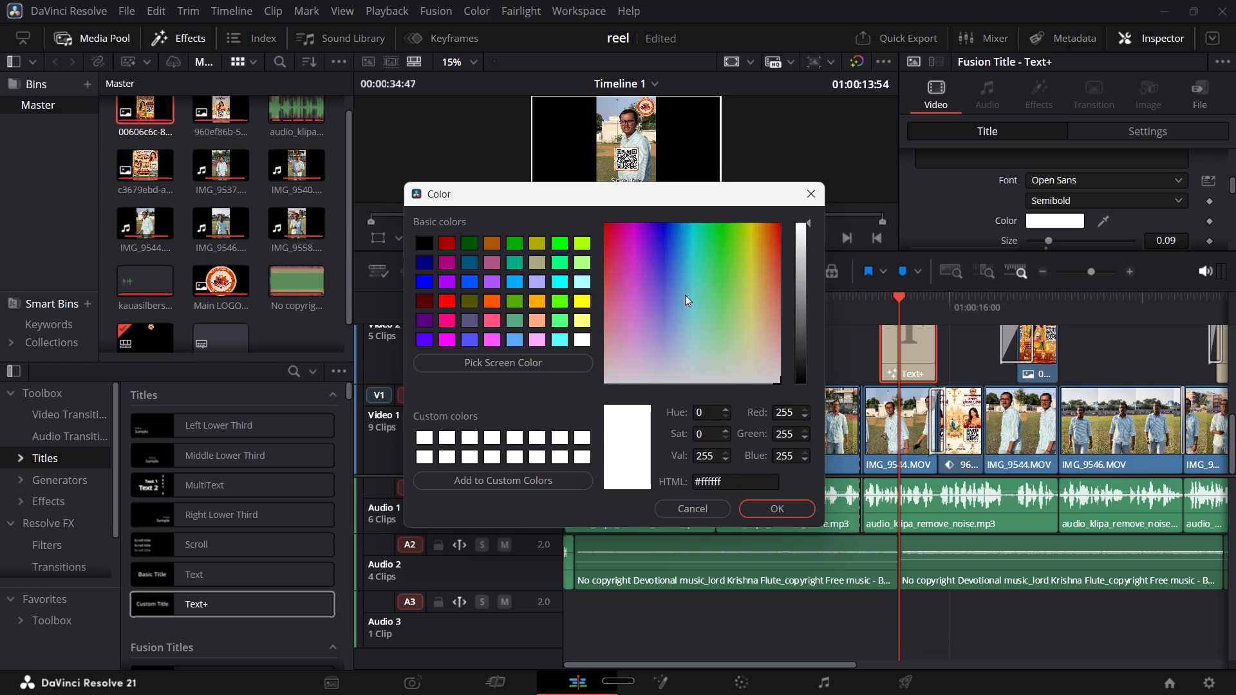
{"action": "left_click_drag", "start_coordinate": [724, 288], "coordinate": [744, 276]}
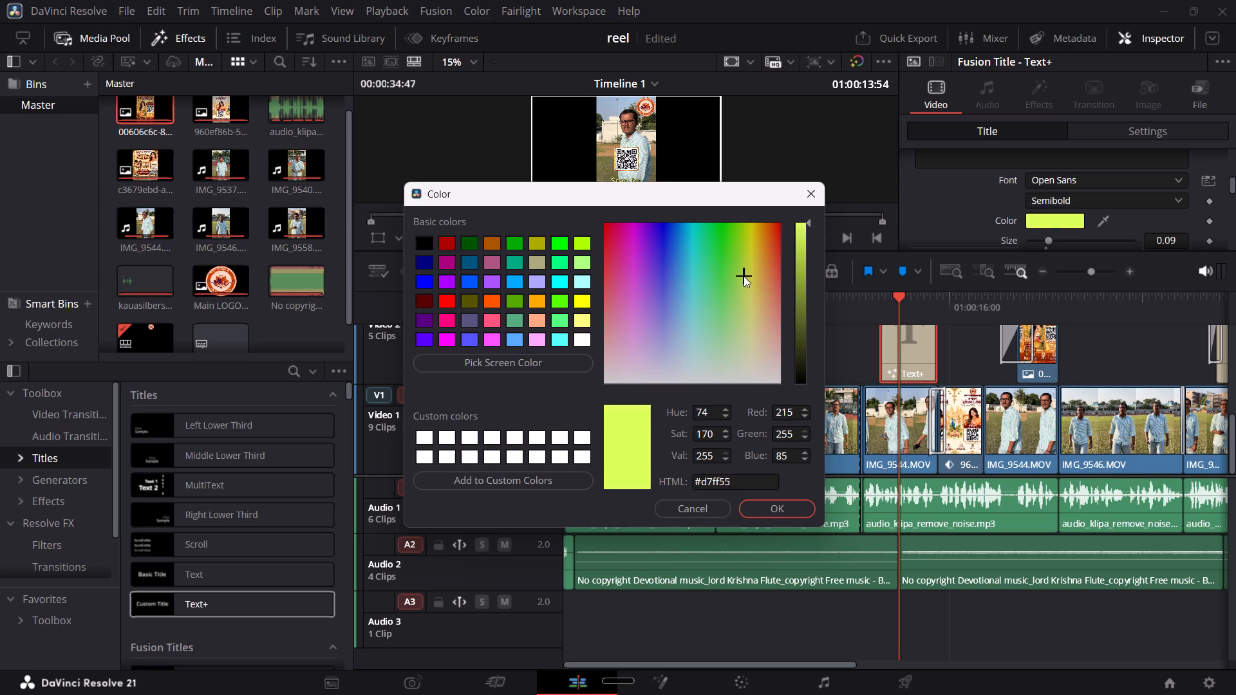
{"action": "left_click_drag", "start_coordinate": [744, 276], "coordinate": [754, 246]}
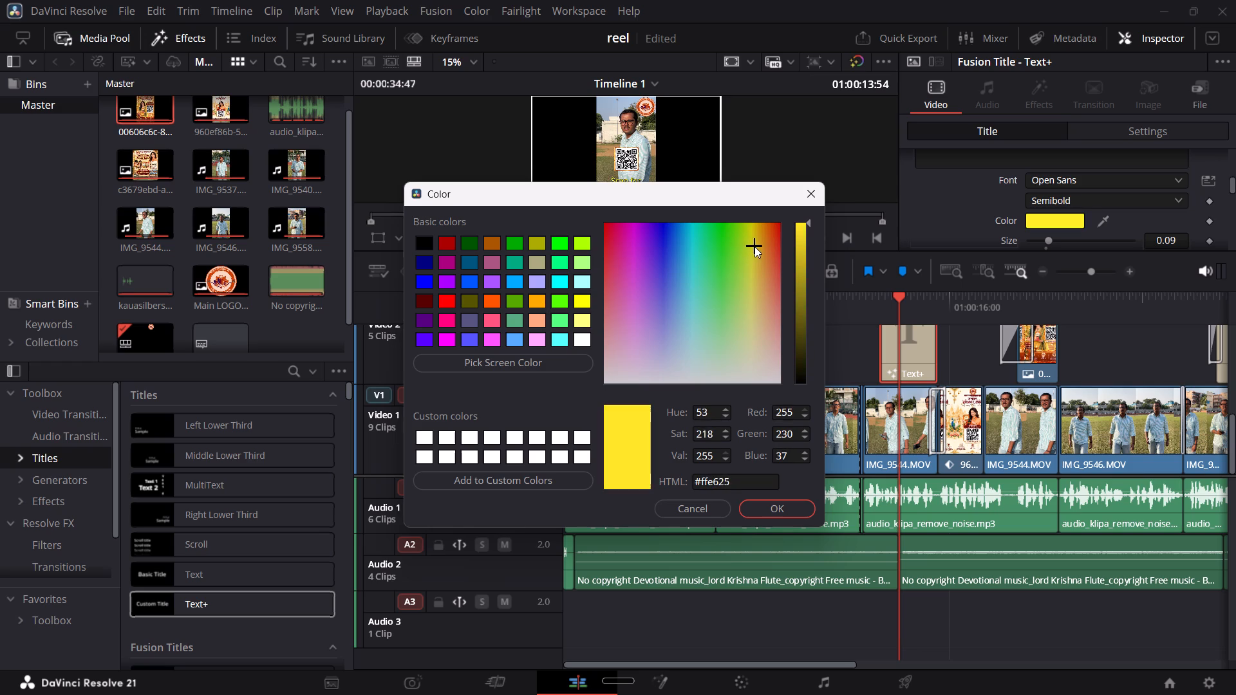
{"action": "left_click_drag", "start_coordinate": [754, 246], "coordinate": [763, 237]}
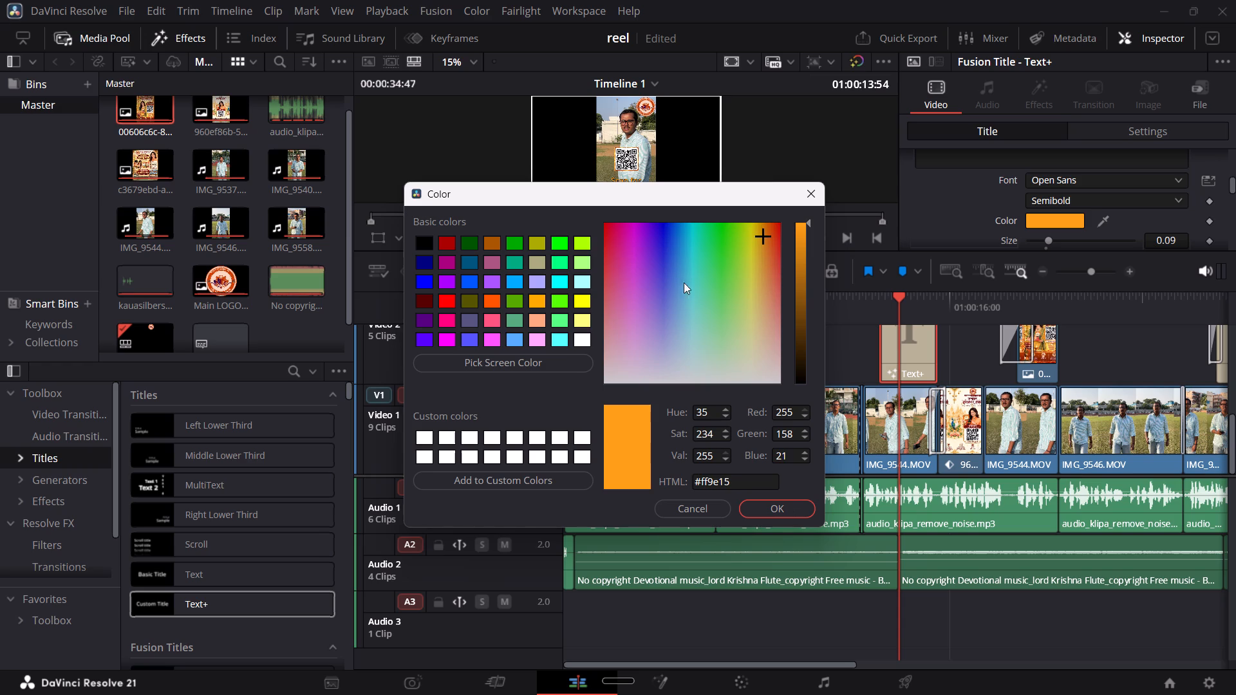
{"action": "left_click_drag", "start_coordinate": [676, 250], "coordinate": [665, 262]}
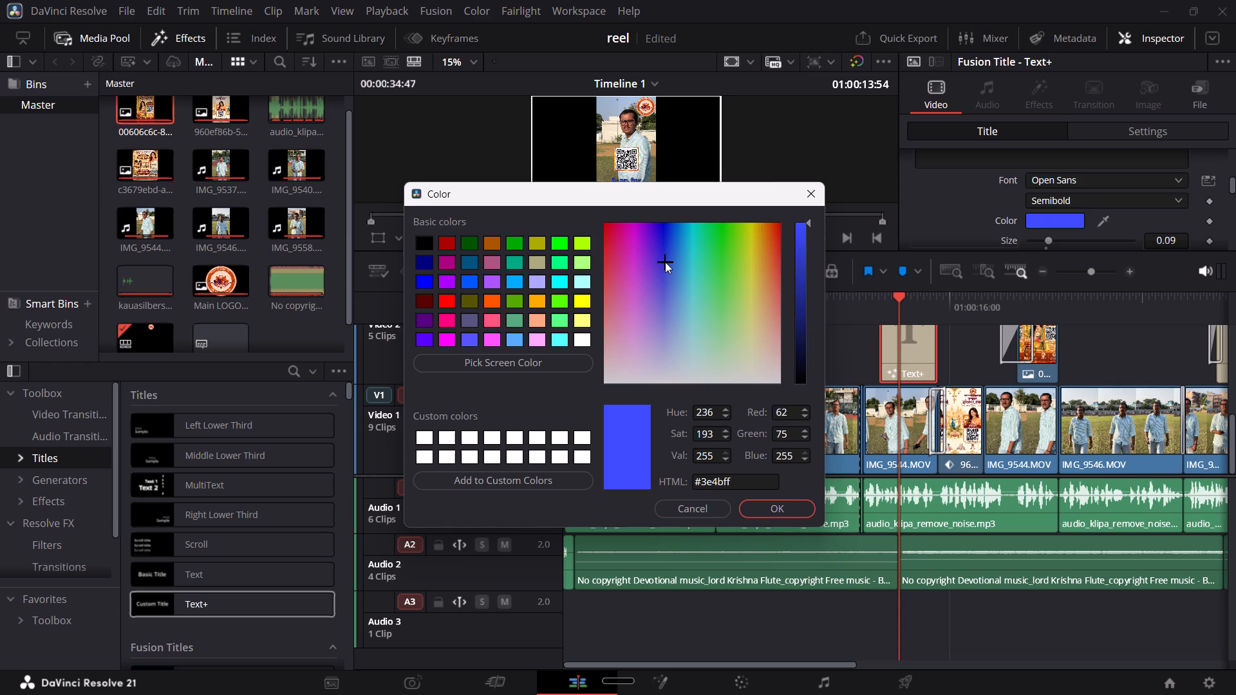
{"action": "left_click_drag", "start_coordinate": [665, 262], "coordinate": [700, 315]}
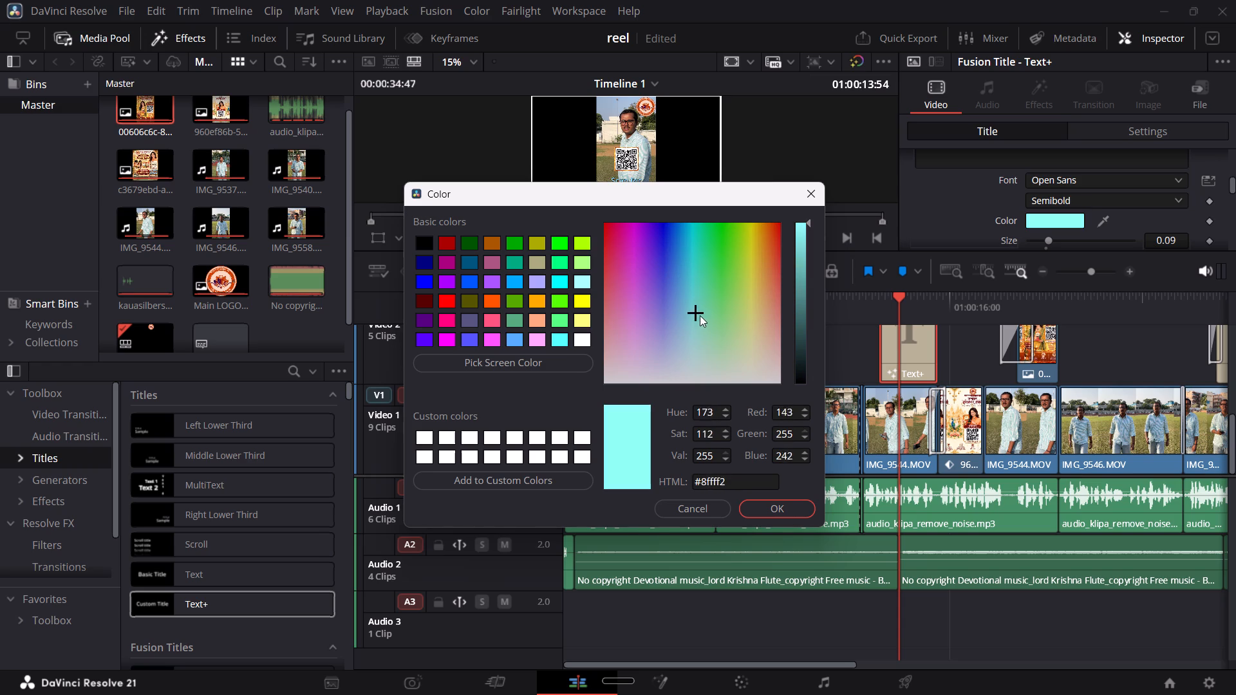
{"action": "left_click_drag", "start_coordinate": [700, 315], "coordinate": [756, 337]}
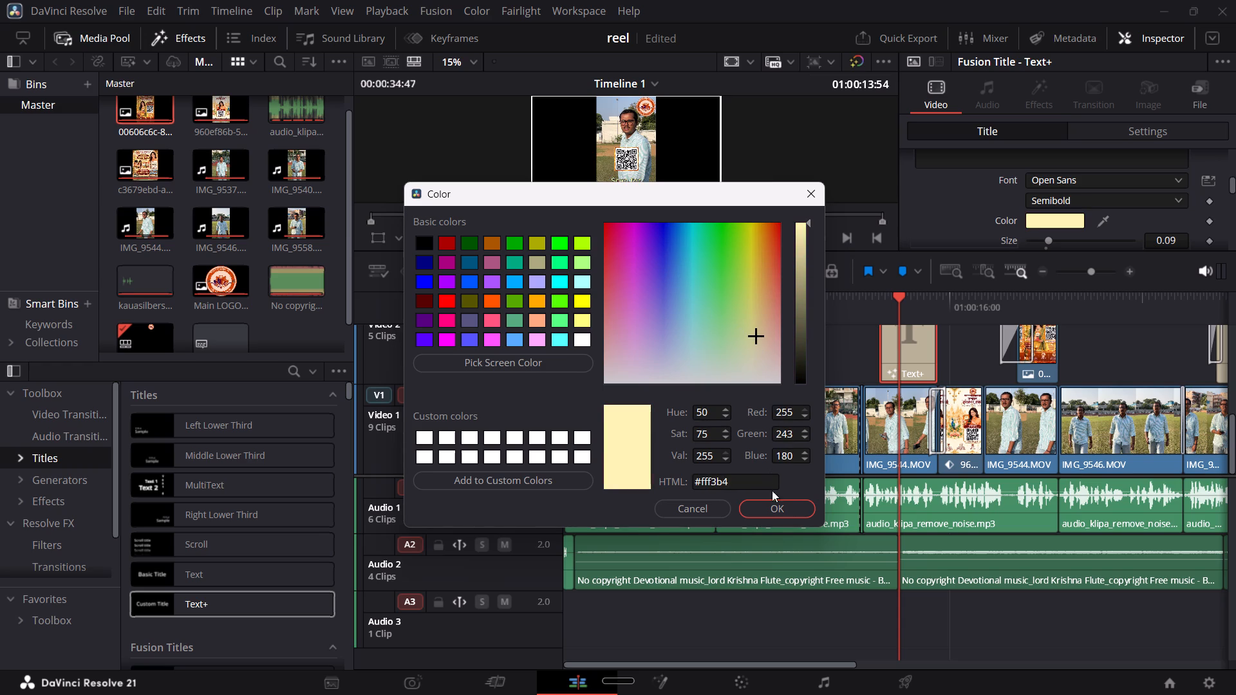
{"action": "left_click", "coordinate": [774, 514]}
{"action": "left_click", "coordinate": [870, 301]}
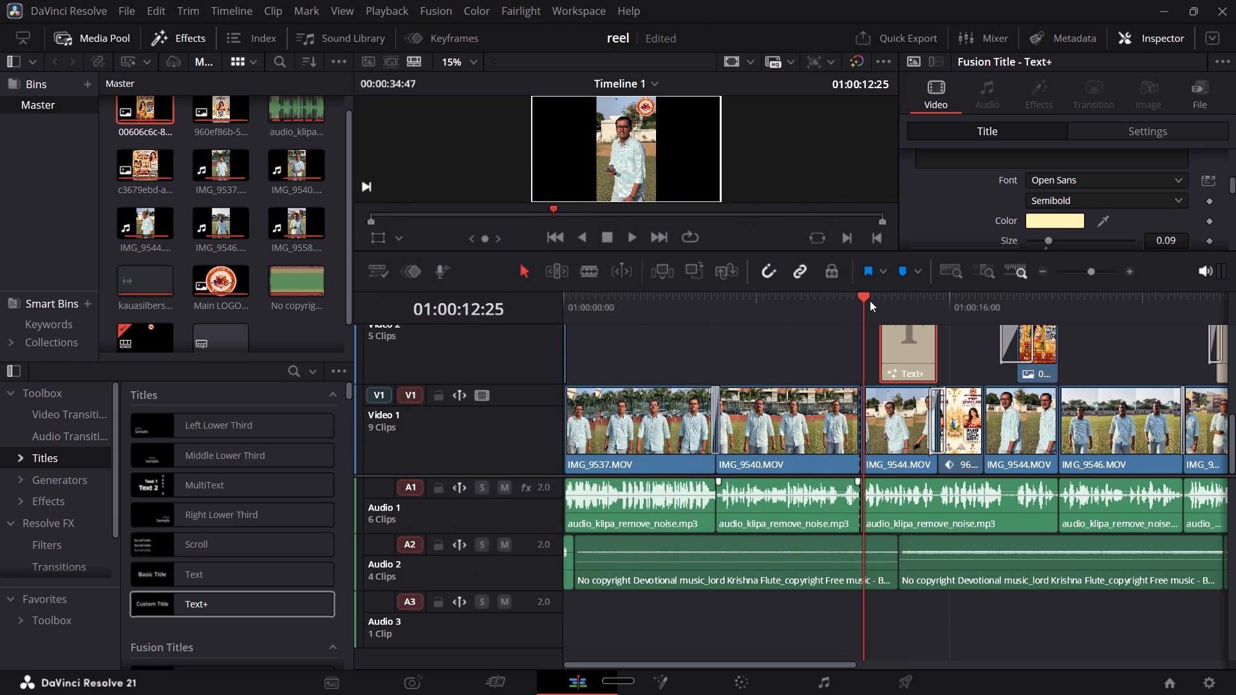
{"action": "key", "text": "space"}
{"action": "key", "text": "space"}
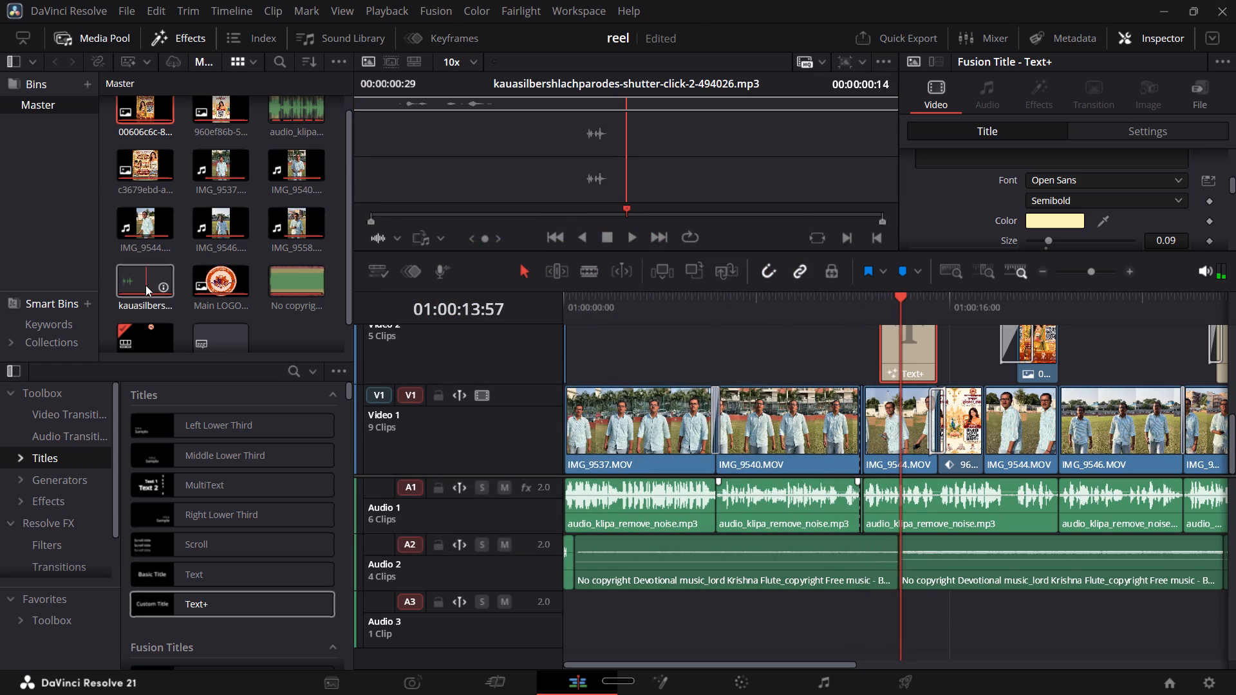
Place the shutter-click sound from the media pool on Audio 3, starting at the Text+ title's start at 01:00:13:05.
{"action": "left_click_drag", "start_coordinate": [145, 285], "coordinate": [904, 613]}
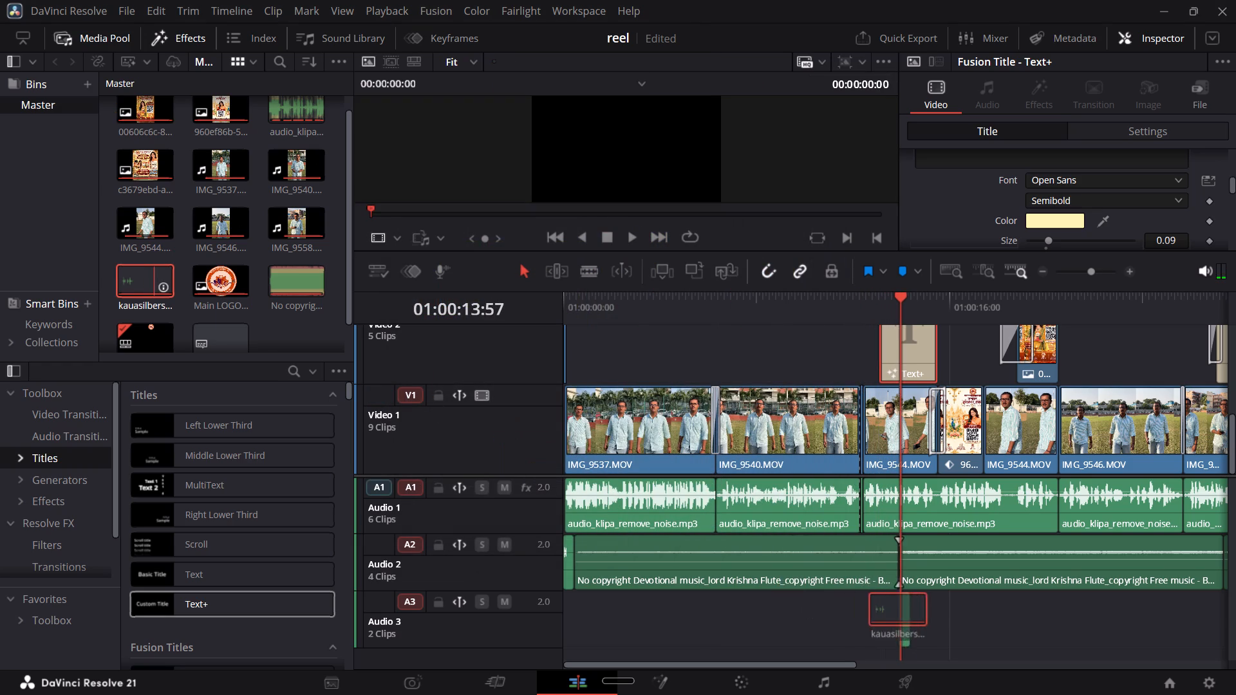
{"action": "left_click_drag", "start_coordinate": [904, 613], "coordinate": [898, 615]}
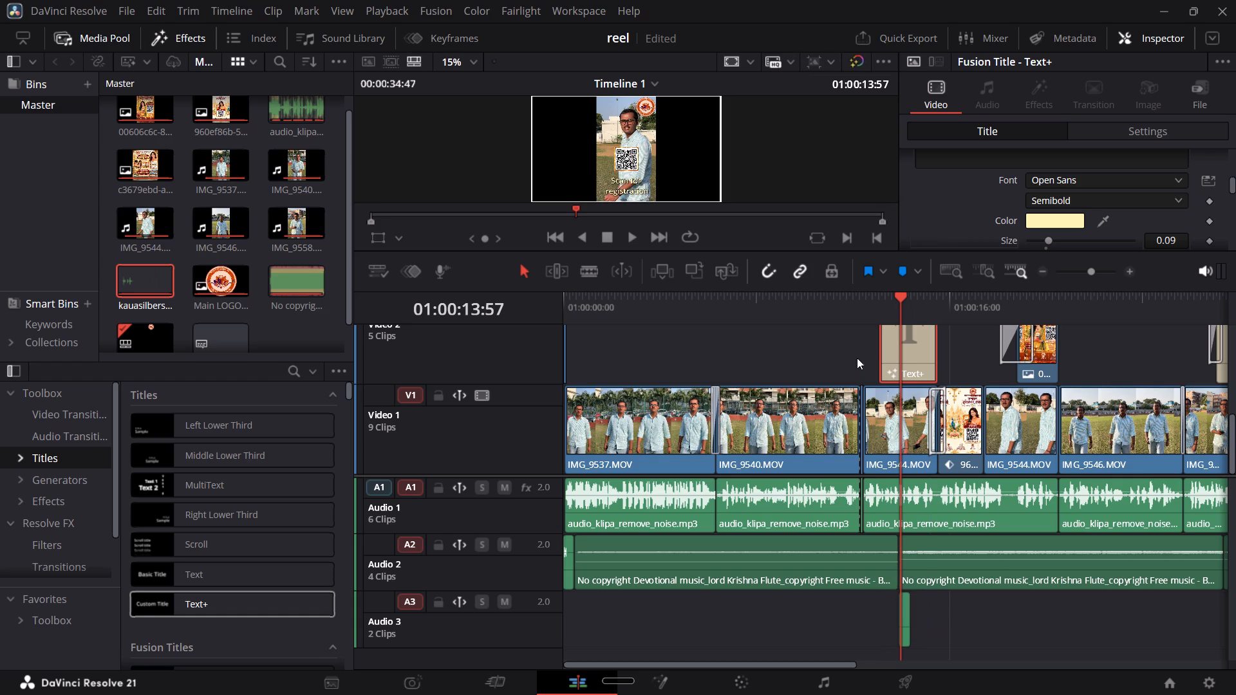
{"action": "left_click", "coordinate": [874, 317]}
{"action": "left_click_drag", "start_coordinate": [900, 617], "coordinate": [890, 618]}
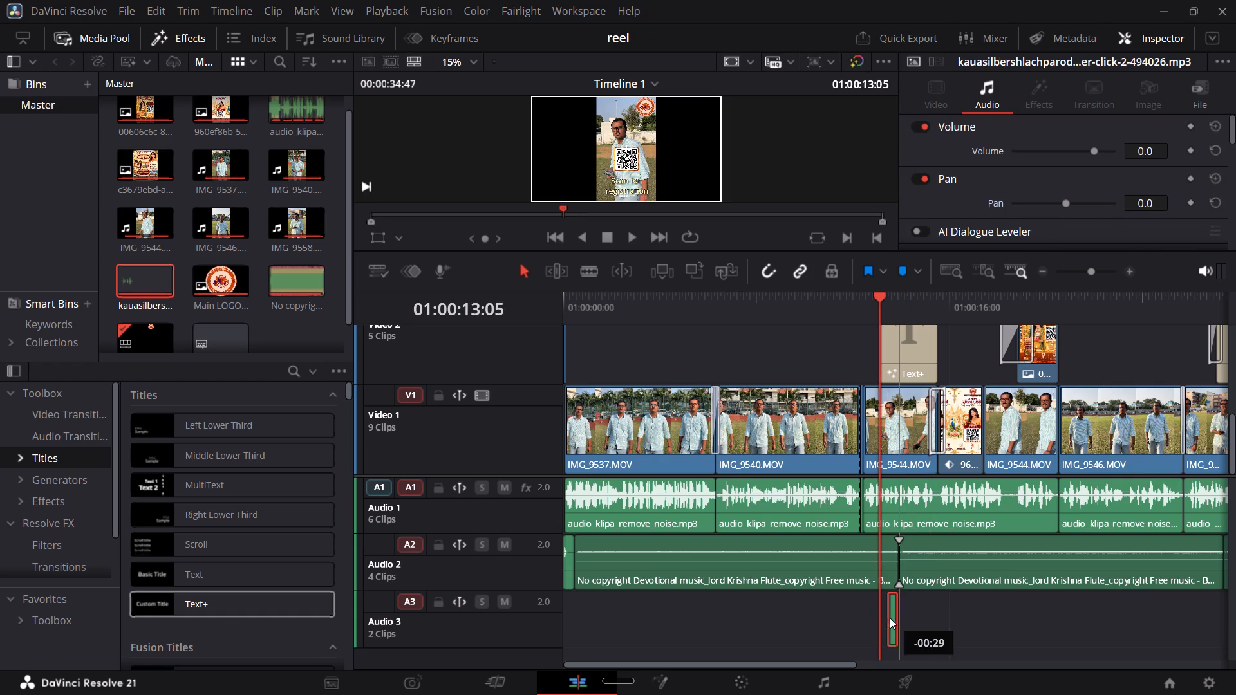
{"action": "left_click_drag", "start_coordinate": [890, 618], "coordinate": [875, 618]}
Shift the shutter-click clip on Audio 3 about three frames earlier, to start at about 01:00:13:02.
{"action": "key", "text": "ctrl+equal"}
{"action": "key", "text": "ctrl+equal"}
{"action": "key", "text": "ctrl+equal"}
{"action": "key", "text": "ctrl+equal"}
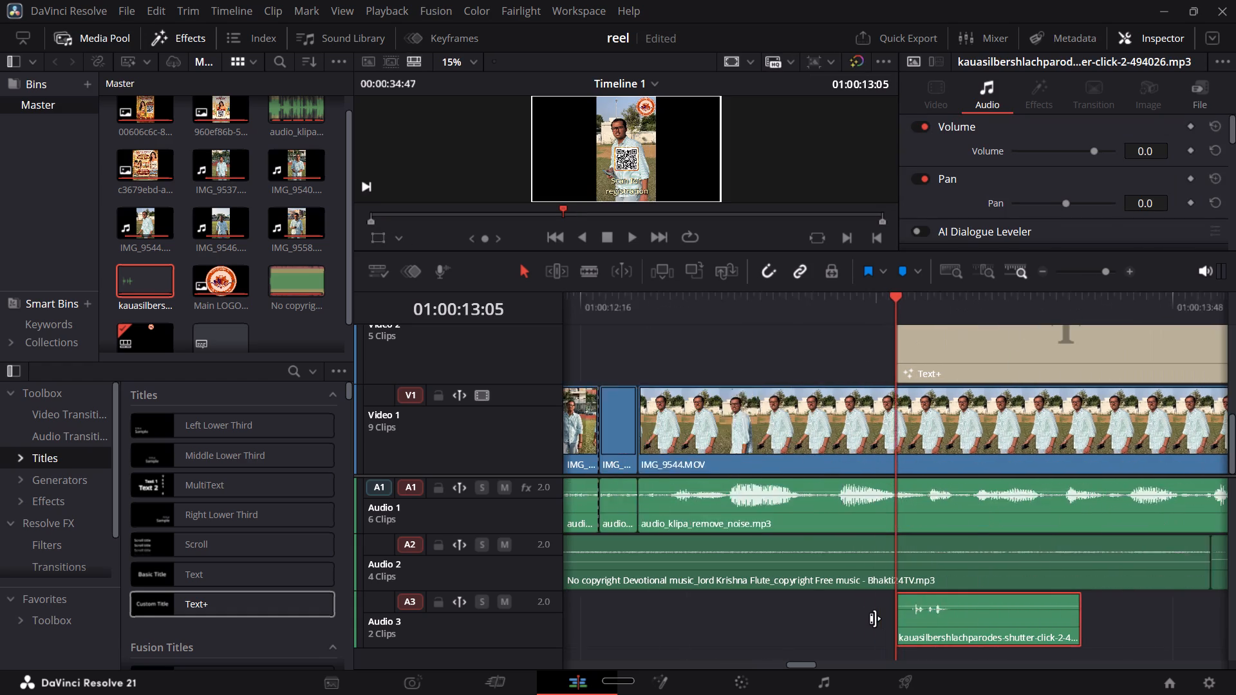
{"action": "key", "text": "ctrl+equal"}
{"action": "left_click_drag", "start_coordinate": [988, 632], "coordinate": [953, 633]}
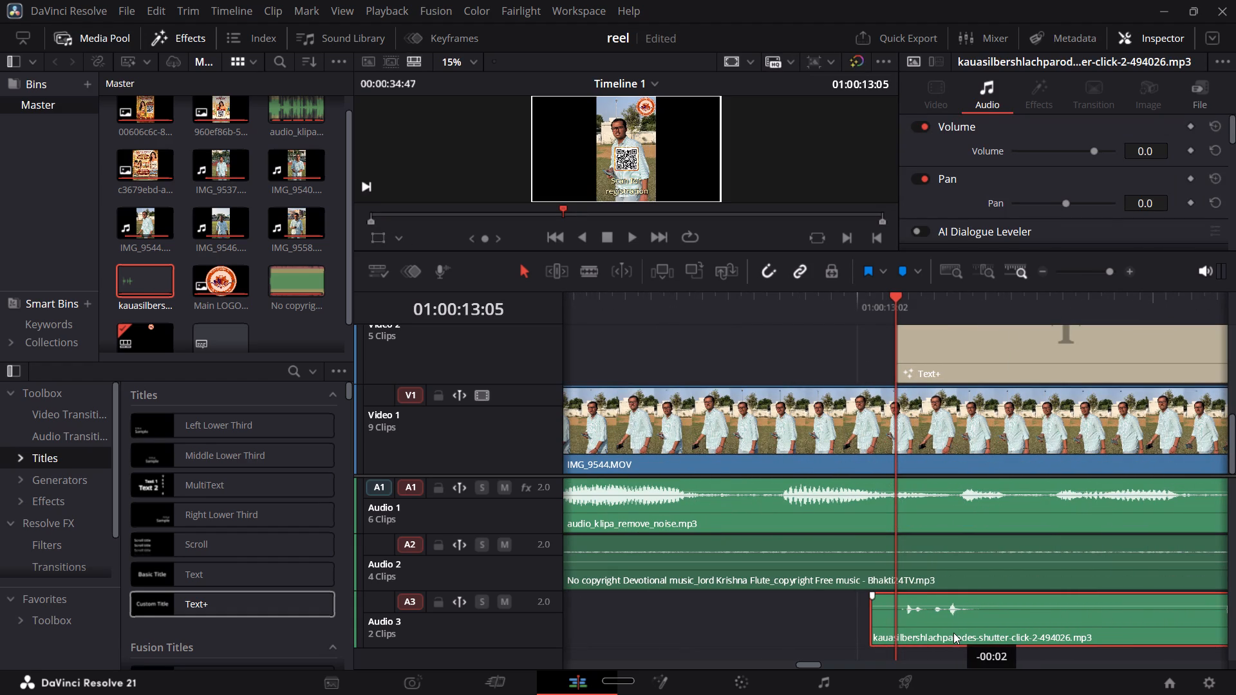
{"action": "left_click_drag", "start_coordinate": [953, 633], "coordinate": [941, 635]}
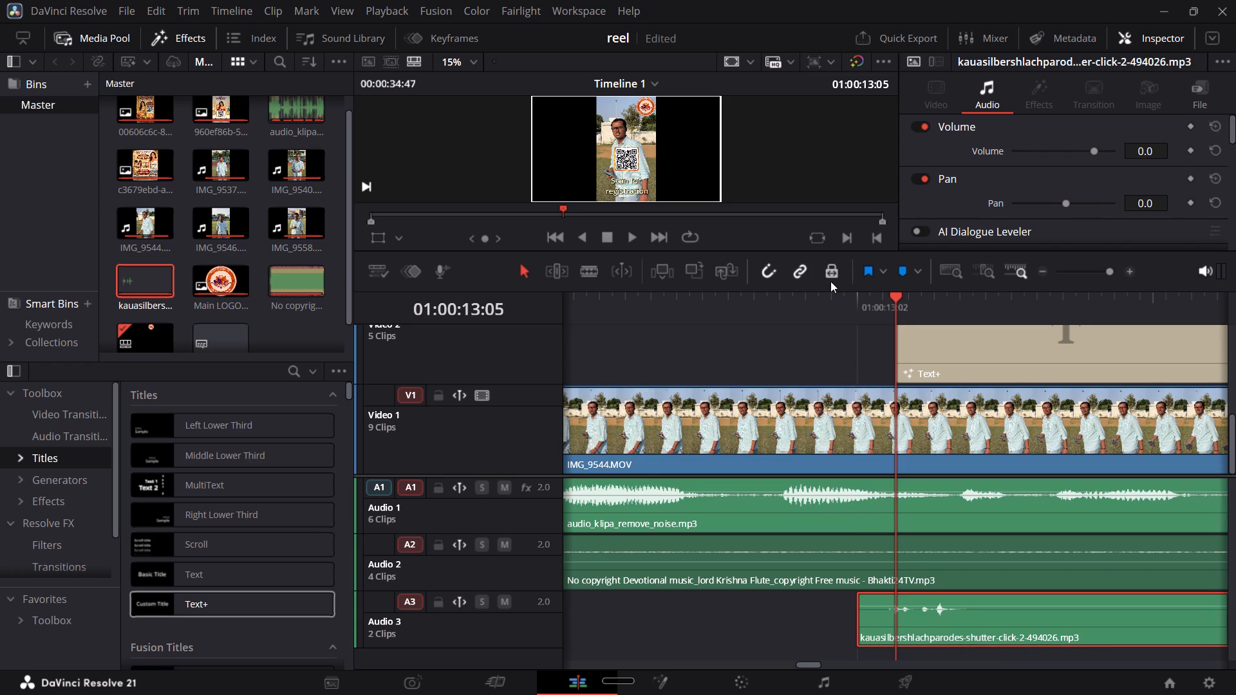
Play the section from just before the Text+ title to check the shutter-click sound's timing against the QR code's appearance.
{"action": "left_click", "coordinate": [859, 305]}
{"action": "key", "text": "space"}
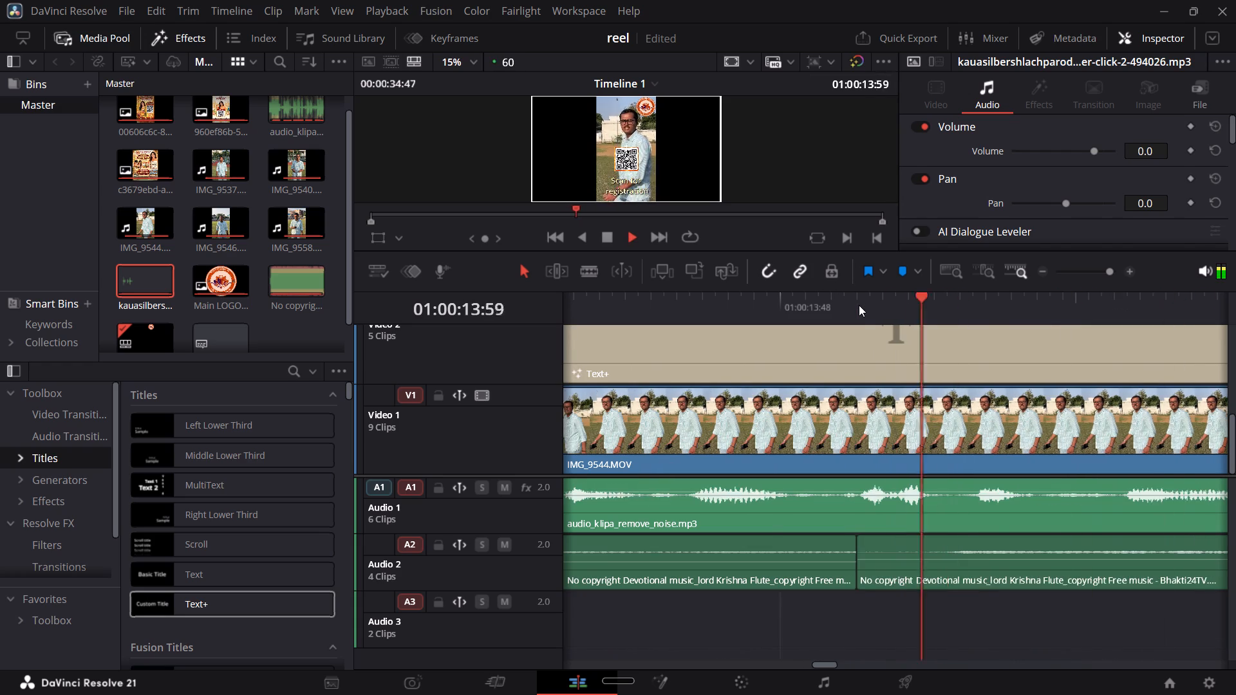
{"action": "key", "text": "ctrl+minus"}
{"action": "key", "text": "ctrl+minus"}
{"action": "key", "text": "ctrl+minus"}
{"action": "key", "text": "ctrl+minus"}
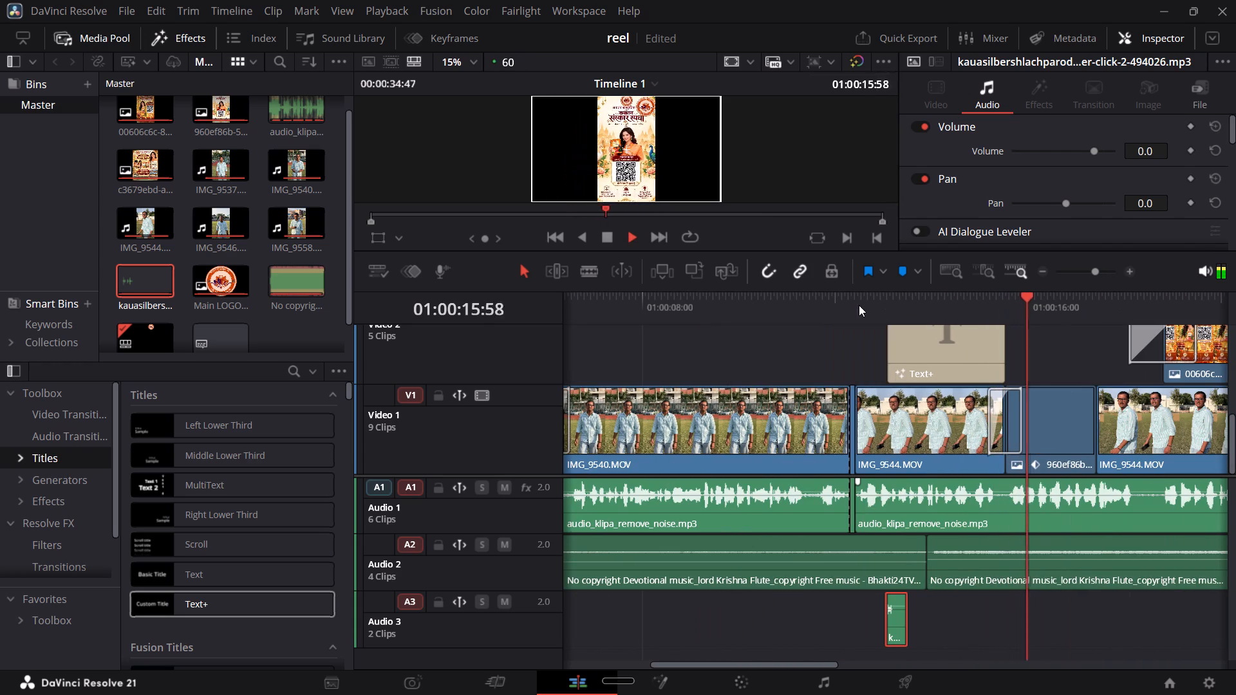
{"action": "left_click", "coordinate": [859, 305]}
{"action": "key", "text": "space"}
{"action": "key", "text": "space"}
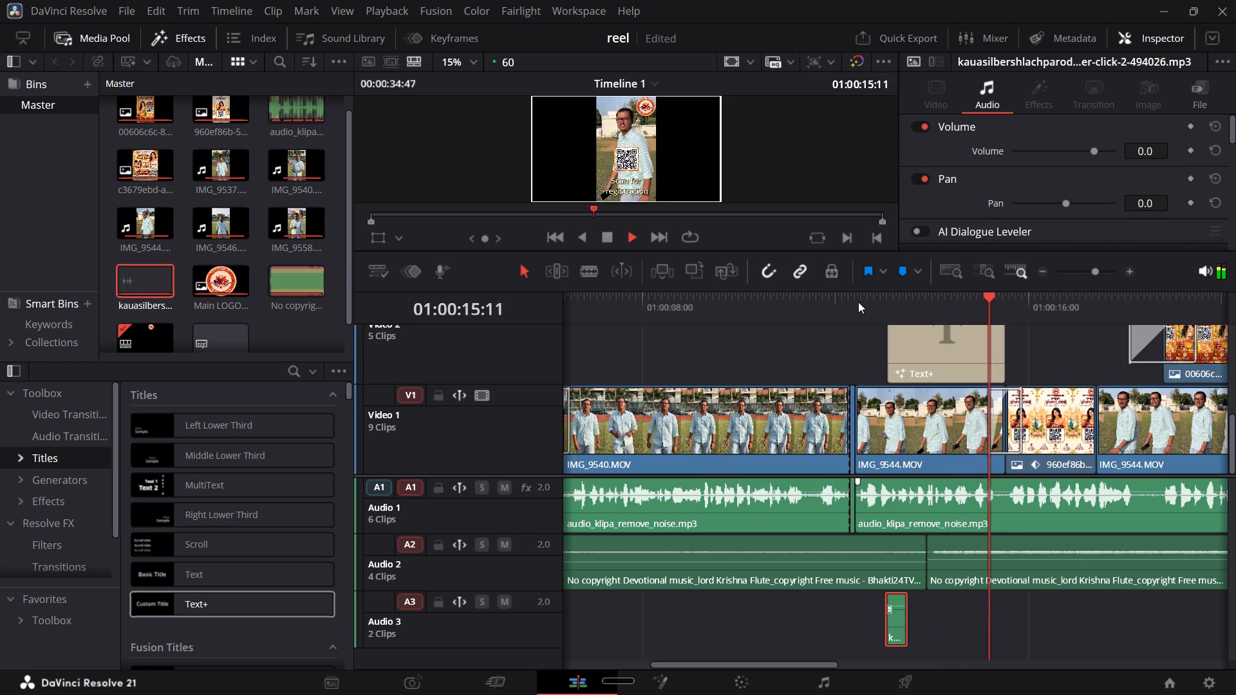
{"action": "key", "text": "space"}
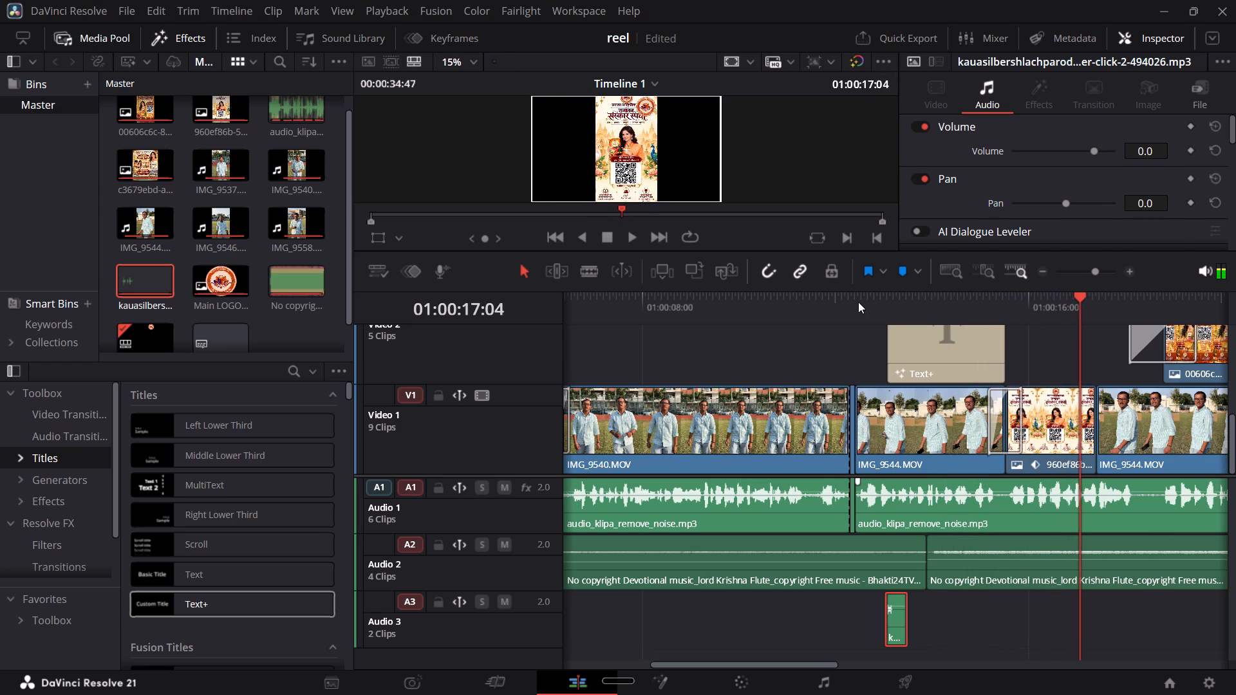
Trim the ends of the Text+ title and the QR code image above it to about 01:00:15:21.
{"action": "left_click_drag", "start_coordinate": [1005, 352], "coordinate": [996, 351]}
{"action": "scroll", "coordinate": [970, 364], "scroll_direction": "up", "scroll_amount": 1}
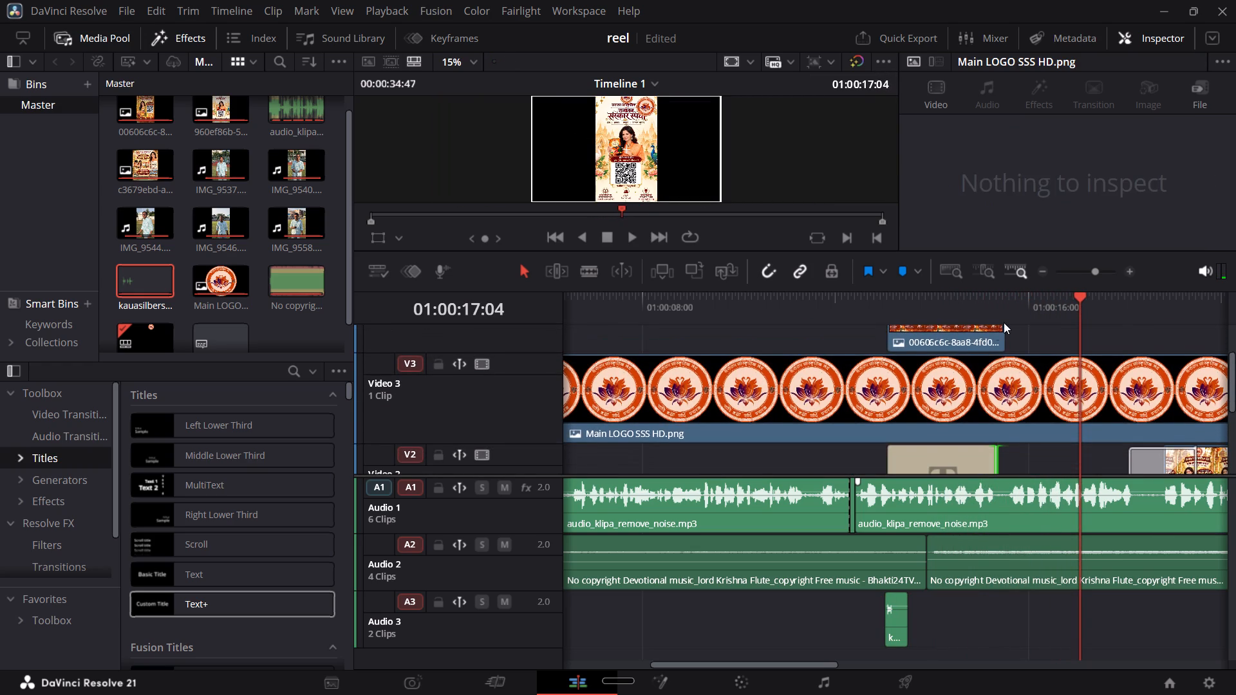
{"action": "left_click_drag", "start_coordinate": [1009, 312], "coordinate": [999, 312]}
{"action": "left_click_drag", "start_coordinate": [1004, 337], "coordinate": [1002, 337]}
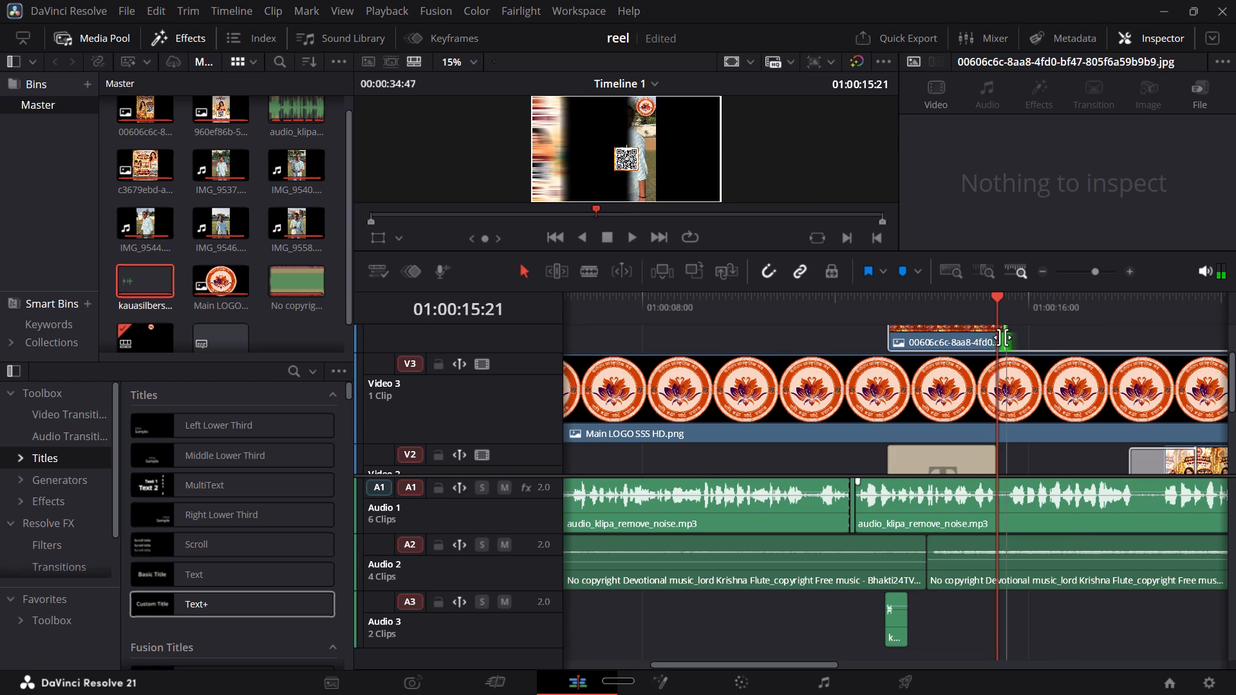
{"action": "left_click_drag", "start_coordinate": [1002, 337], "coordinate": [997, 338]}
Play the timeline from the trimmed title's end through to the closing poster to review the rest of the reel.
{"action": "key", "text": "space"}
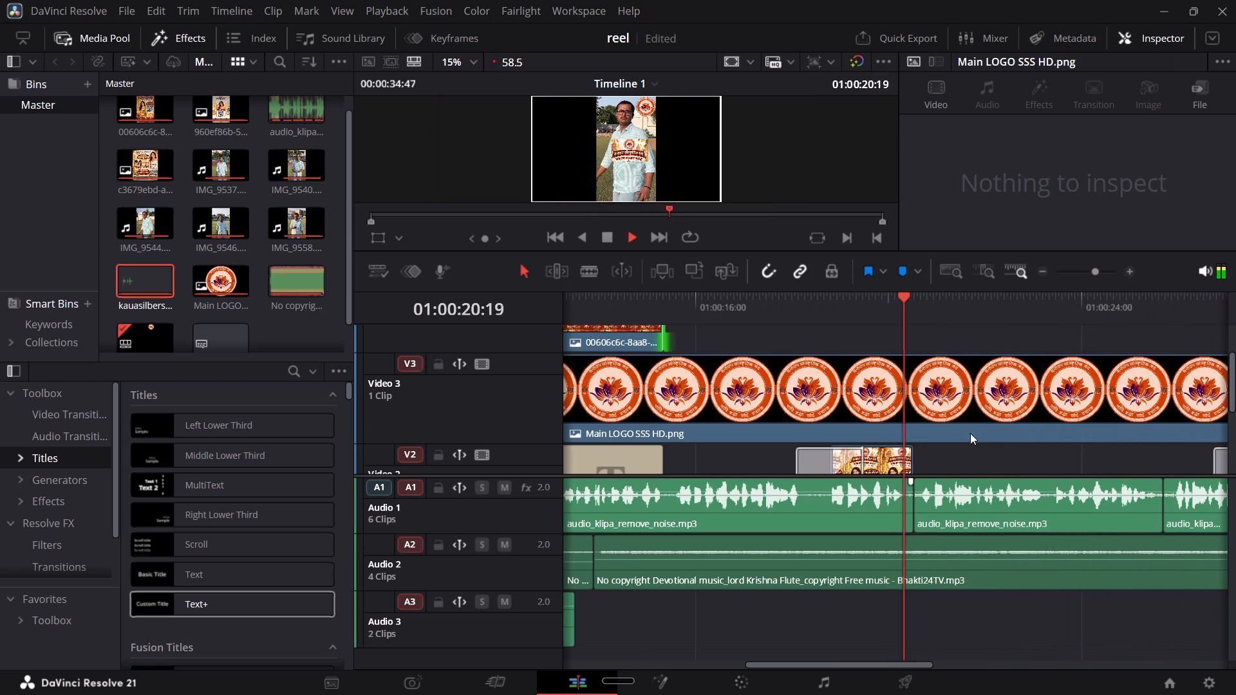
{"action": "scroll", "coordinate": [973, 467], "scroll_direction": "left", "scroll_amount": 1}
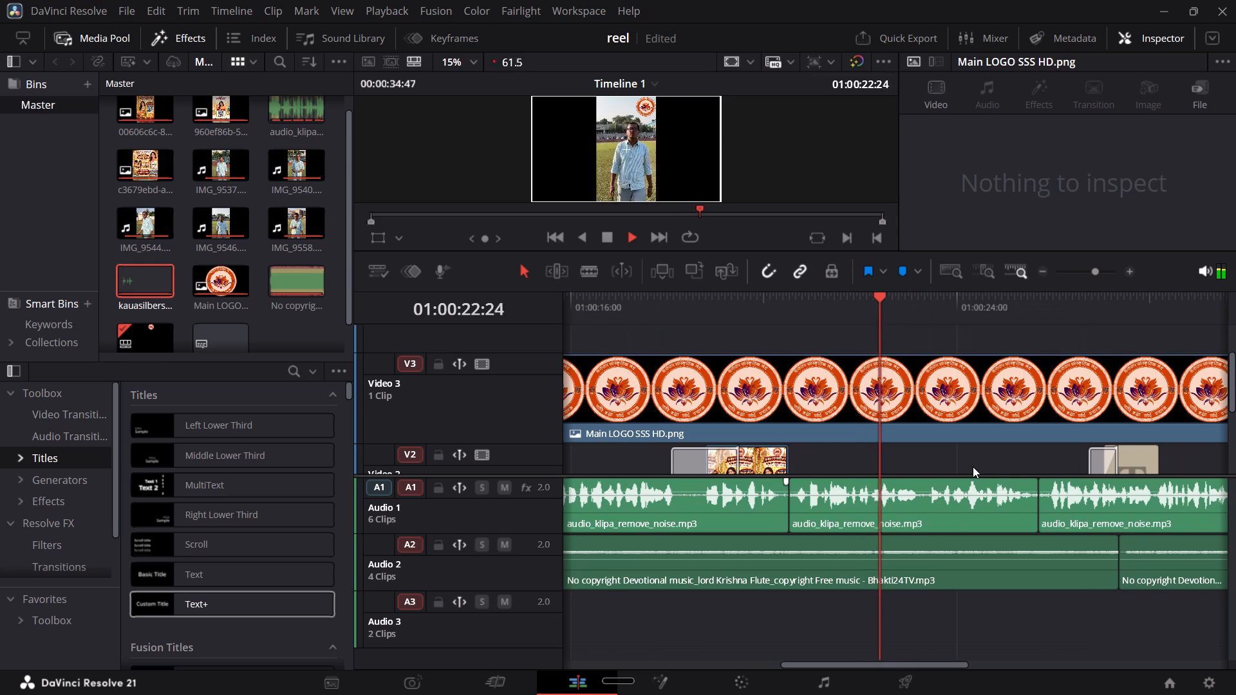
{"action": "scroll", "coordinate": [973, 467], "scroll_direction": "left", "scroll_amount": 1}
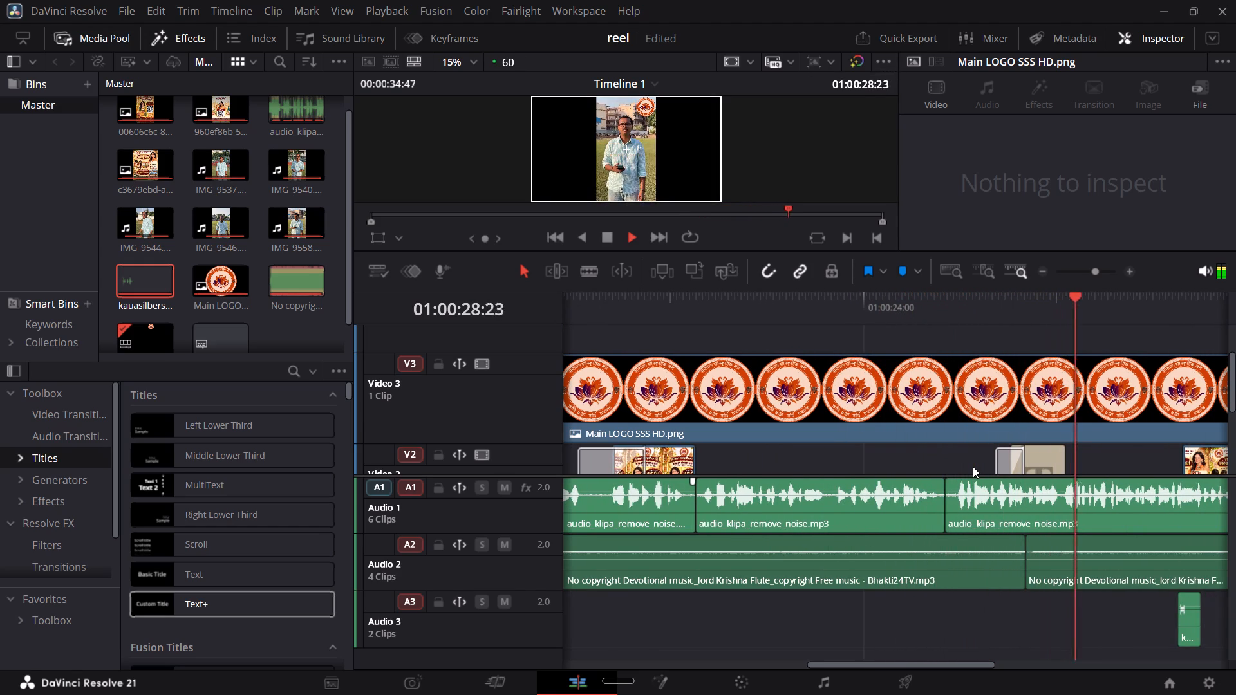
{"action": "scroll", "coordinate": [973, 467], "scroll_direction": "left", "scroll_amount": 1}
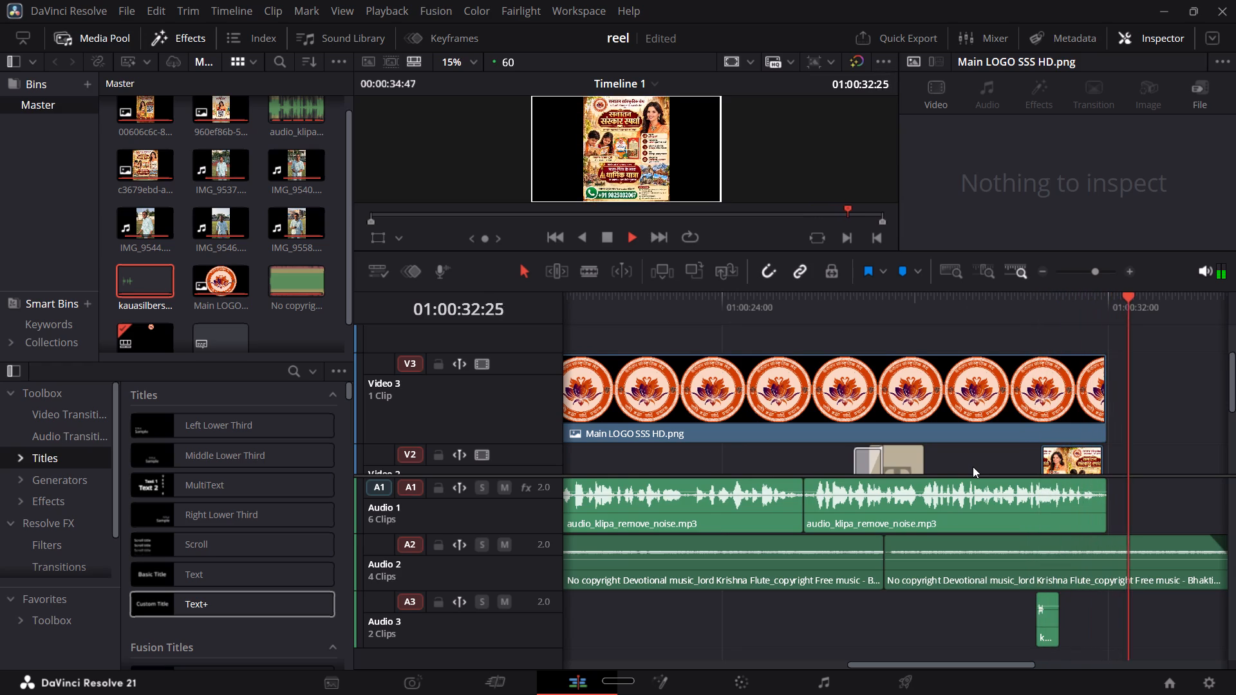
{"action": "key", "text": "space"}
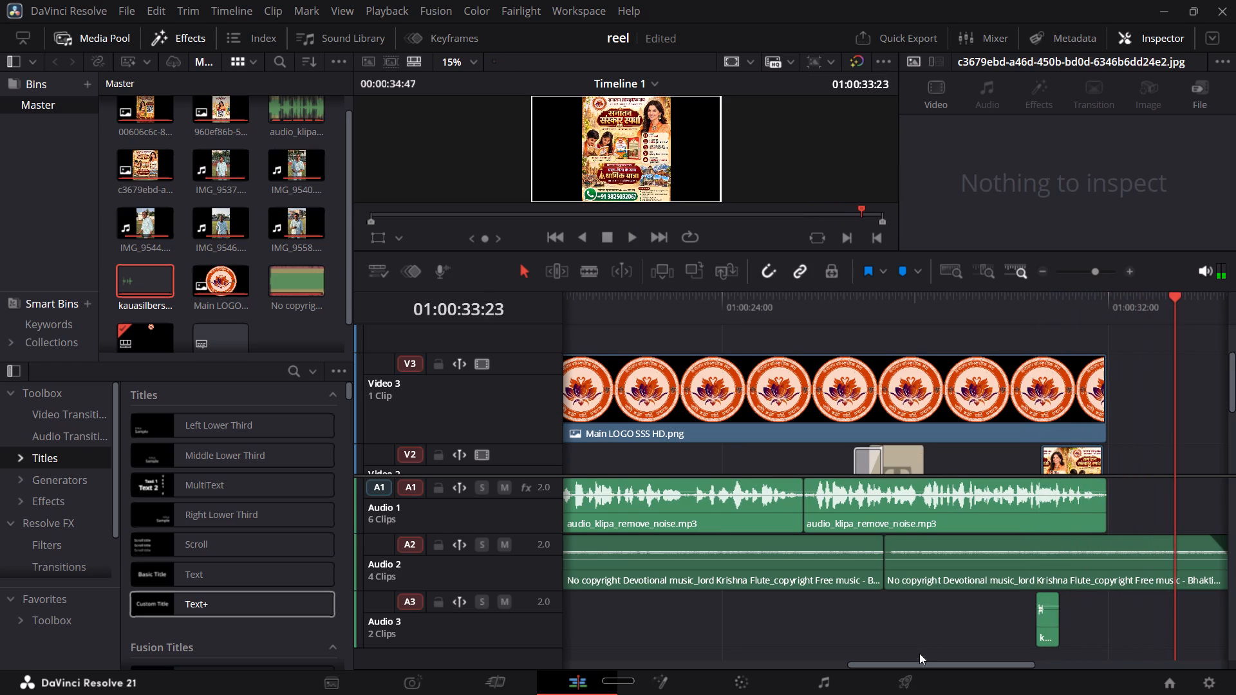
Set the Deliver page's export resolution to vertical 1080 x 1920 HD for the MP4 file OKKK.
{"action": "left_click", "coordinate": [906, 672]}
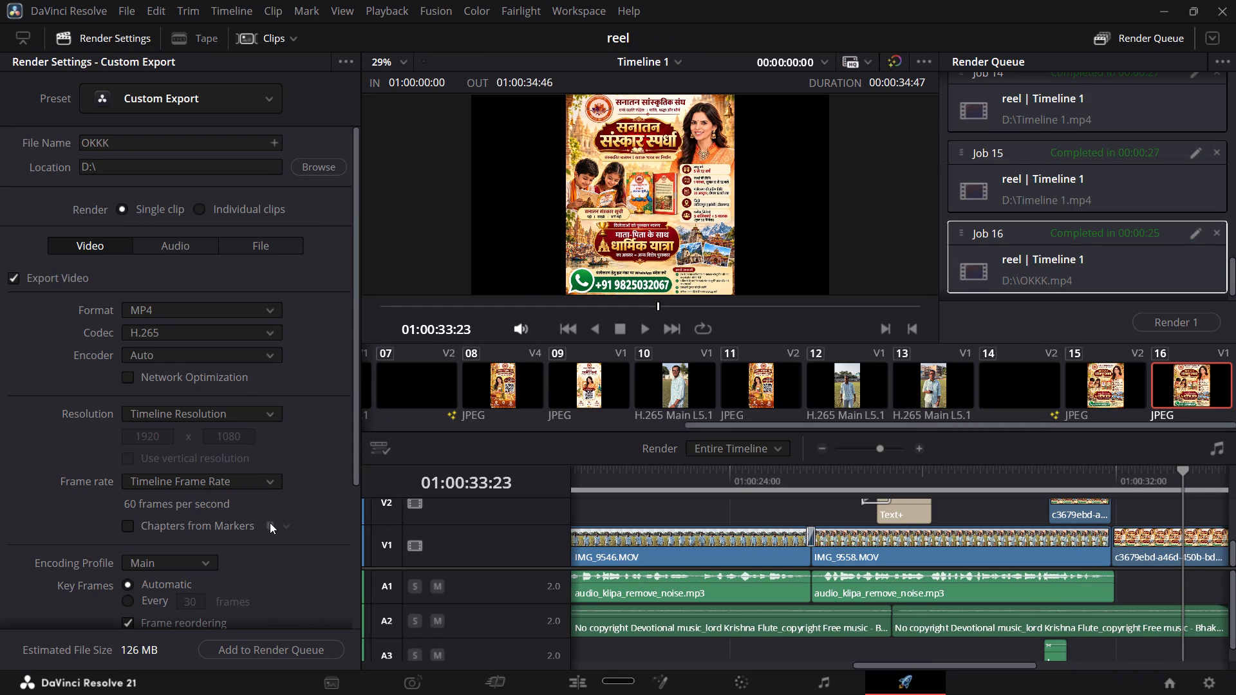
{"action": "left_click", "coordinate": [237, 410]}
{"action": "left_click", "coordinate": [234, 450]}
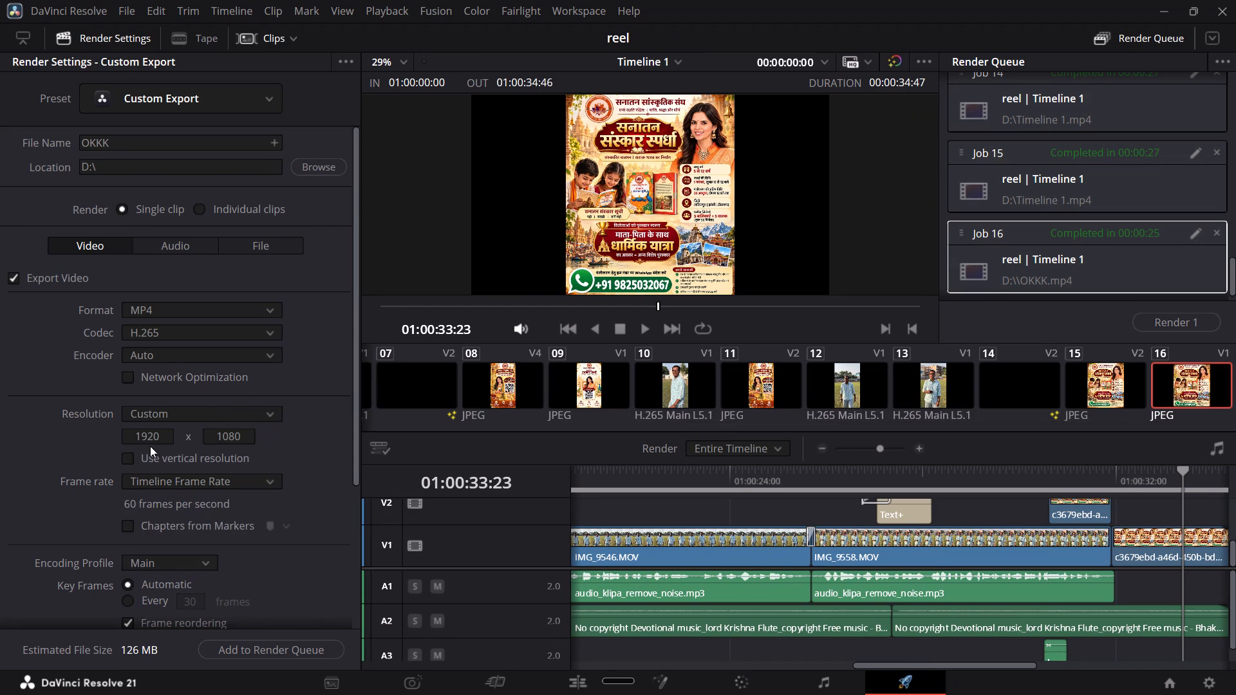
{"action": "left_click", "coordinate": [124, 456]}
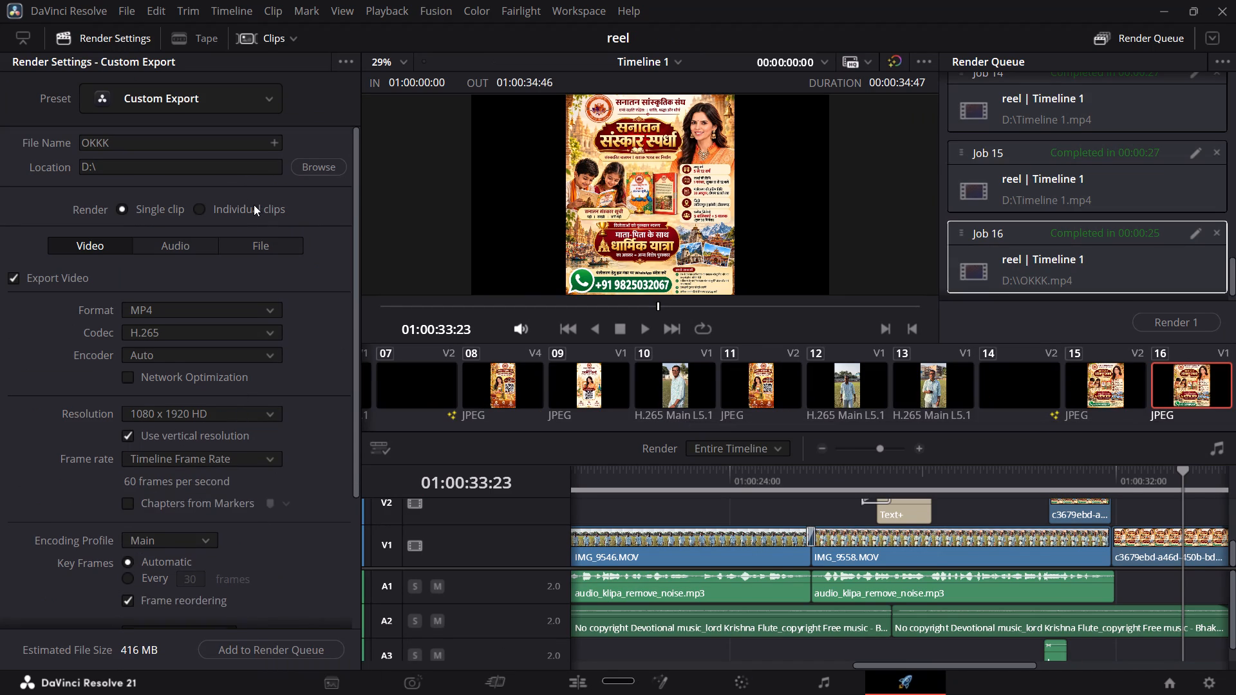
{"action": "left_click", "coordinate": [1223, 233]}
Add Timeline 1 to the render queue at the higher resolution, replacing the existing OKKK file, and render the job.
{"action": "left_click", "coordinate": [256, 644]}
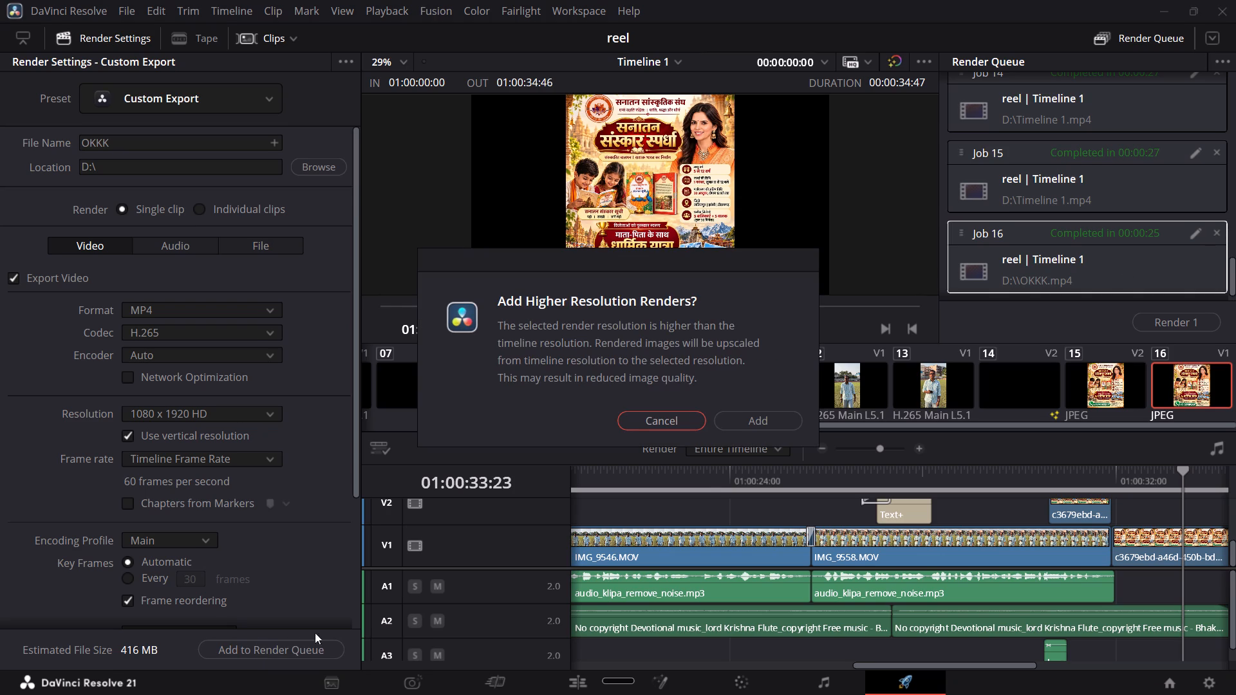
{"action": "left_click", "coordinate": [746, 418]}
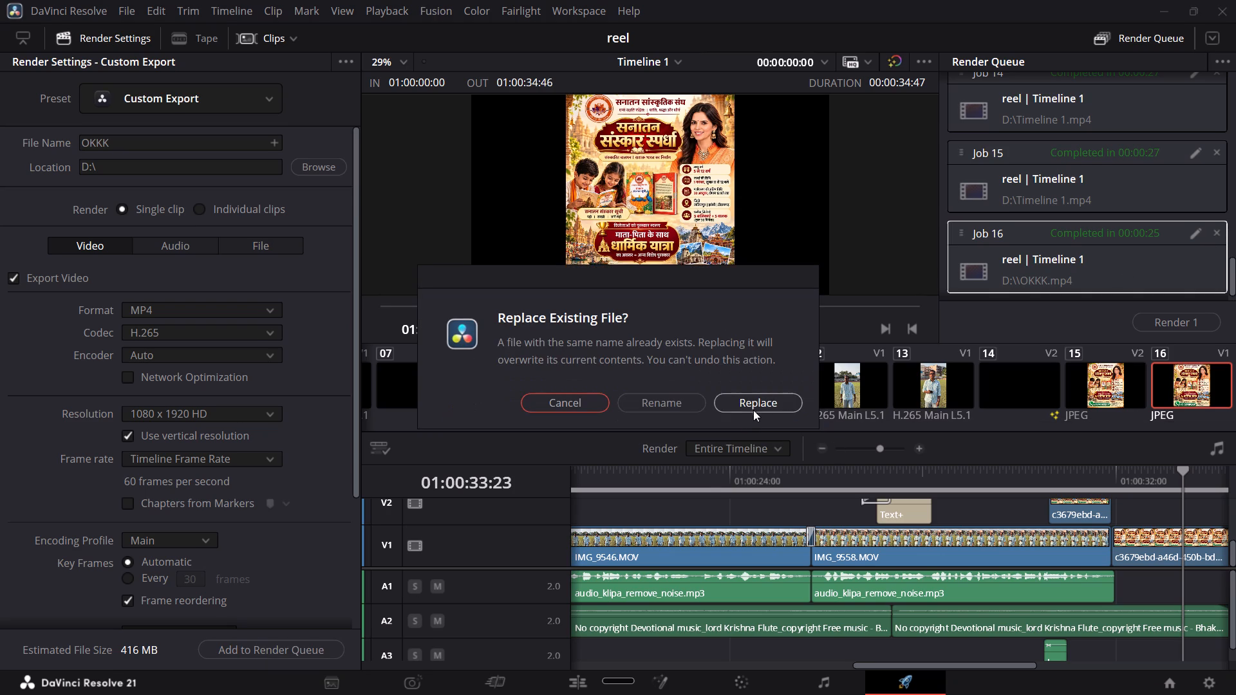
{"action": "left_click", "coordinate": [758, 405]}
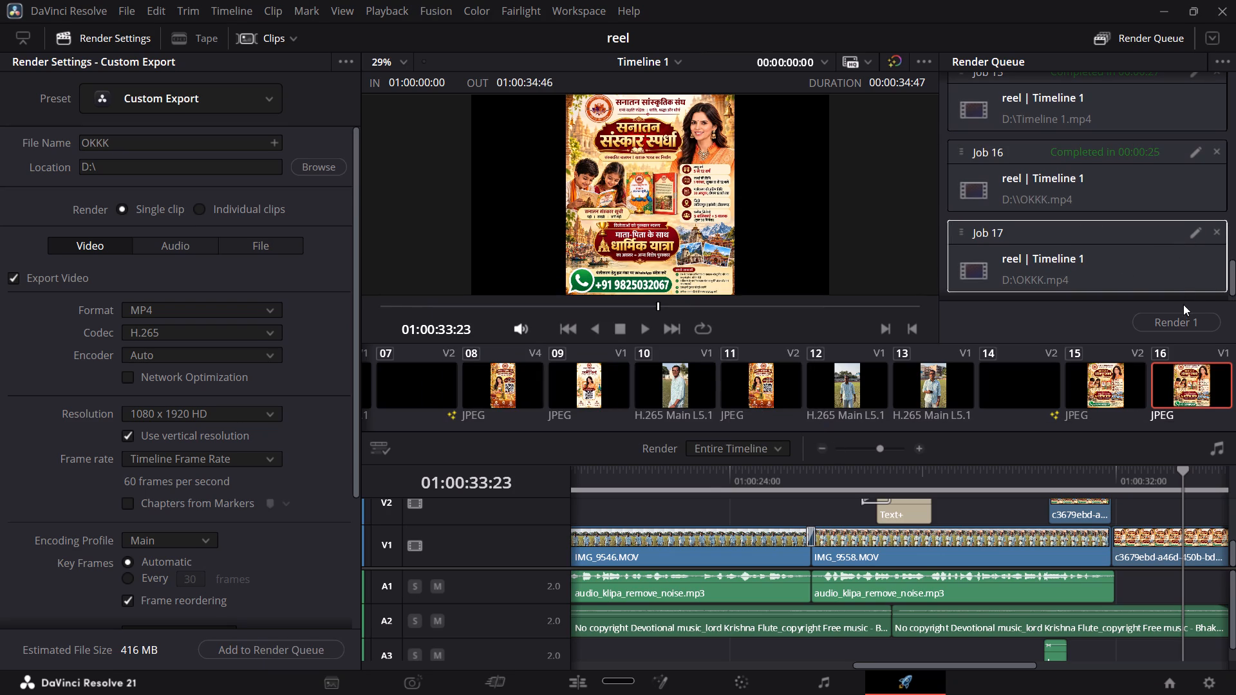
{"action": "left_click", "coordinate": [1184, 325]}
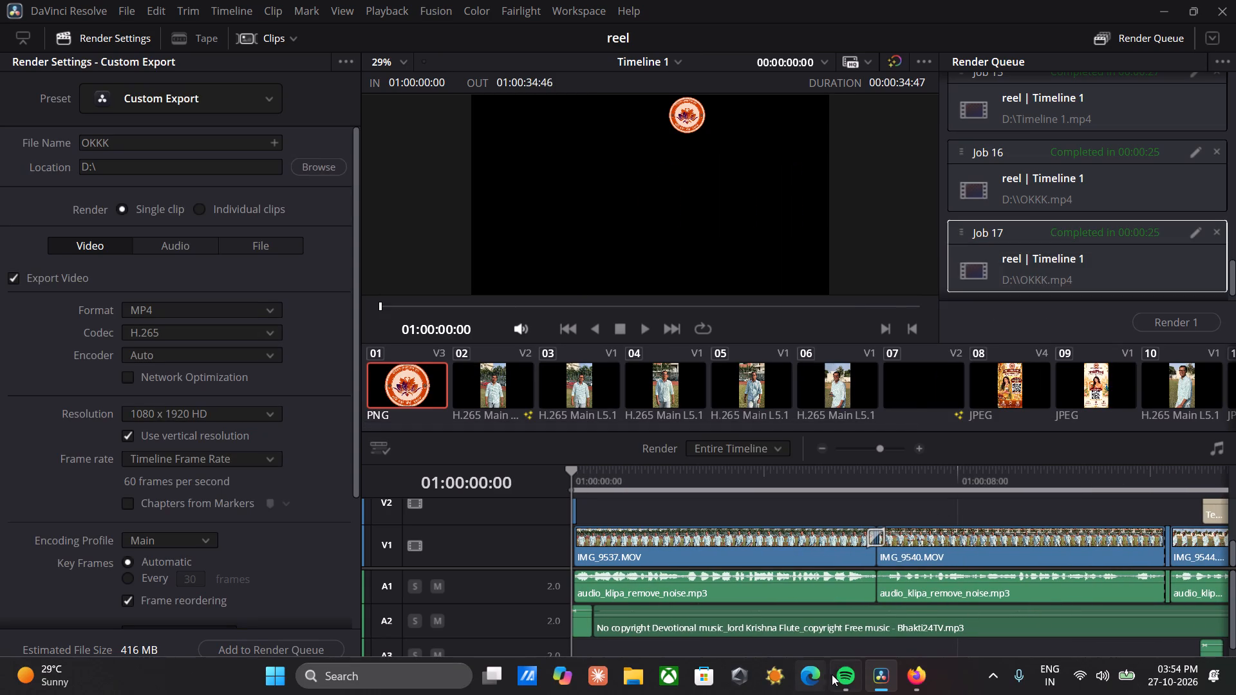
Switch to File Explorer and search New Volume (D:) for okkk to locate the rendered video.
{"action": "left_click", "coordinate": [633, 674]}
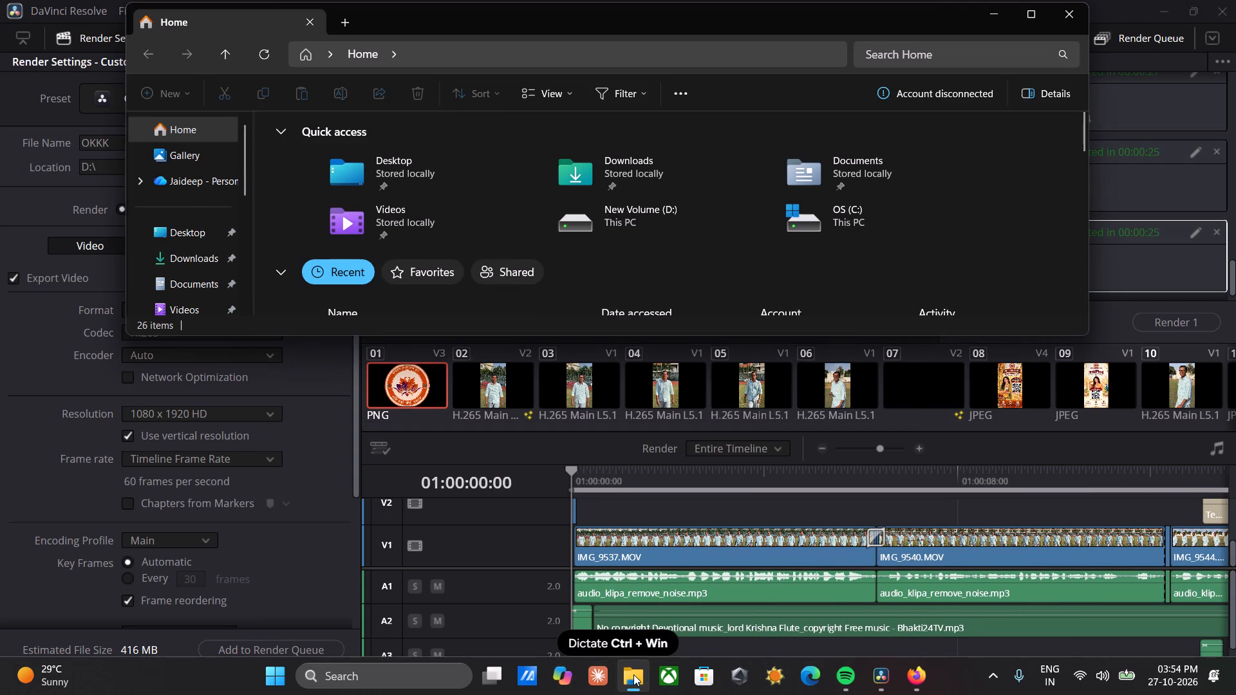
{"action": "scroll", "coordinate": [626, 241], "scroll_direction": "down", "scroll_amount": 2}
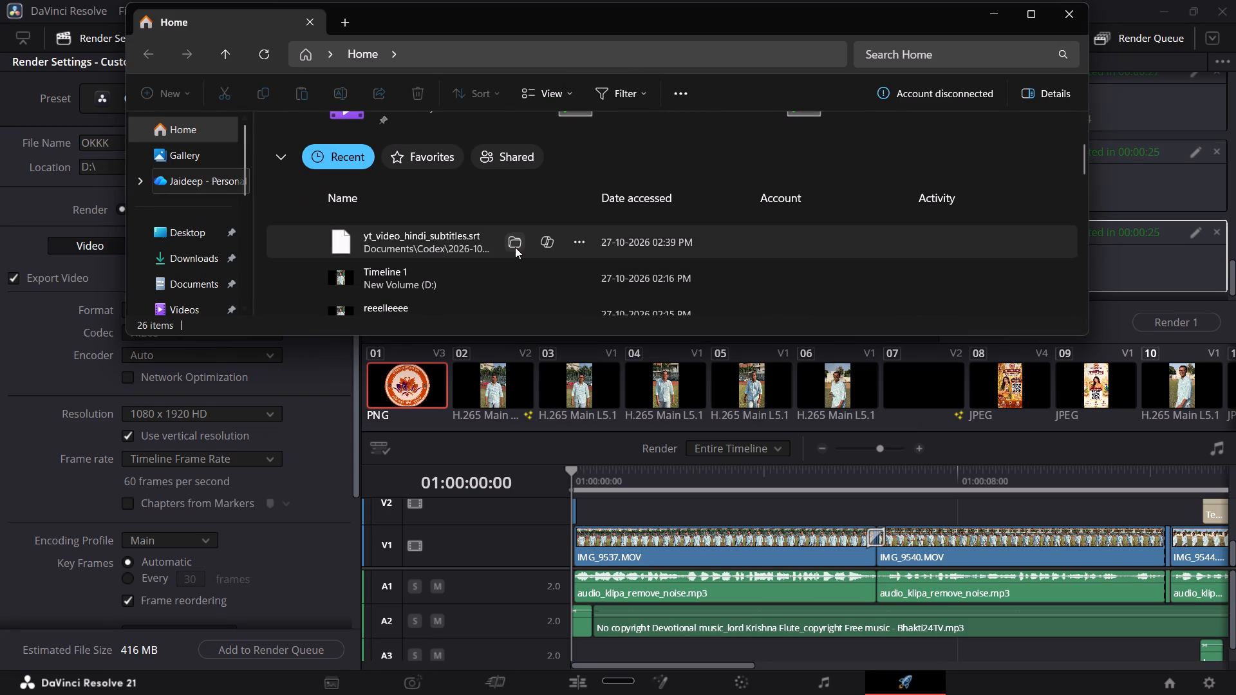
{"action": "scroll", "coordinate": [515, 247], "scroll_direction": "up", "scroll_amount": 3}
{"action": "double_click", "coordinate": [651, 214]}
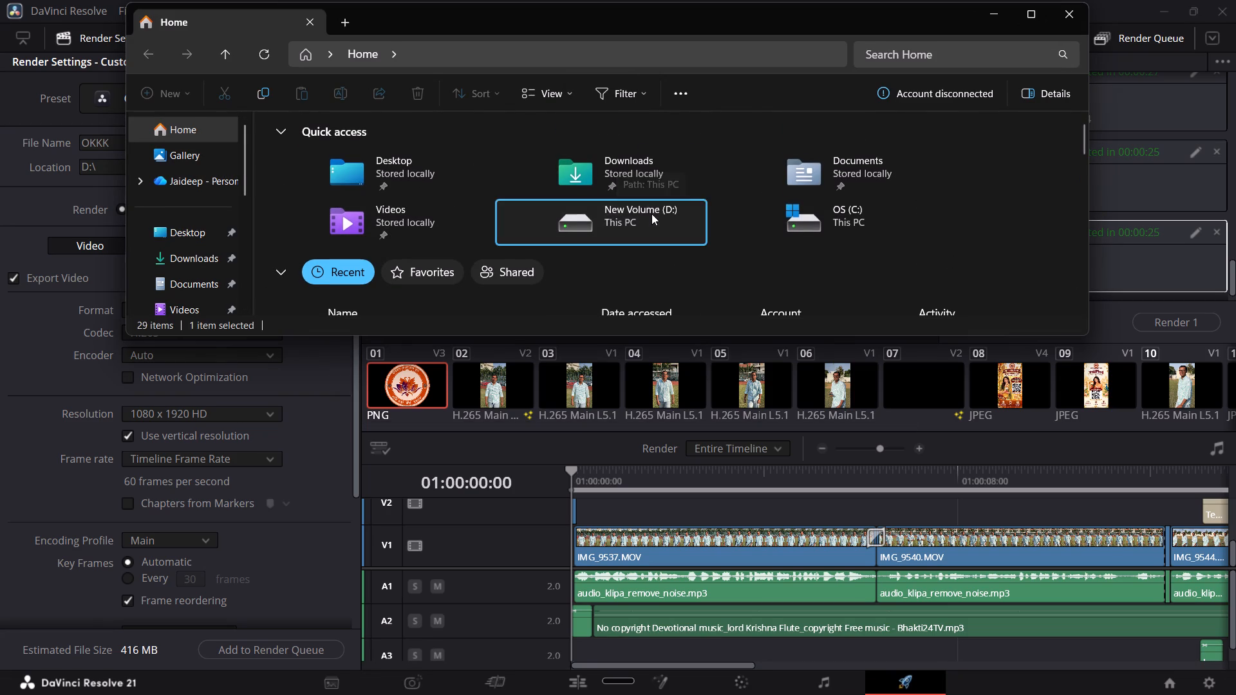
{"action": "scroll", "coordinate": [467, 259], "scroll_direction": "down", "scroll_amount": 4}
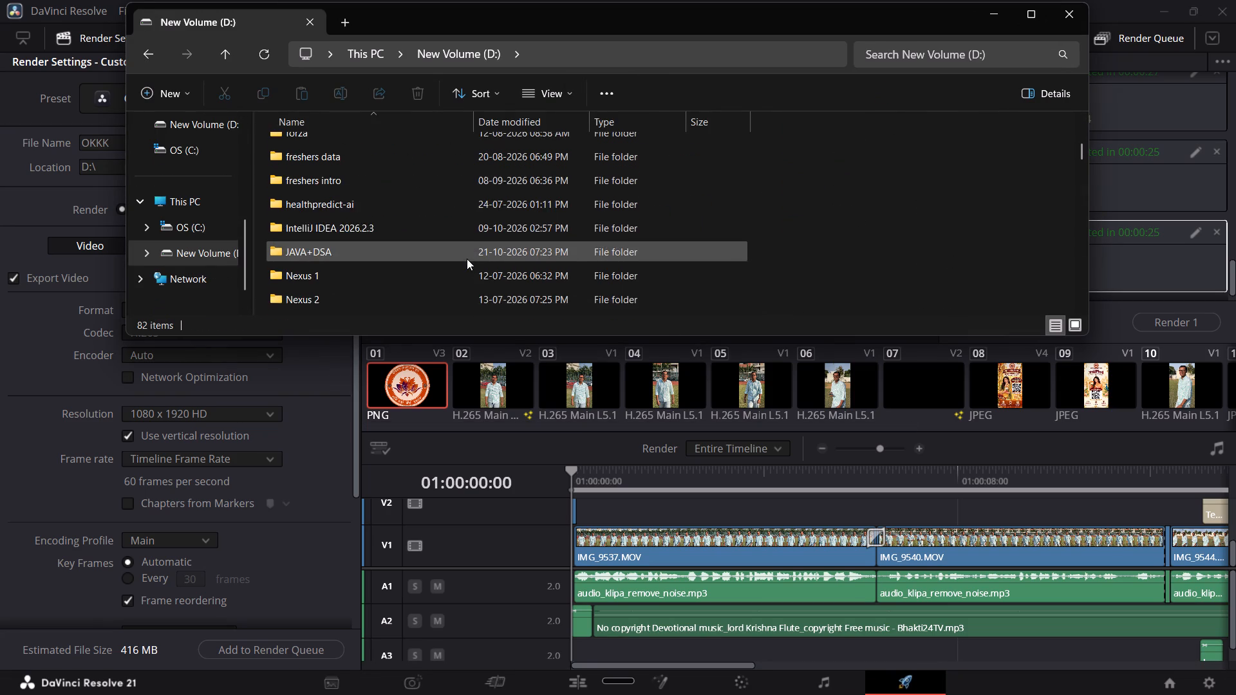
{"action": "scroll", "coordinate": [467, 259], "scroll_direction": "down", "scroll_amount": 5}
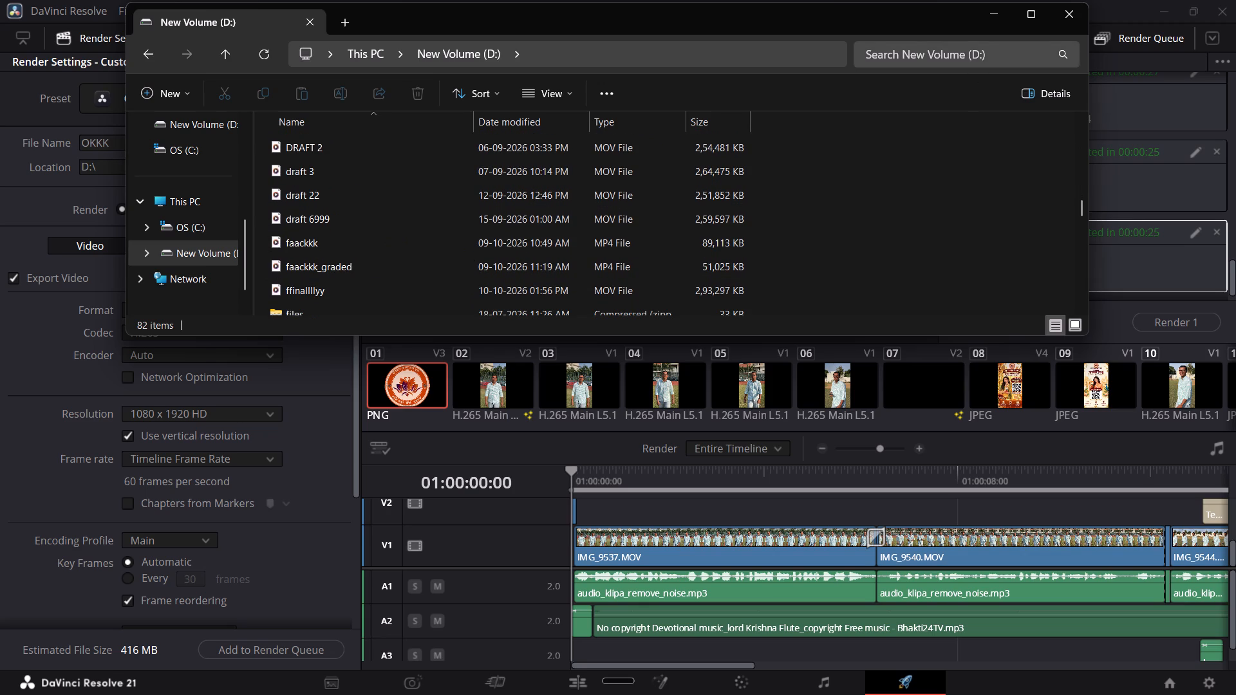
{"action": "left_click", "coordinate": [978, 51]}
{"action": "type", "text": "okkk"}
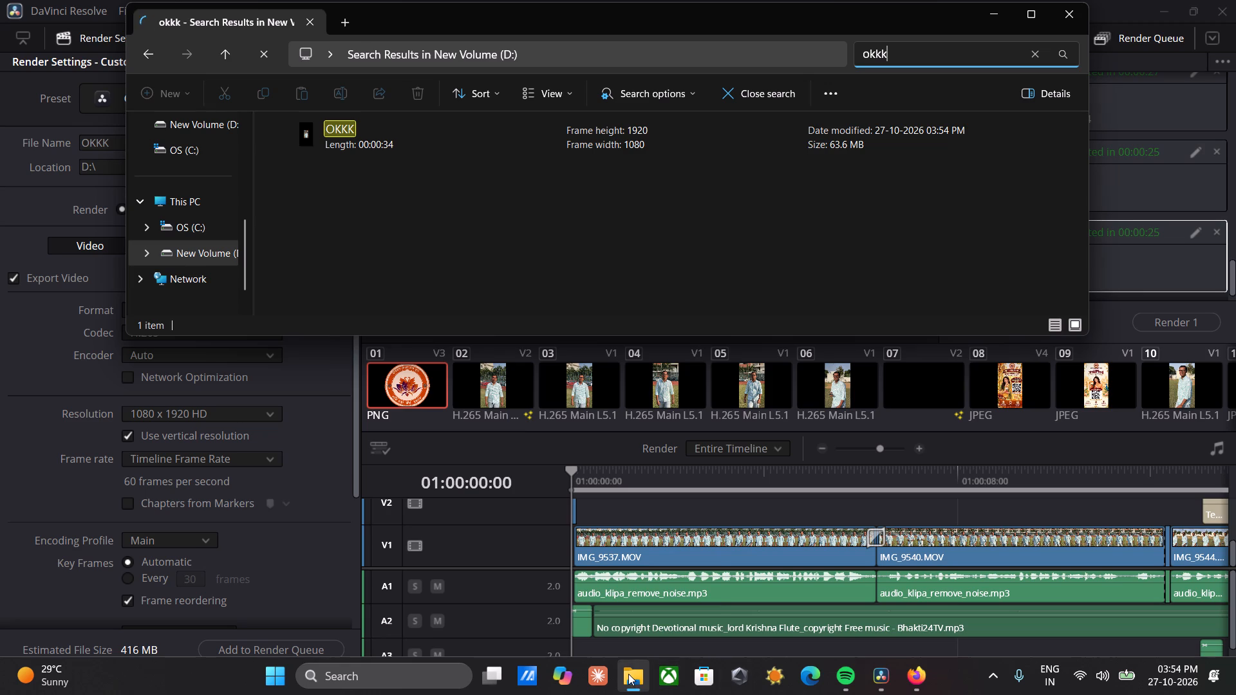
Switch to Google Chrome by searching Windows for chrome, and open a browser window with the first listed user profile.
{"action": "left_click", "coordinate": [389, 678]}
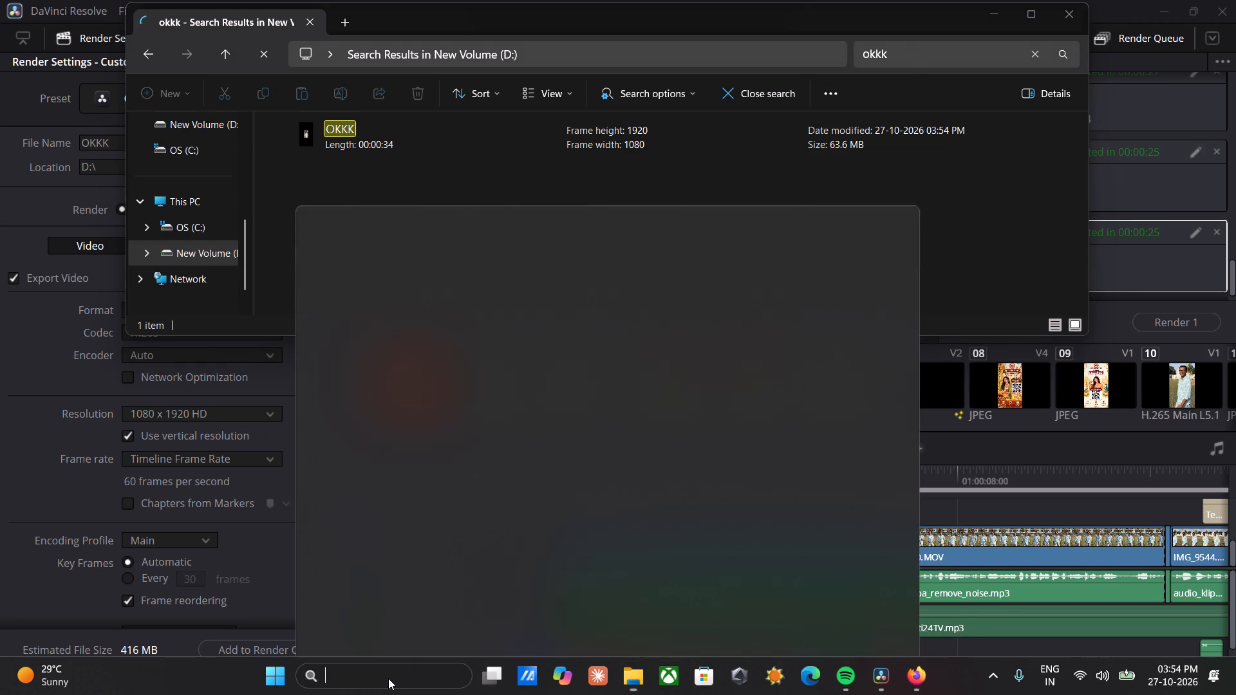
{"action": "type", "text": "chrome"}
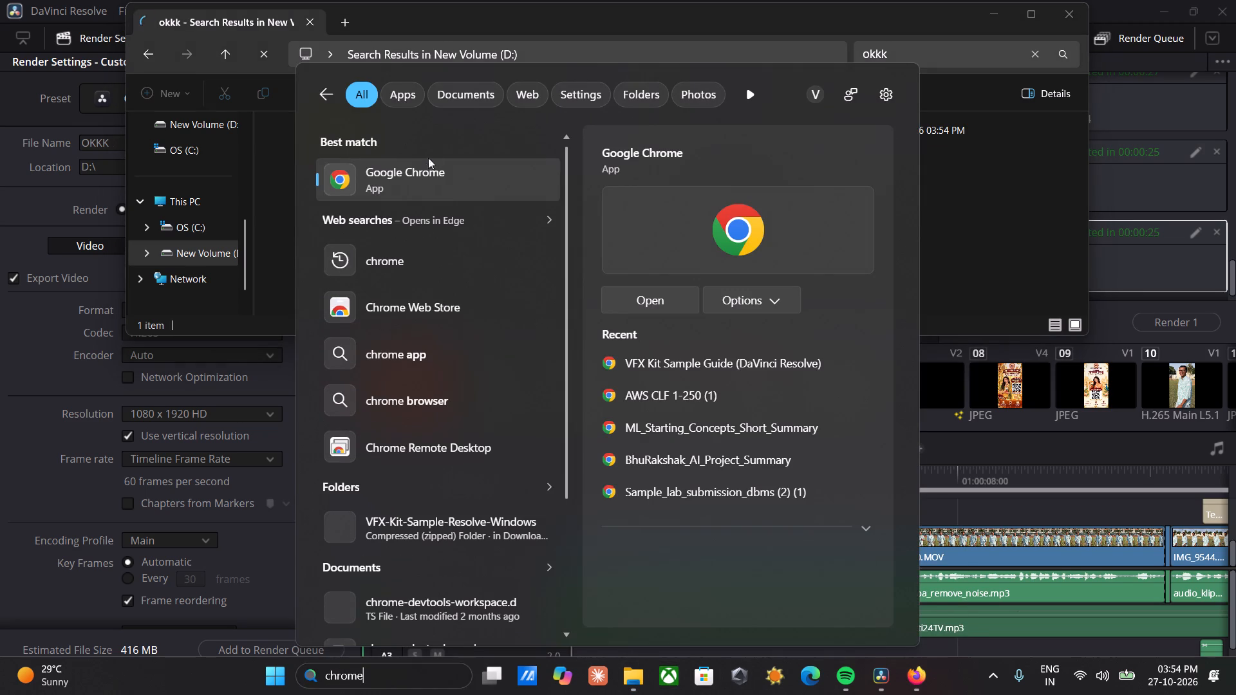
{"action": "double_click", "coordinate": [435, 177]}
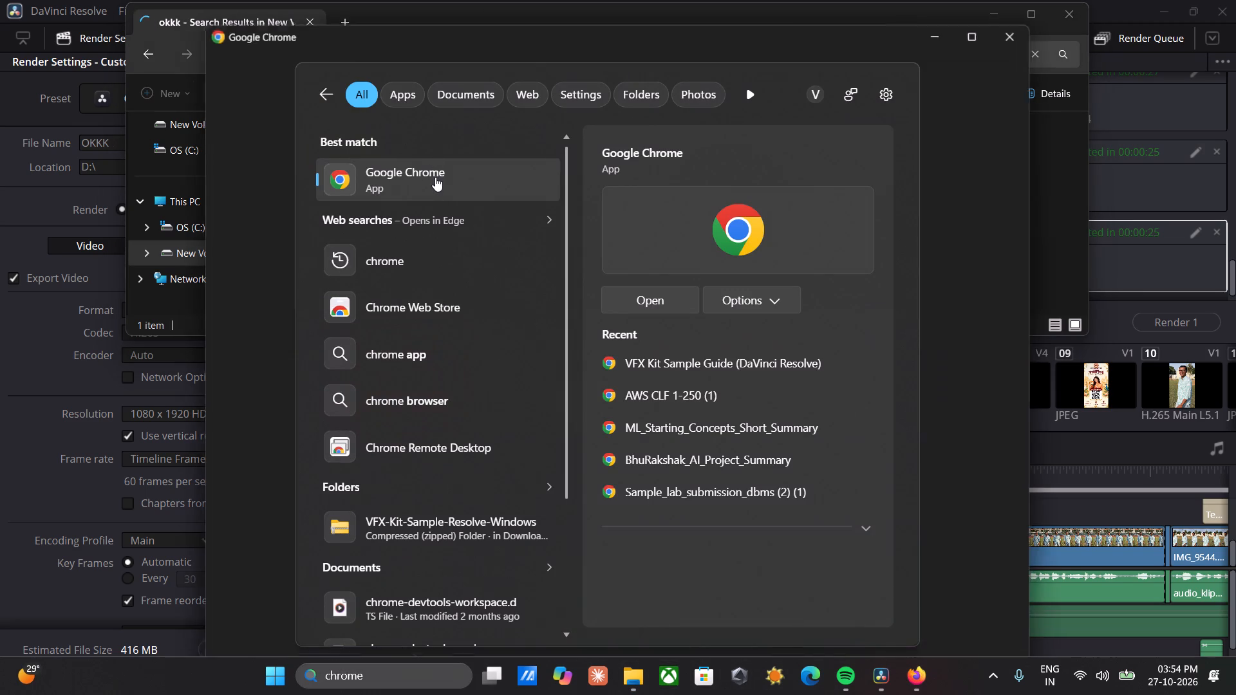
{"action": "left_click", "coordinate": [1002, 327]}
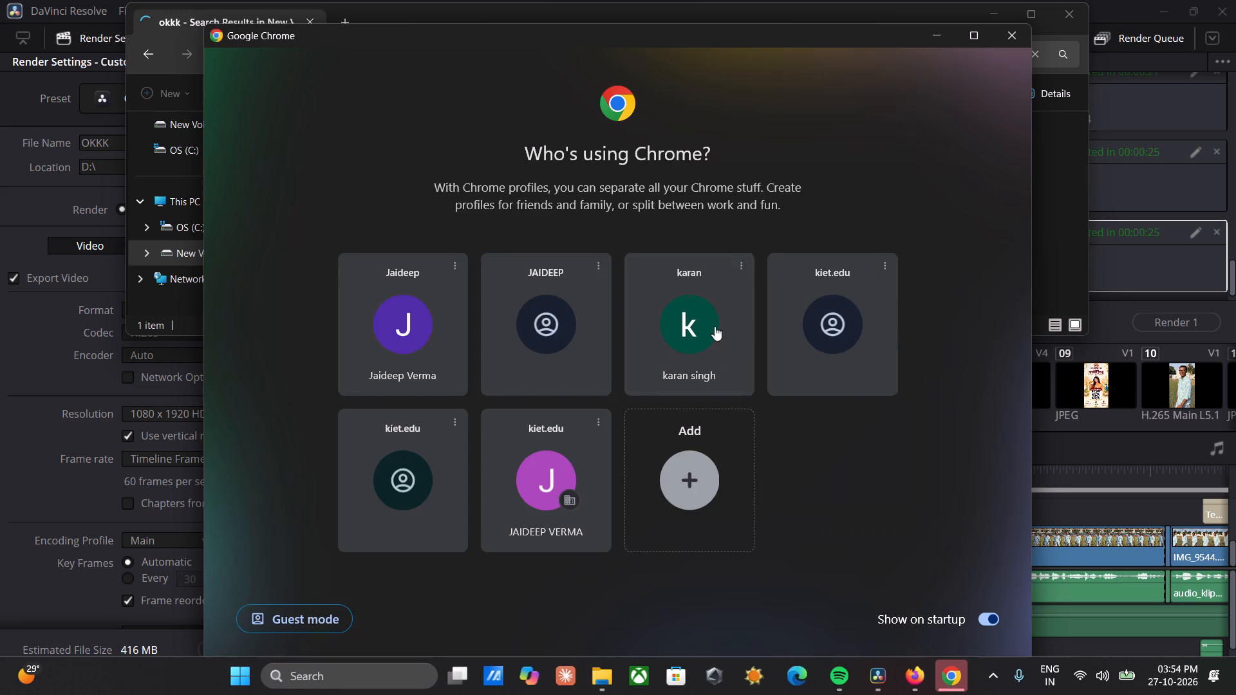
{"action": "double_click", "coordinate": [366, 321]}
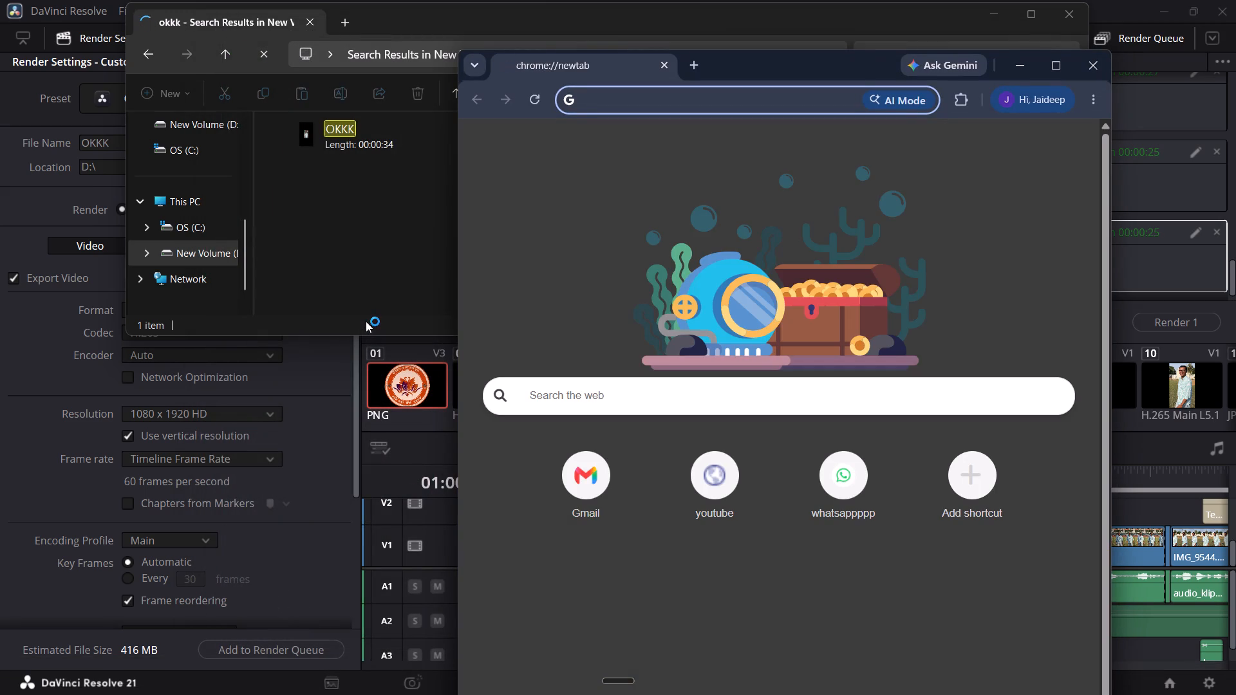
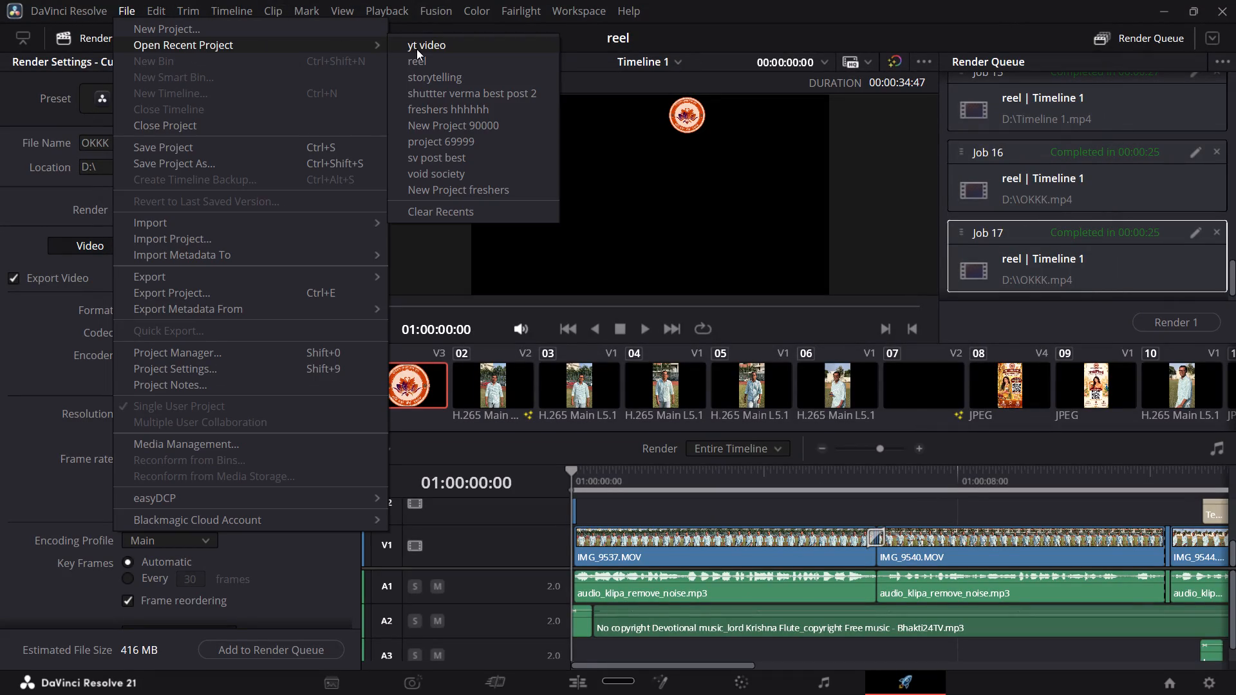
Open the recent project yt video in place of the reel project.
{"action": "left_click", "coordinate": [420, 48]}
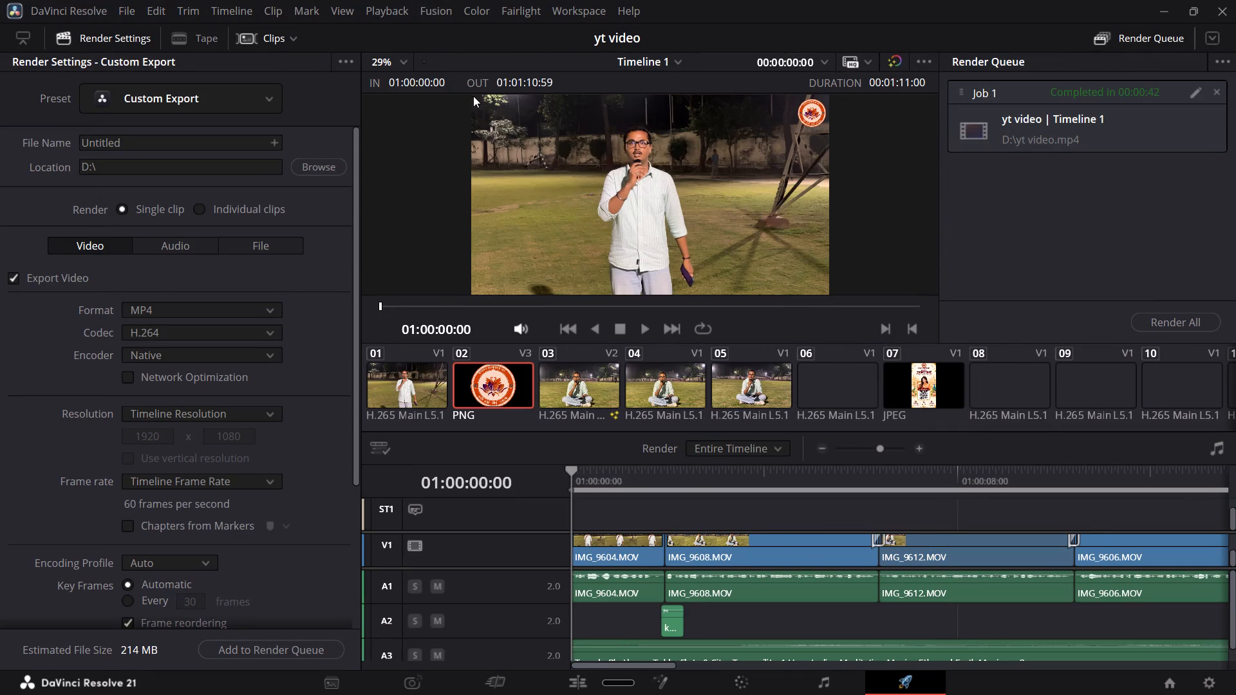
Open the yt video timeline on the Edit page and play it from the start through IMG_9606.MOV to review the opening clips and transitions.
{"action": "left_click", "coordinate": [561, 681]}
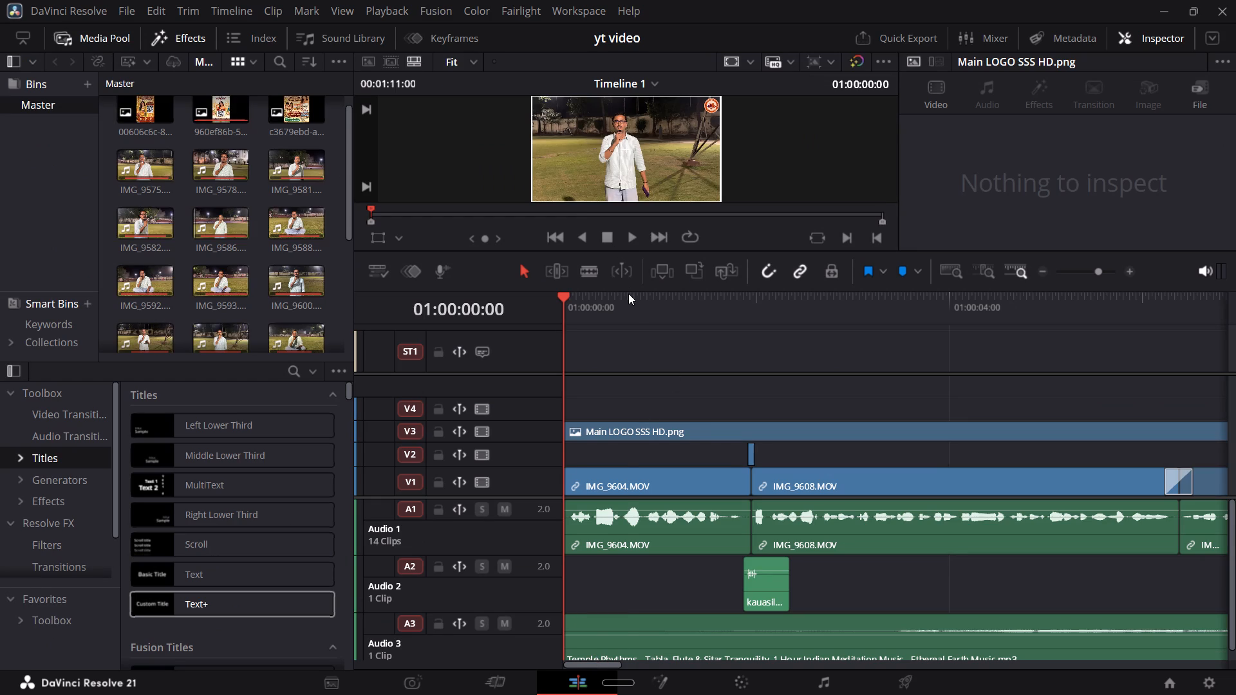
{"action": "left_click_drag", "start_coordinate": [628, 297], "coordinate": [502, 297]}
{"action": "key", "text": "space"}
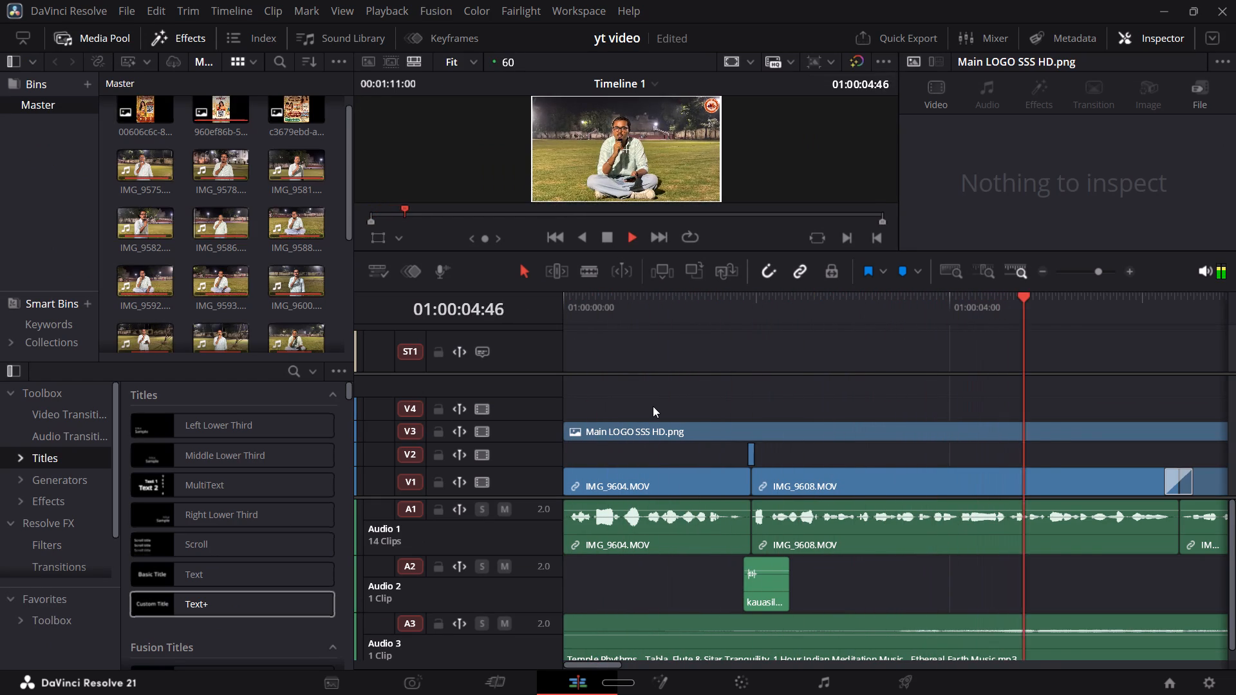
{"action": "scroll", "coordinate": [836, 440], "scroll_direction": "left", "scroll_amount": 1}
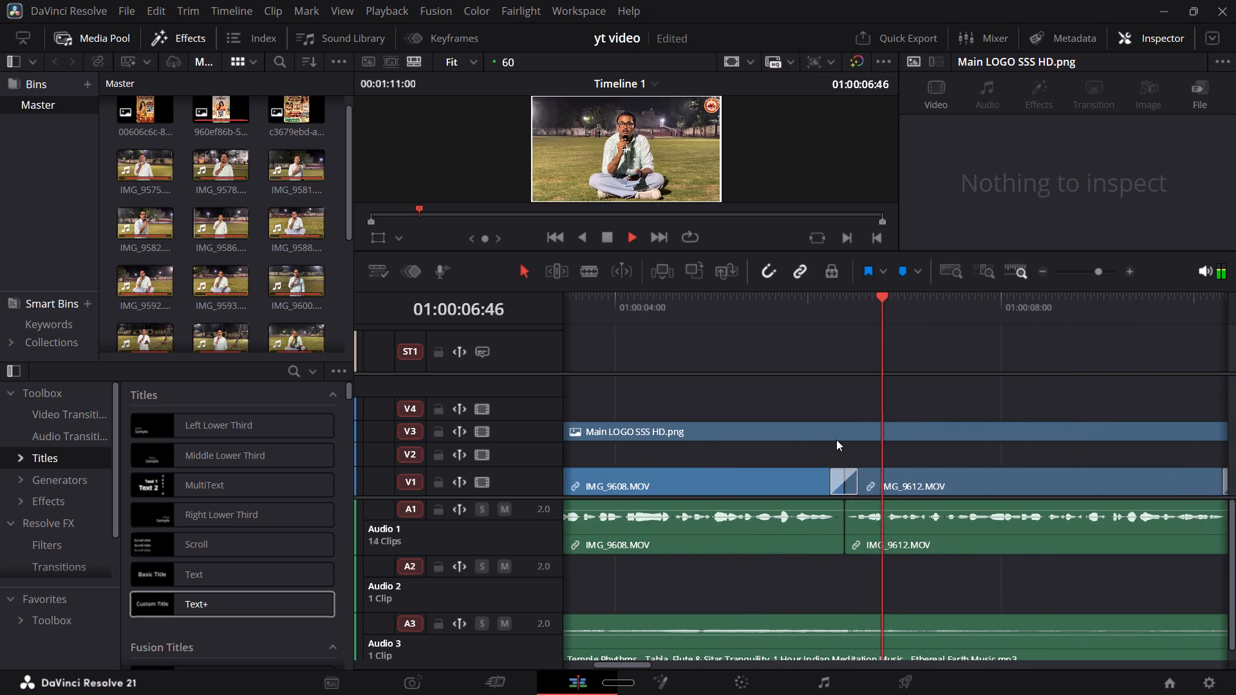
{"action": "scroll", "coordinate": [836, 440], "scroll_direction": "left", "scroll_amount": 2}
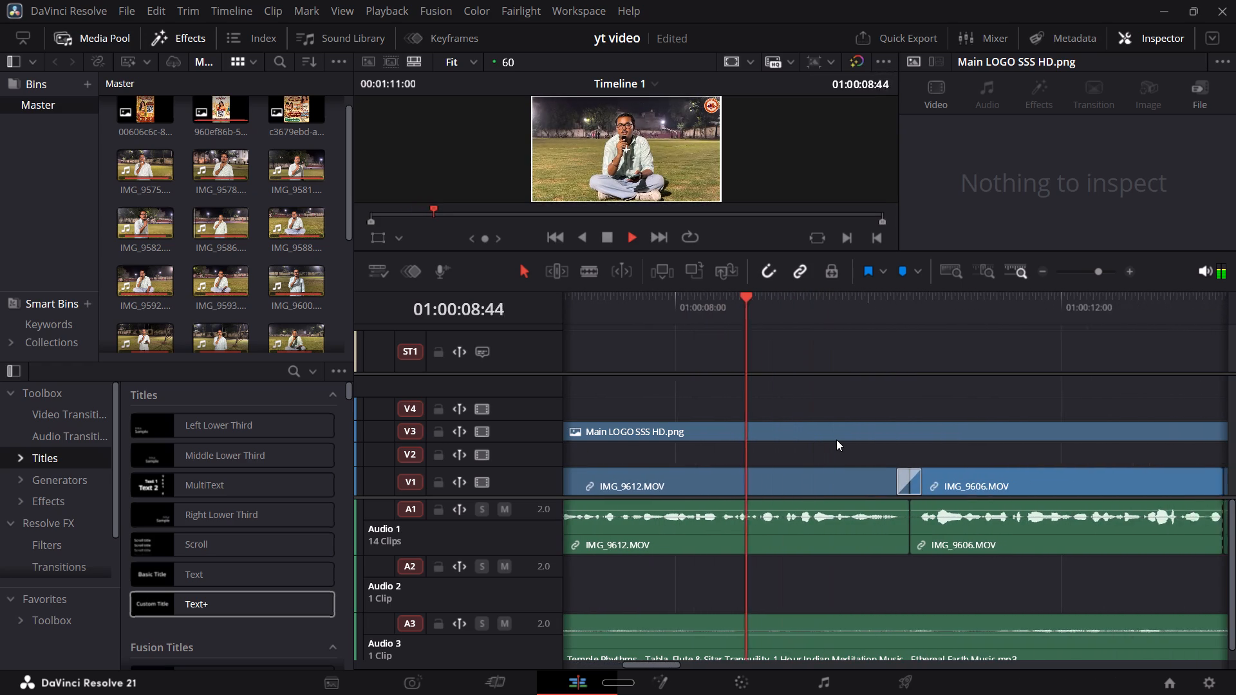
{"action": "scroll", "coordinate": [836, 440], "scroll_direction": "left", "scroll_amount": 1}
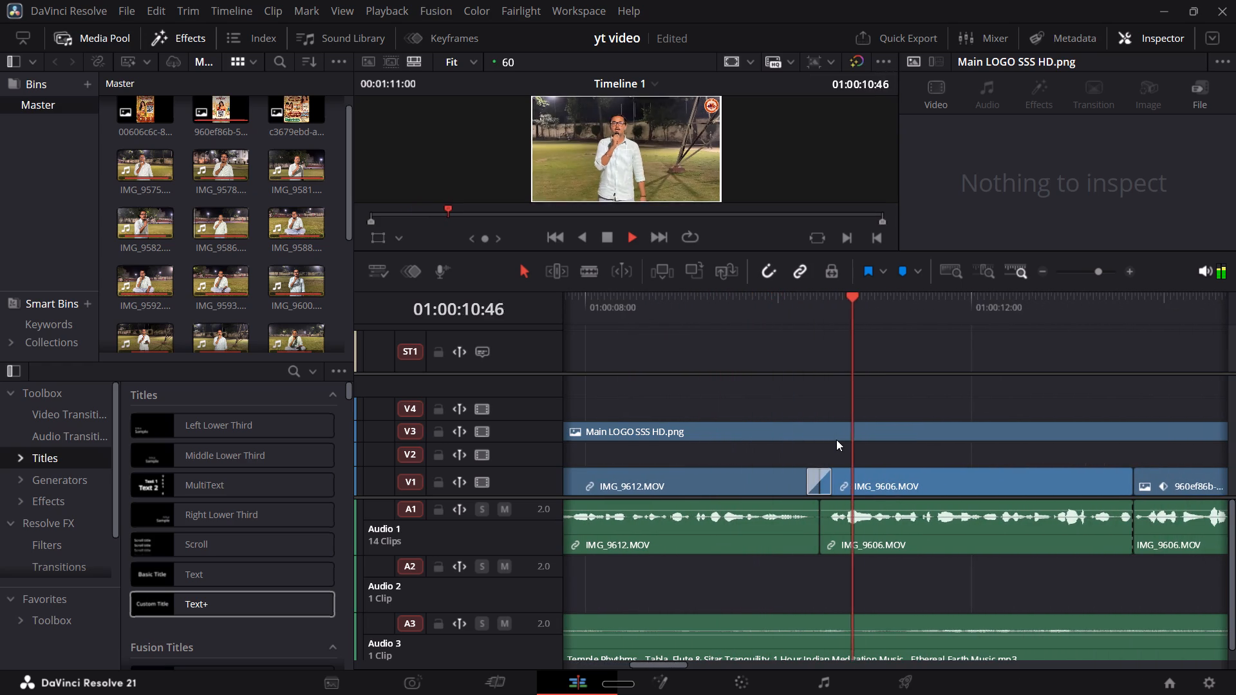
{"action": "key", "text": "space"}
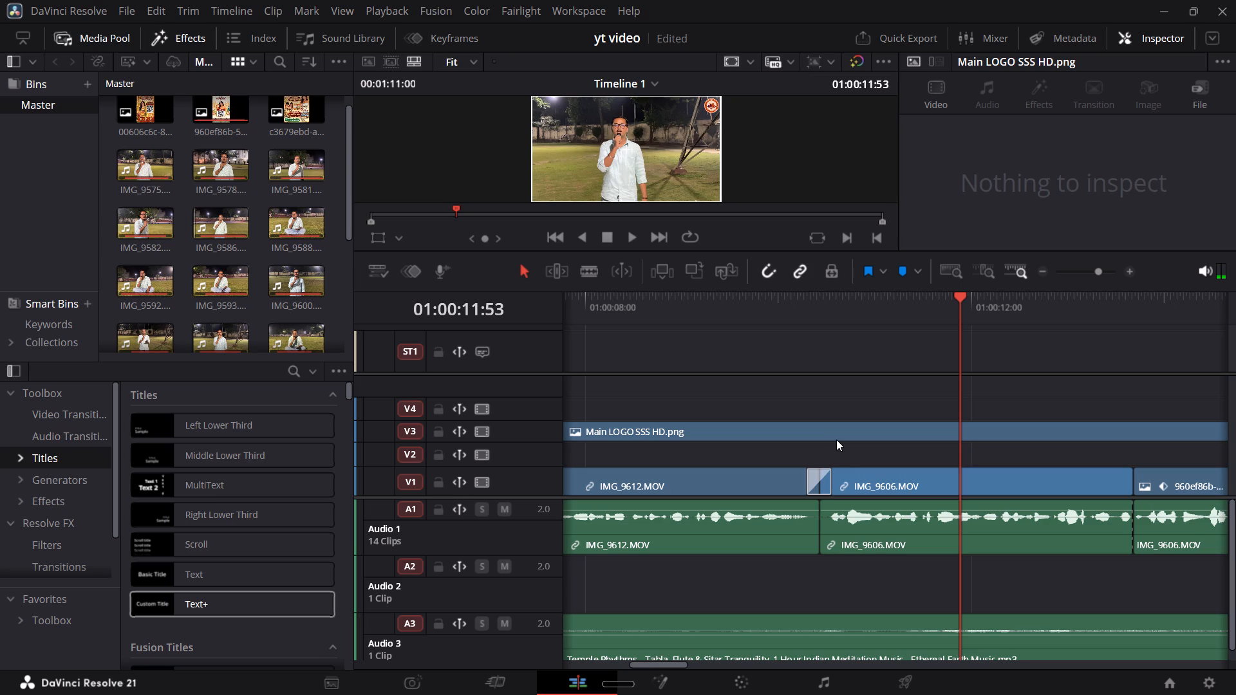
{"action": "left_click", "coordinate": [758, 297]}
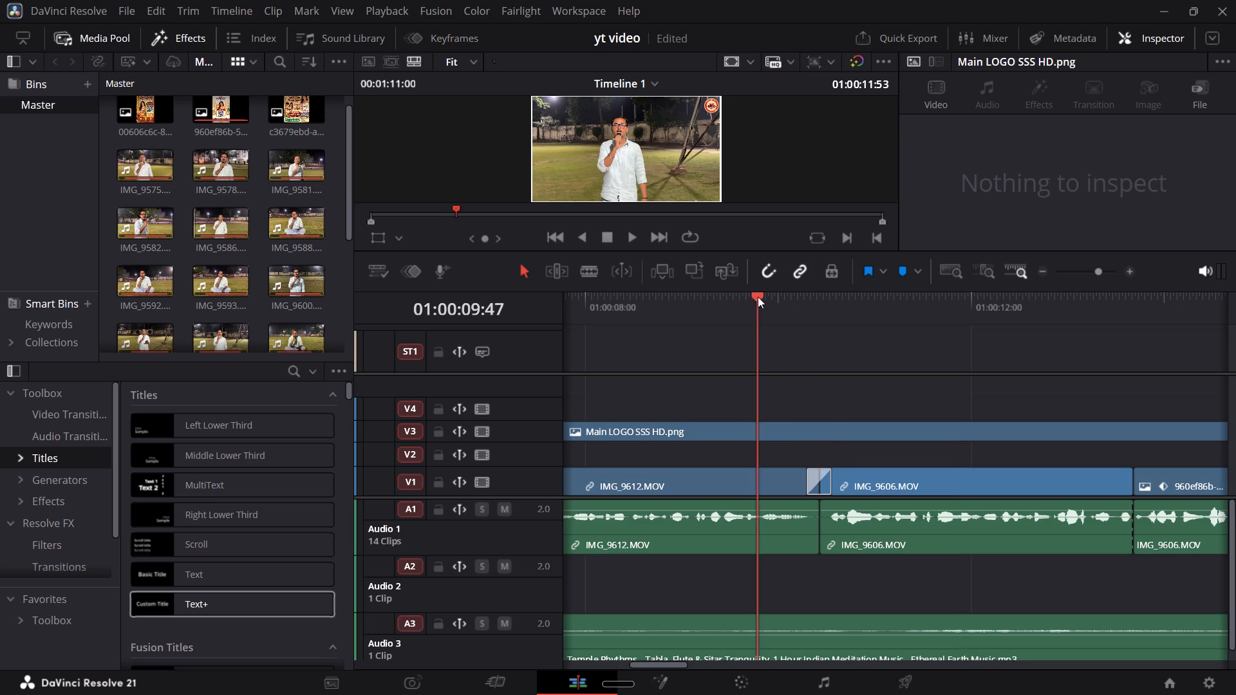